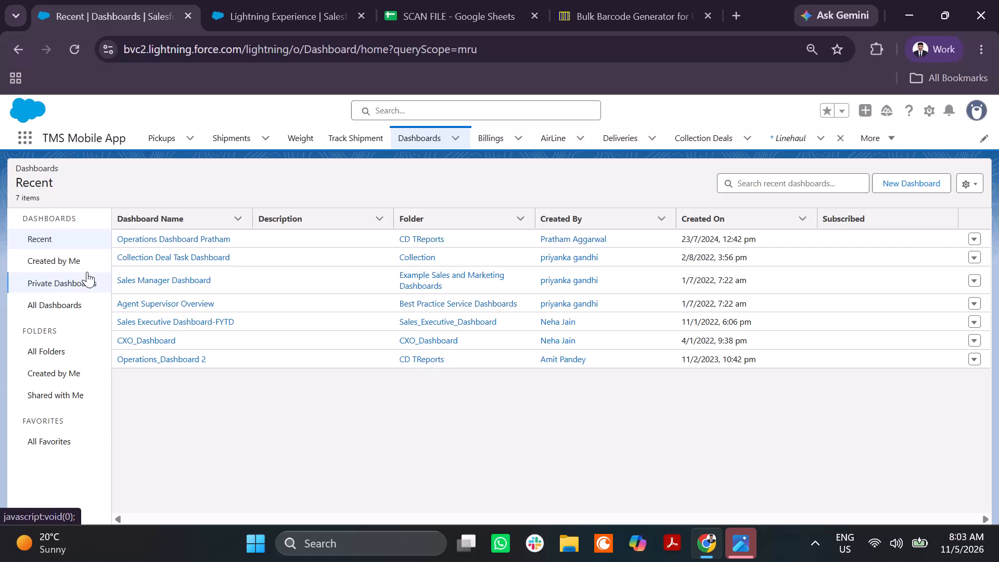
Open the Operations Dashboard Pratham from the recent dashboards and reload it.
click(149, 244)
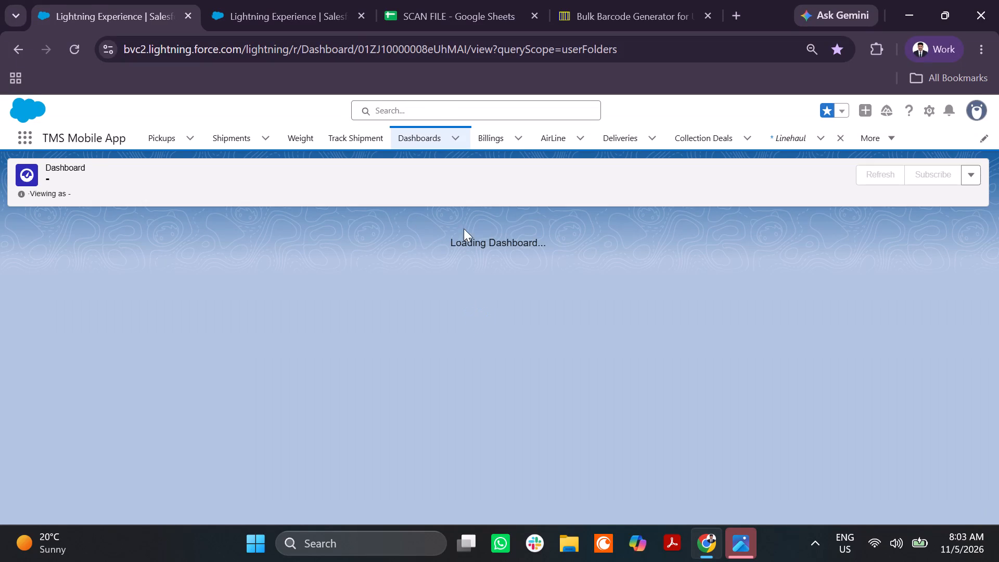
scroll(499, 264, down, 6)
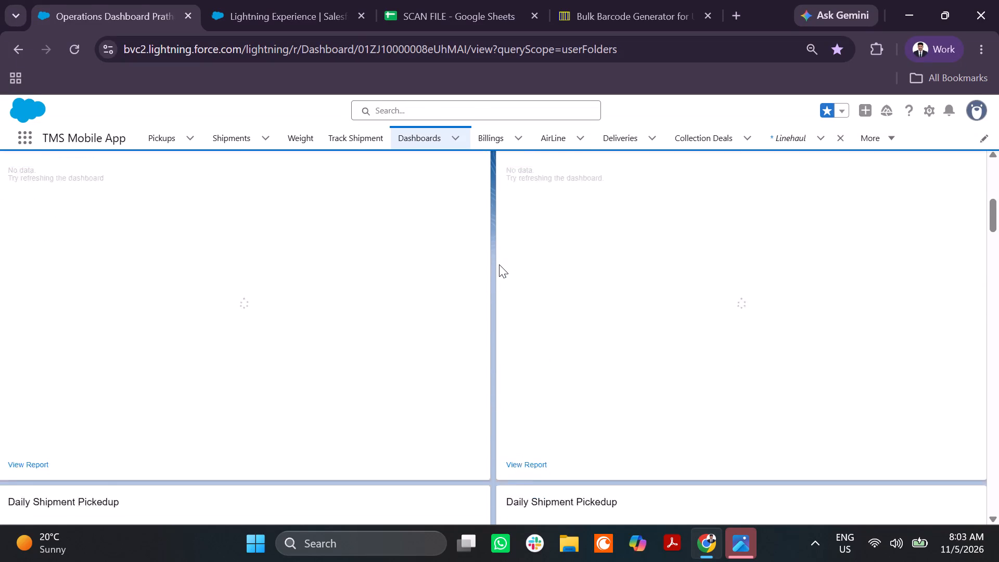
scroll(499, 264, down, 1)
click(81, 60)
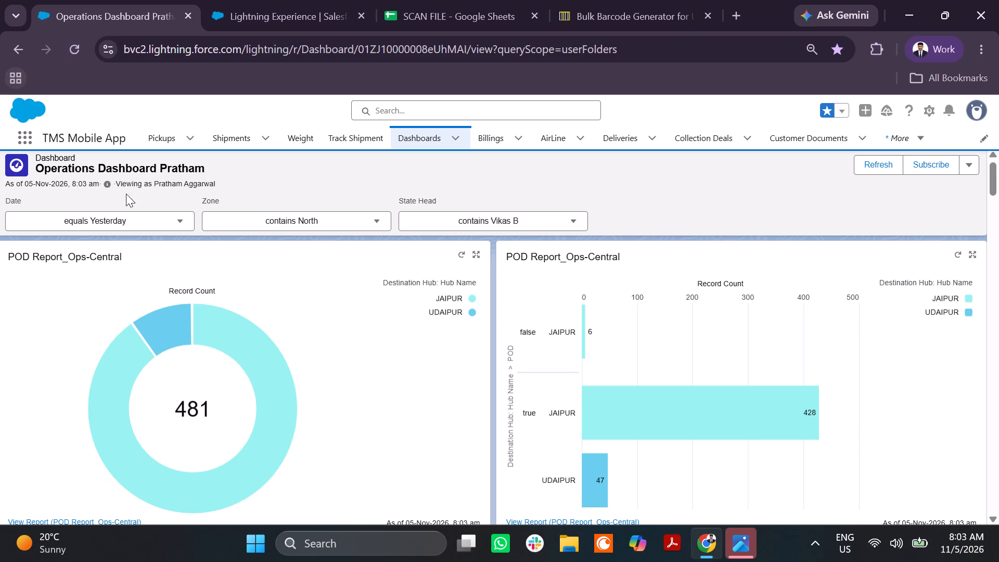
Open the Pending Linehaul Report filtered to the JAIPUR origin hub from the dashboard's Pending Linehaul chart.
scroll(343, 373, down, 3)
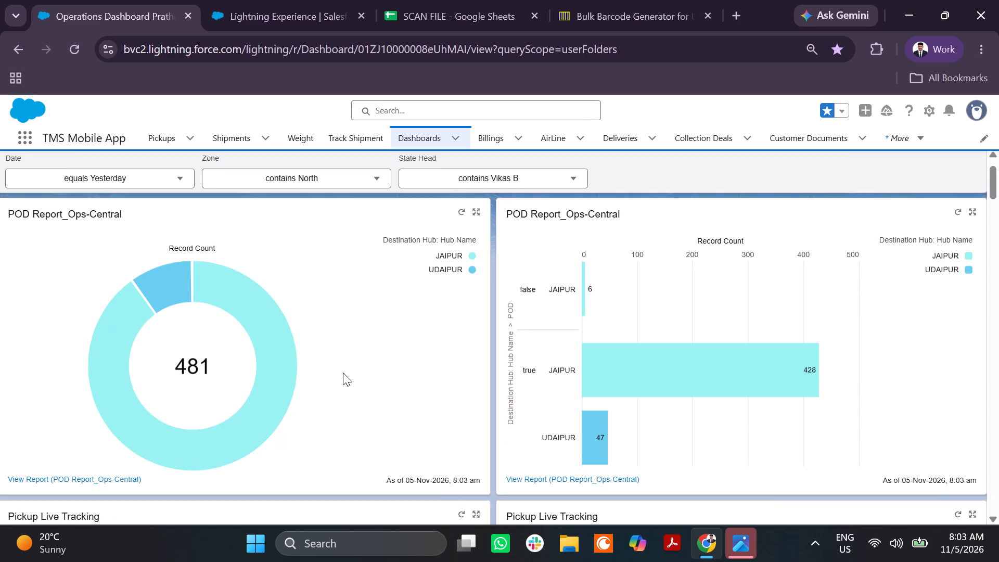
scroll(343, 373, down, 6)
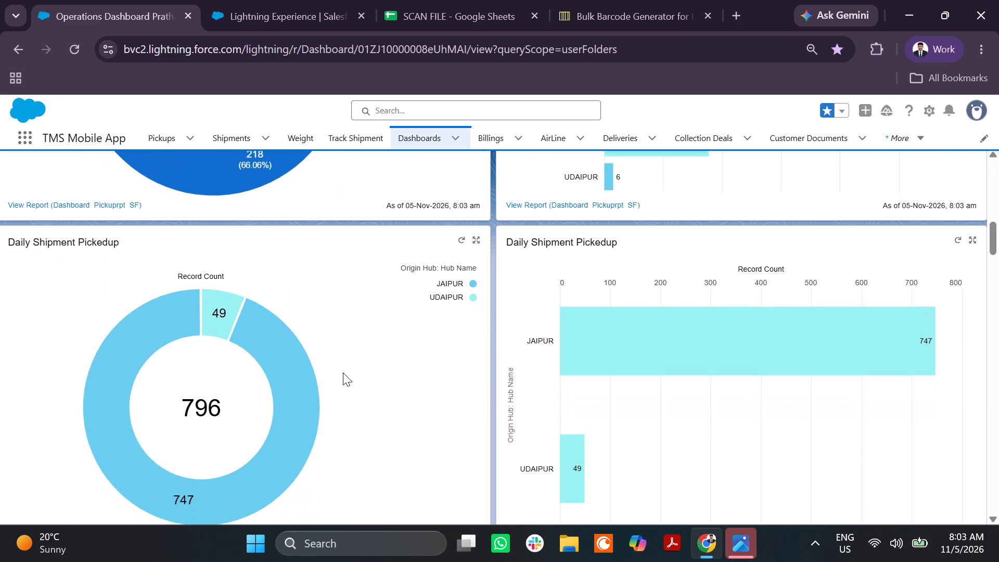
scroll(343, 373, down, 6)
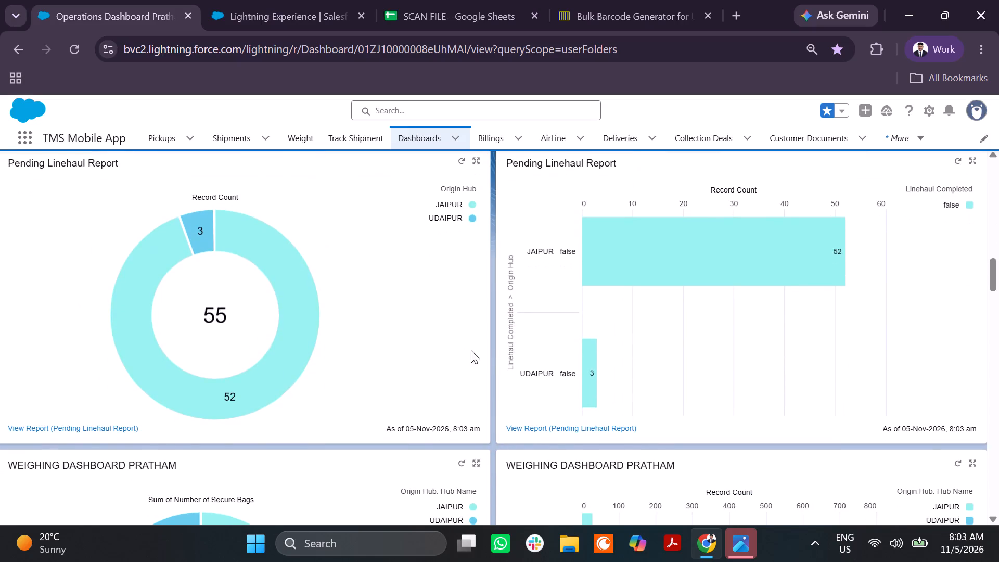
click(540, 254)
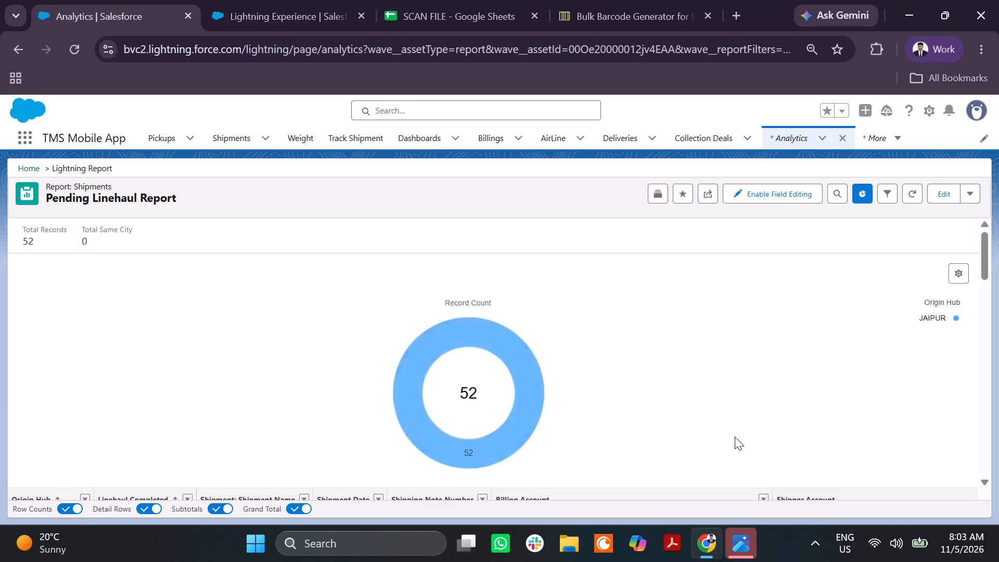
Examine the pending JAIPUR shipments in the report, including their shipping notes, accounts, tracking status and destination hubs.
scroll(735, 437, down, 4)
scroll(735, 437, left, 5)
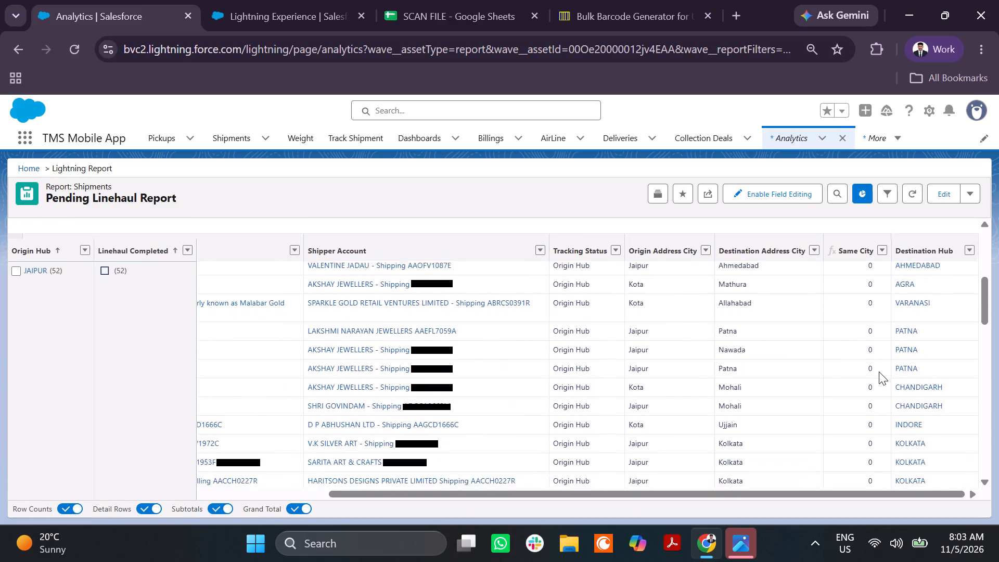
scroll(879, 372, down, 4)
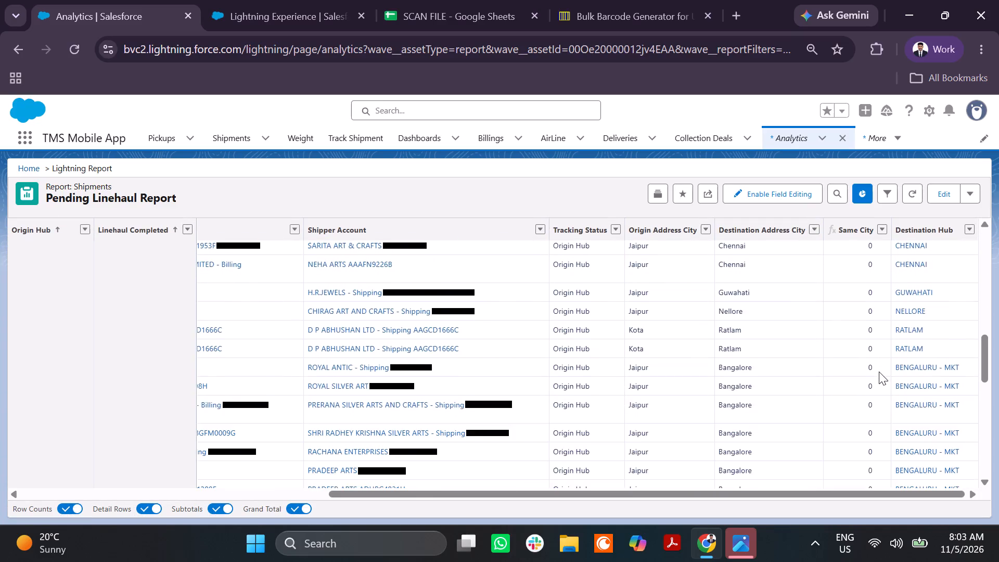
scroll(879, 372, down, 6)
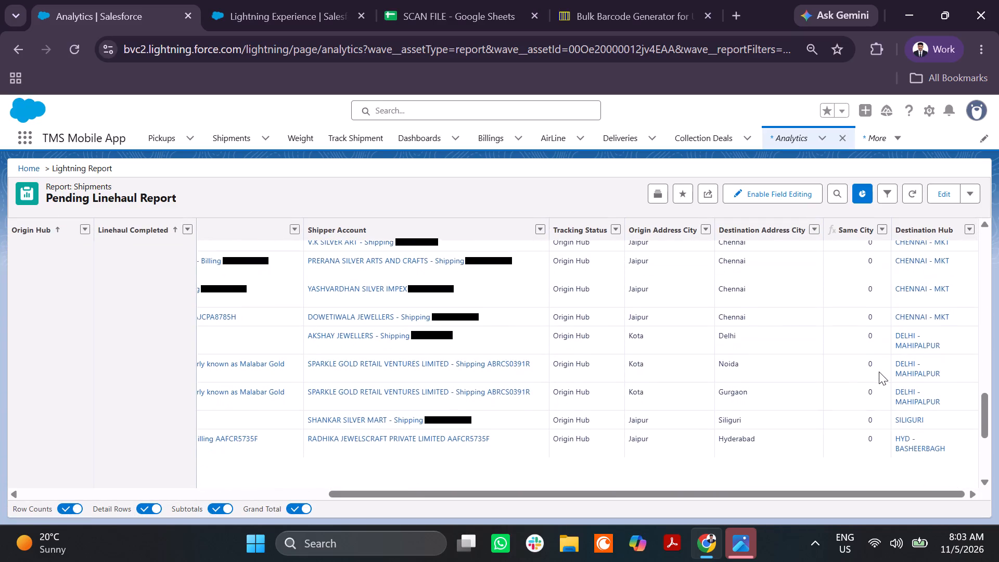
scroll(879, 372, down, 4)
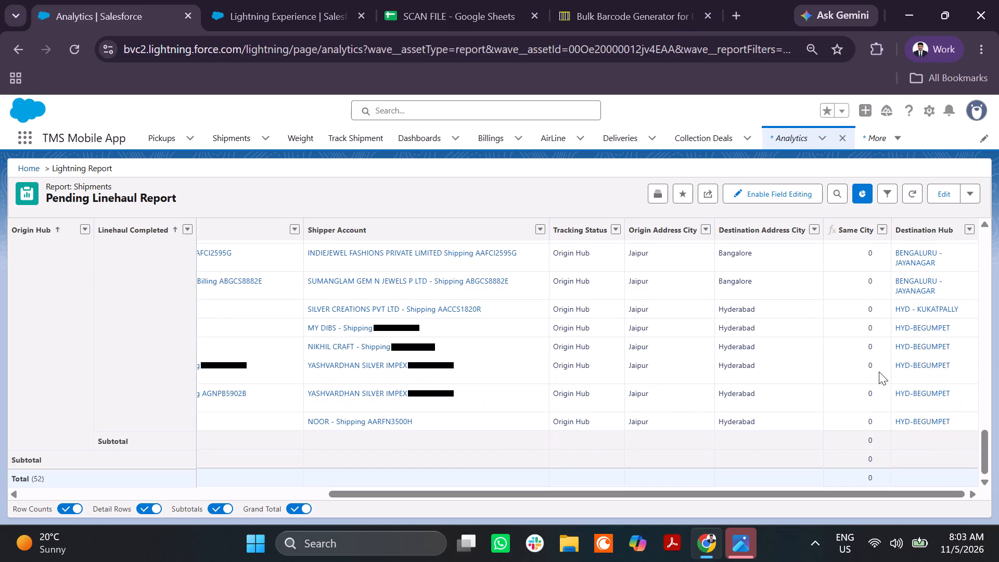
scroll(879, 372, up, 7)
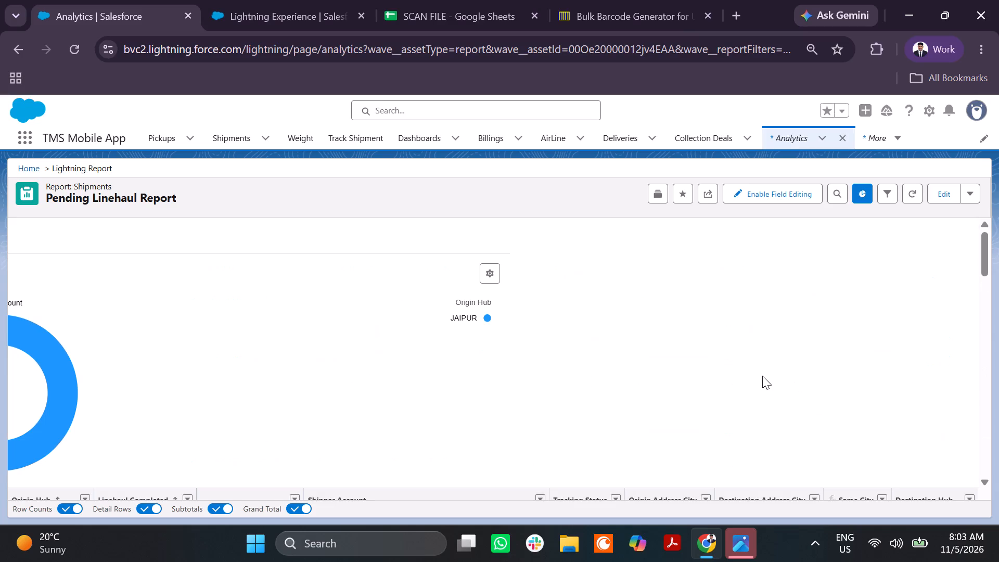
scroll(792, 343, right, 3)
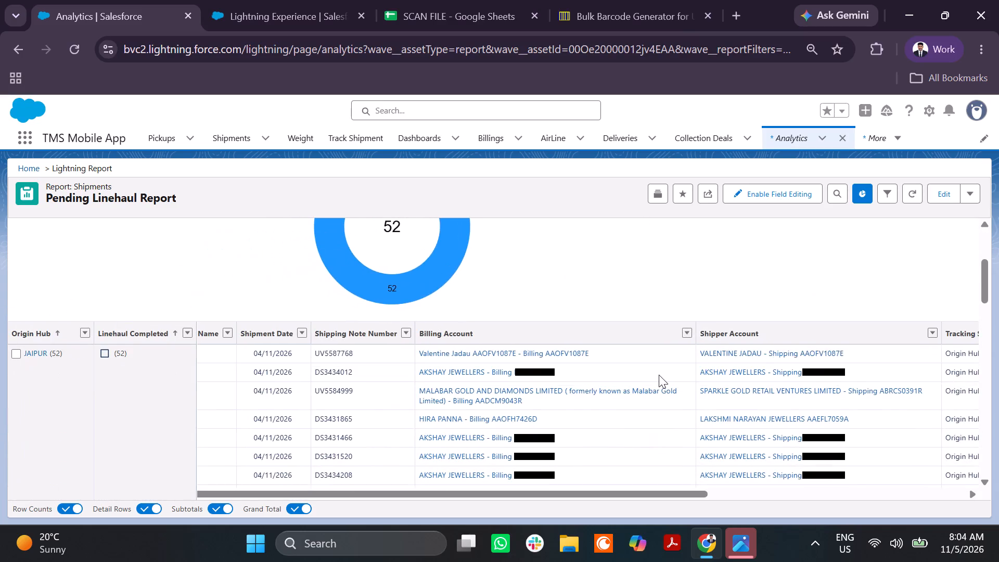
scroll(659, 375, right, 3)
scroll(659, 375, up, 3)
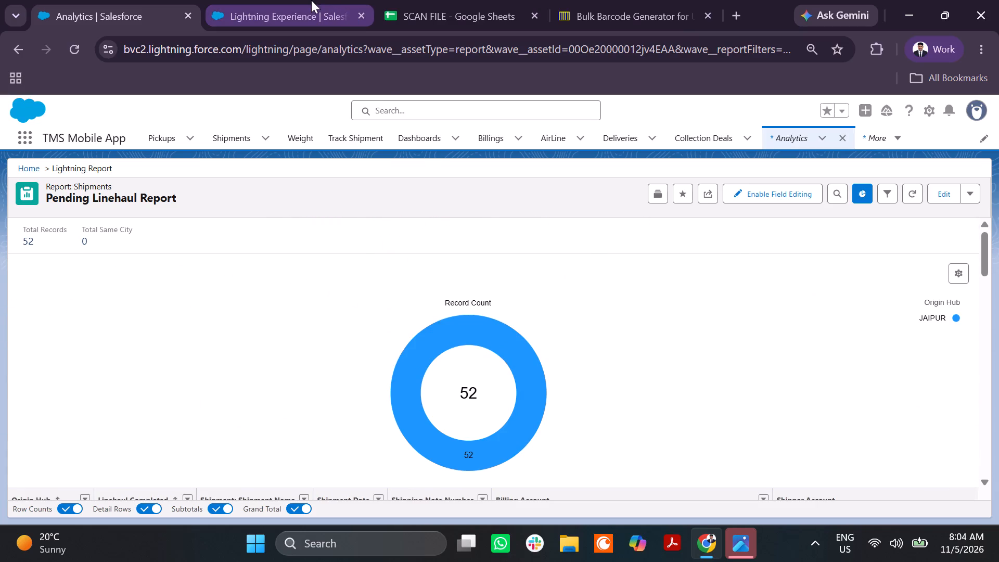
Reload the already open Linehaul page after dismissing its App Launcher search.
click(311, 0)
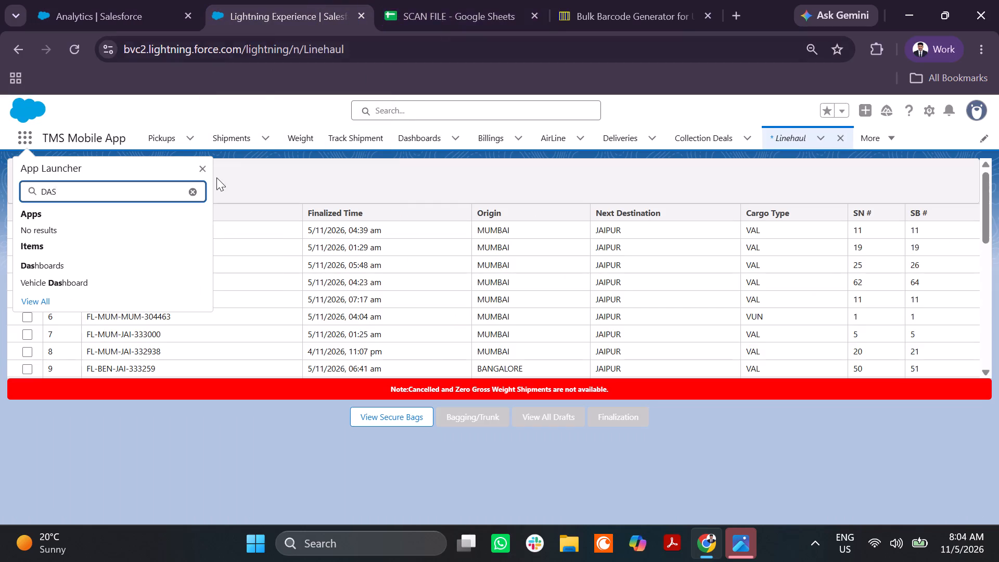
click(202, 173)
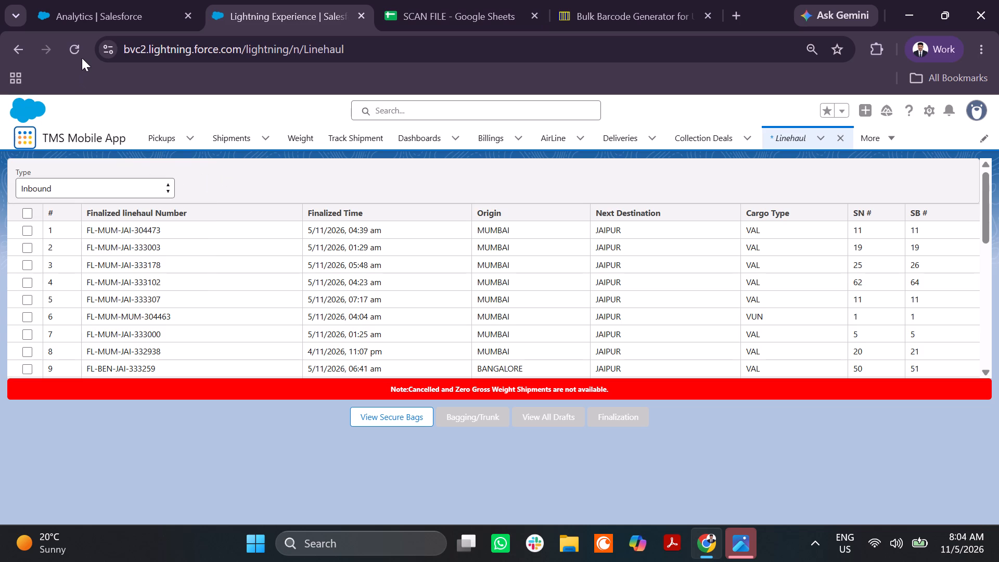
click(82, 53)
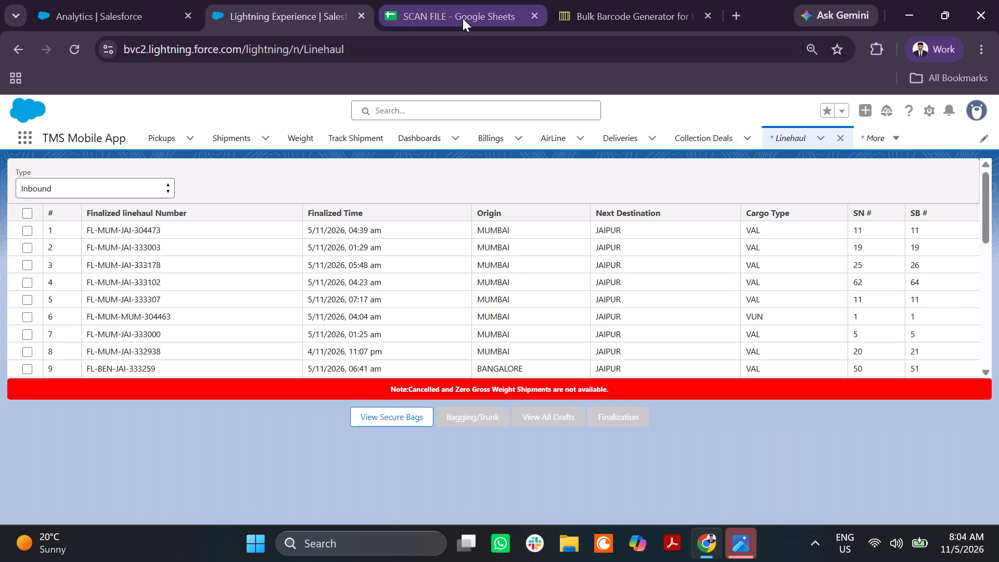
Switch to the SCAN FILE spreadsheet and review the BOM LOAD 05NOV2026 shipment rows from the last entries back to row 1.
click(463, 18)
scroll(304, 312, right, 5)
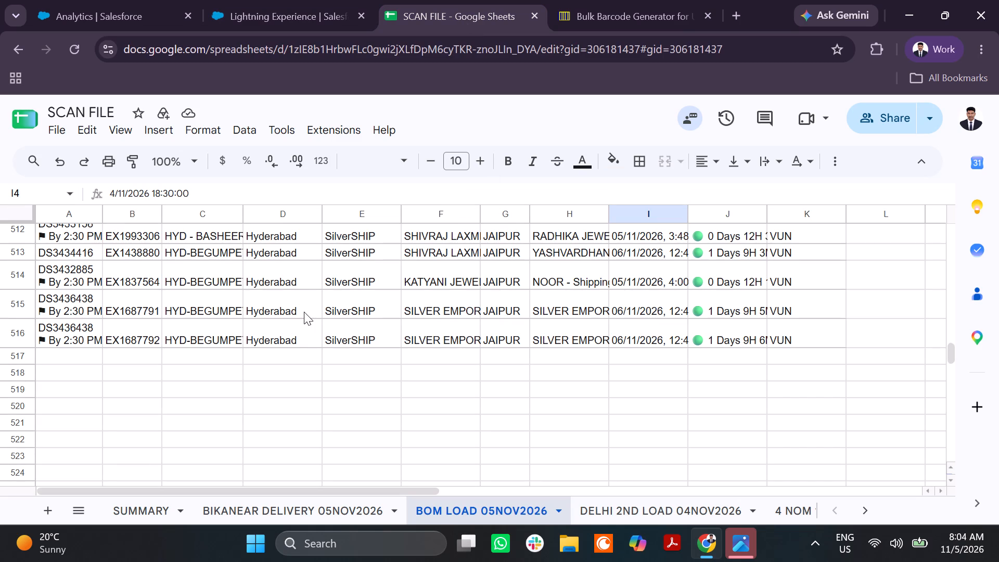
scroll(304, 312, up, 5)
click(242, 303)
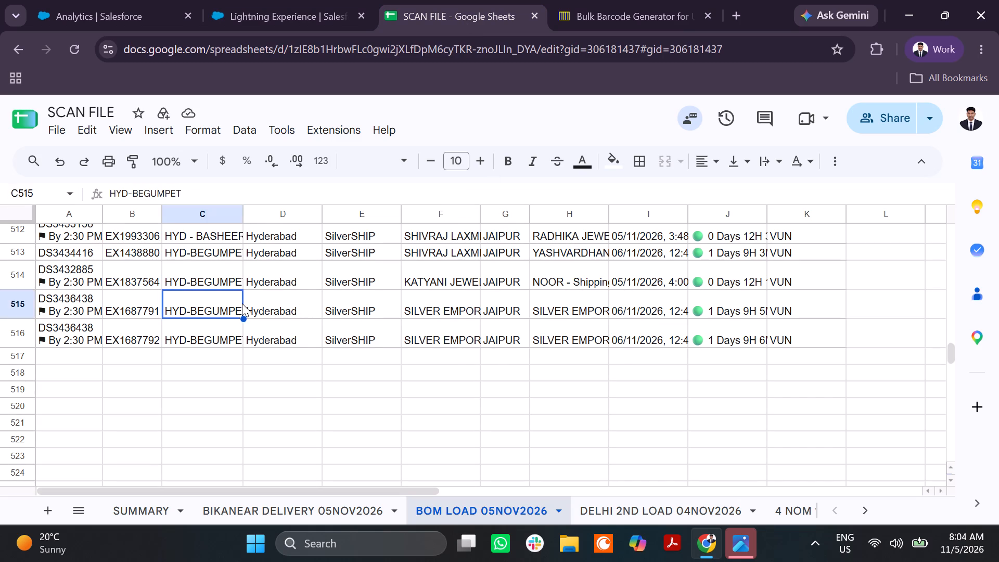
scroll(242, 303, up, 17)
scroll(242, 303, up, 6)
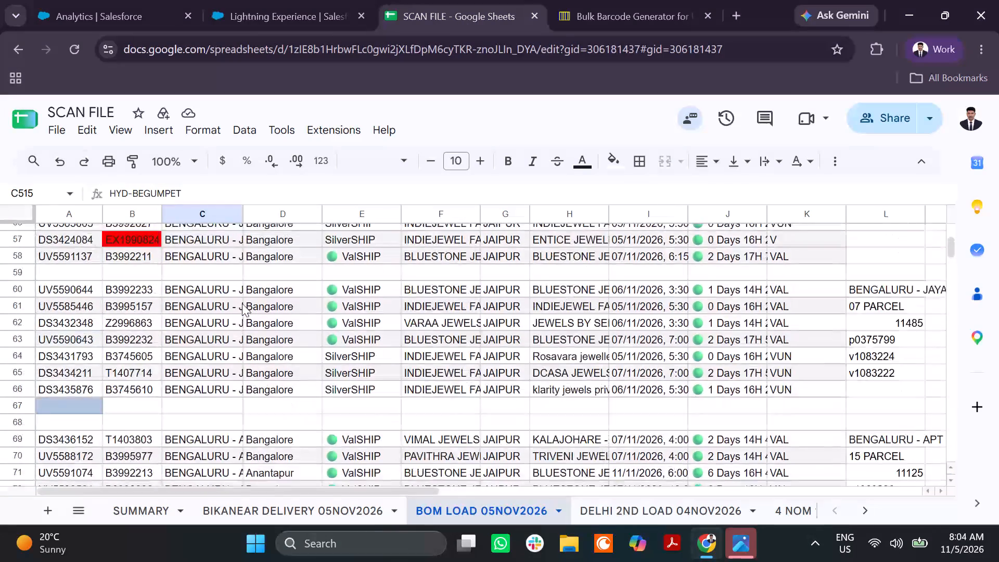
scroll(242, 303, up, 10)
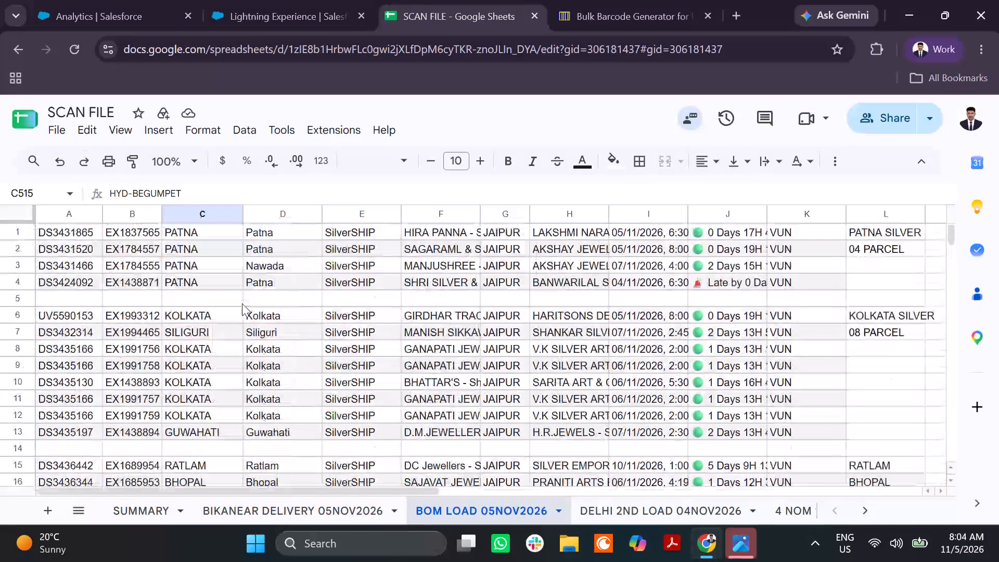
scroll(242, 303, up, 4)
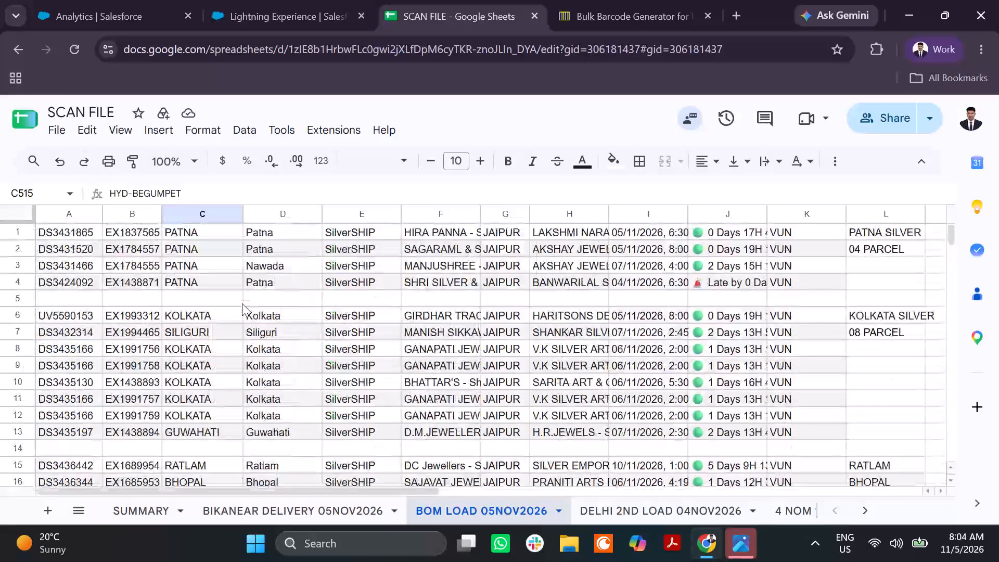
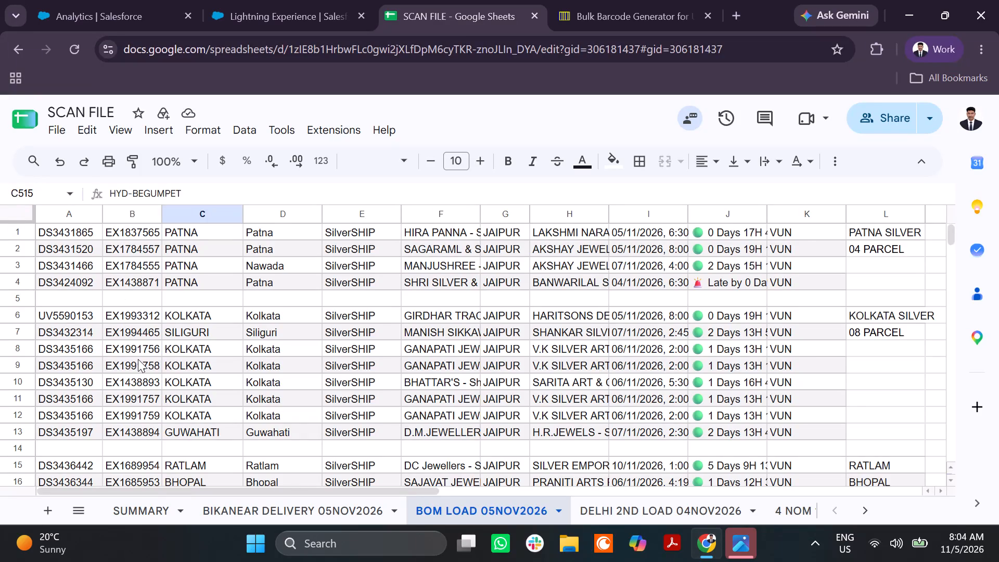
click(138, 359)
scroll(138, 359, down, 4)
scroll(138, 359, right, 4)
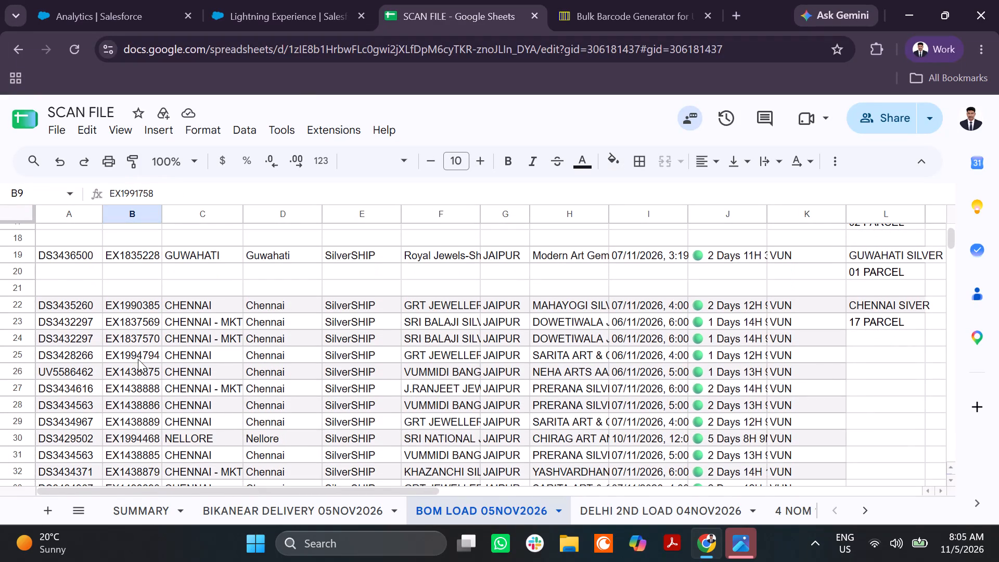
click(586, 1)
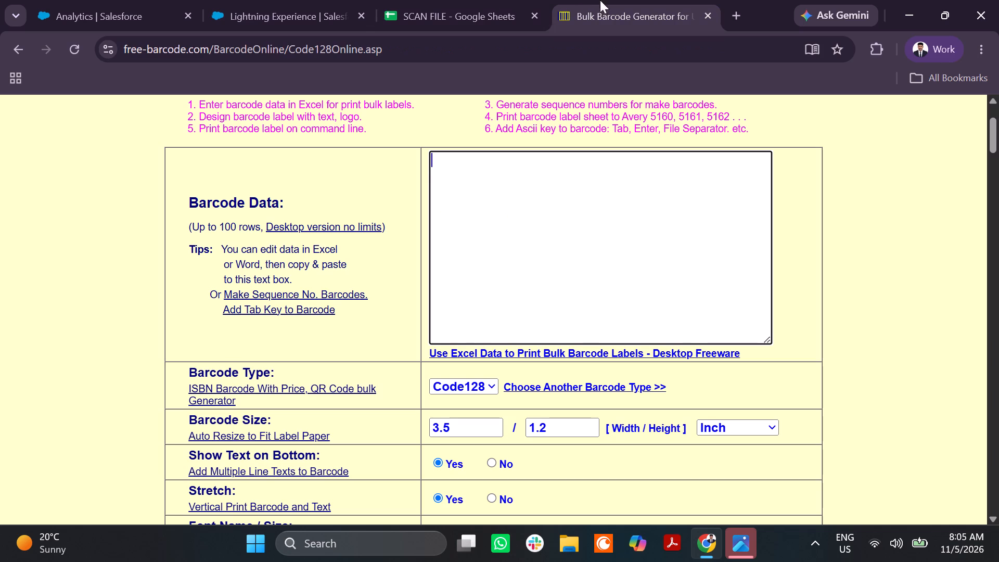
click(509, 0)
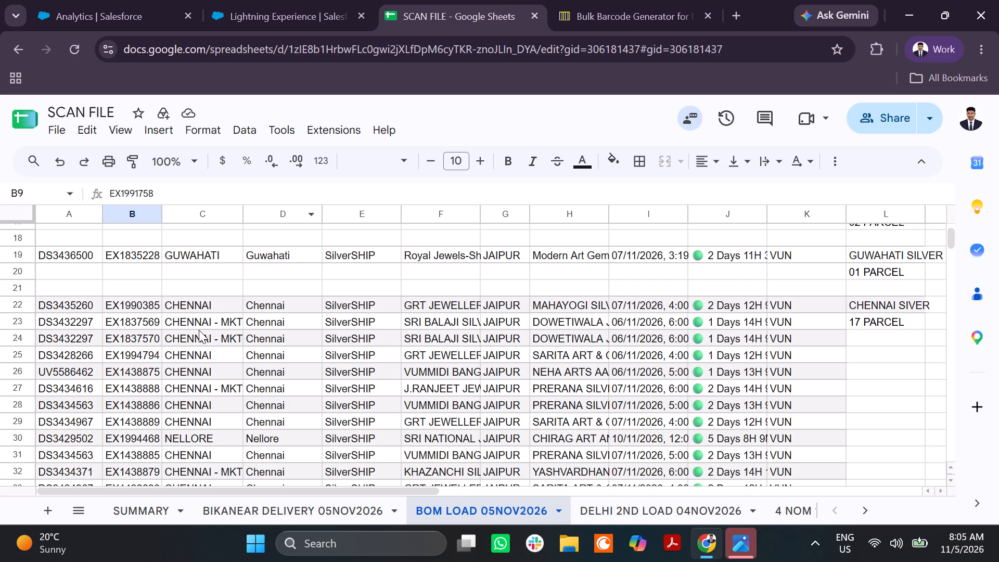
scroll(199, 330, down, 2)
On the SUMMARY sheet, add row 1823 below the MAA entry with sector IDR, type VUN and connection date 05/11/2026.
click(126, 509)
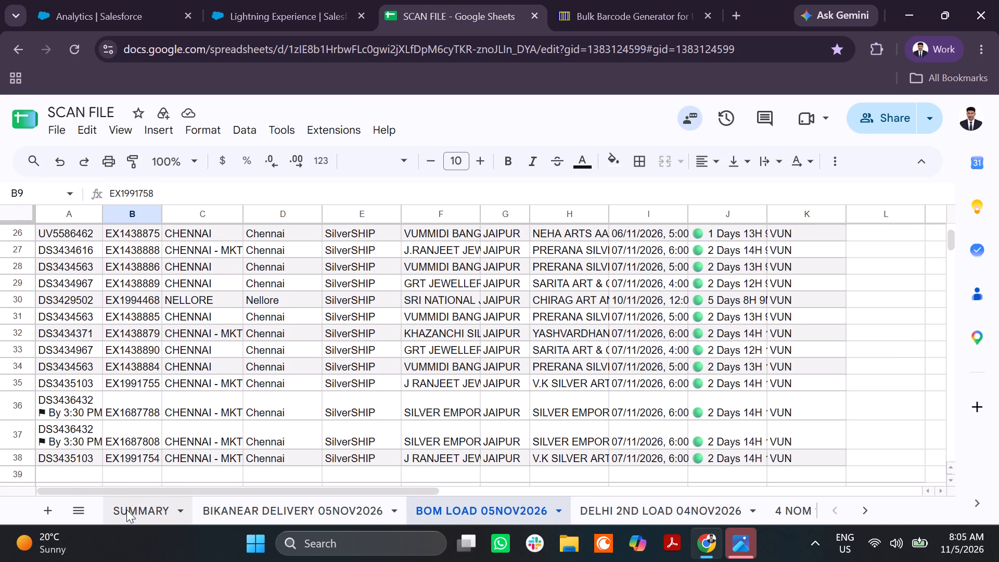
click(226, 386)
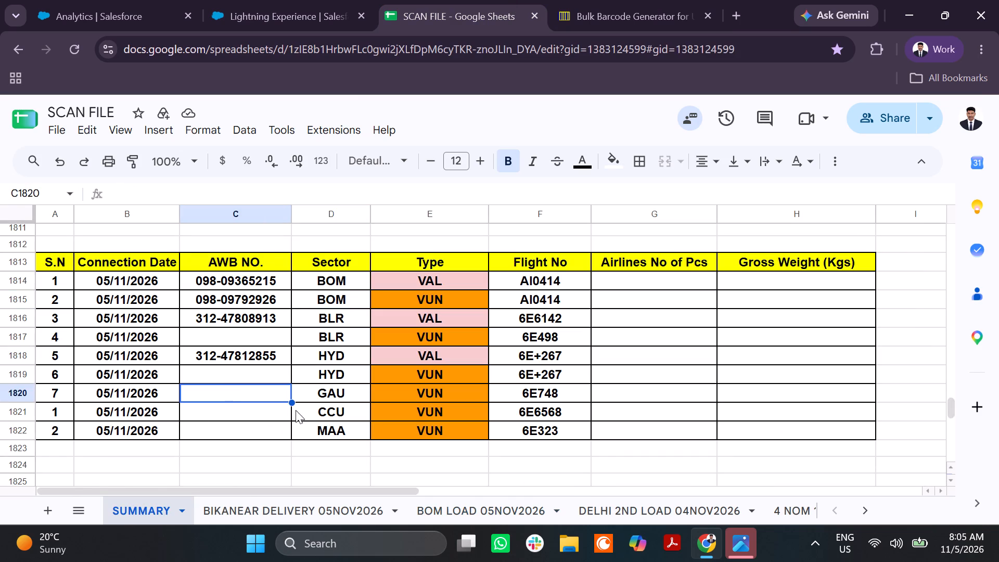
click(267, 452)
scroll(267, 452, down, 2)
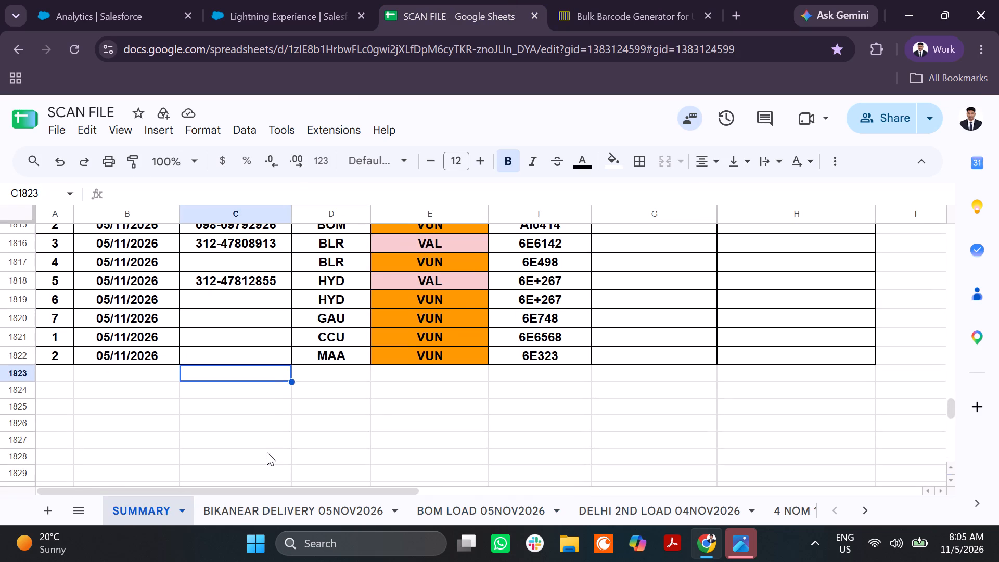
click(331, 373)
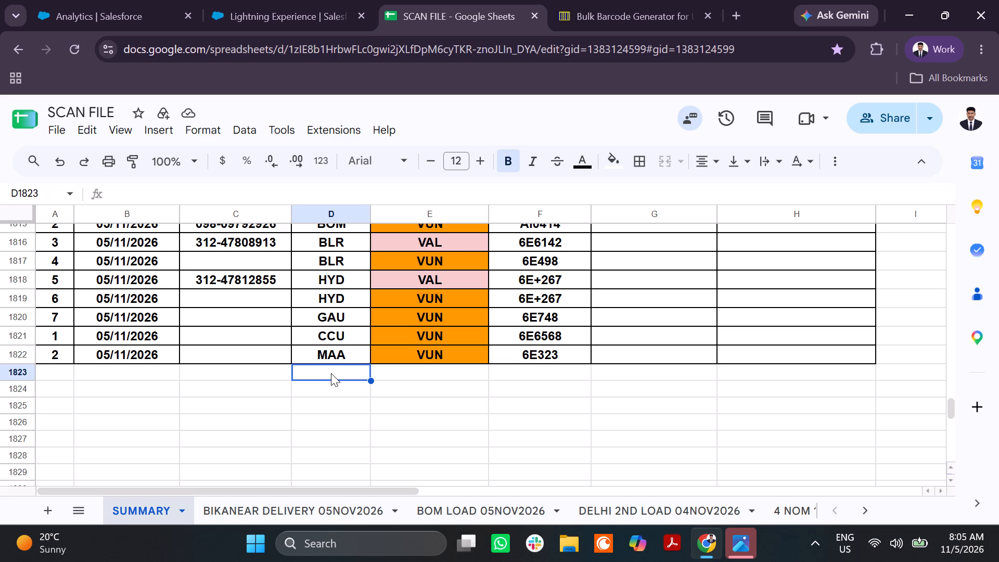
text(IDR)
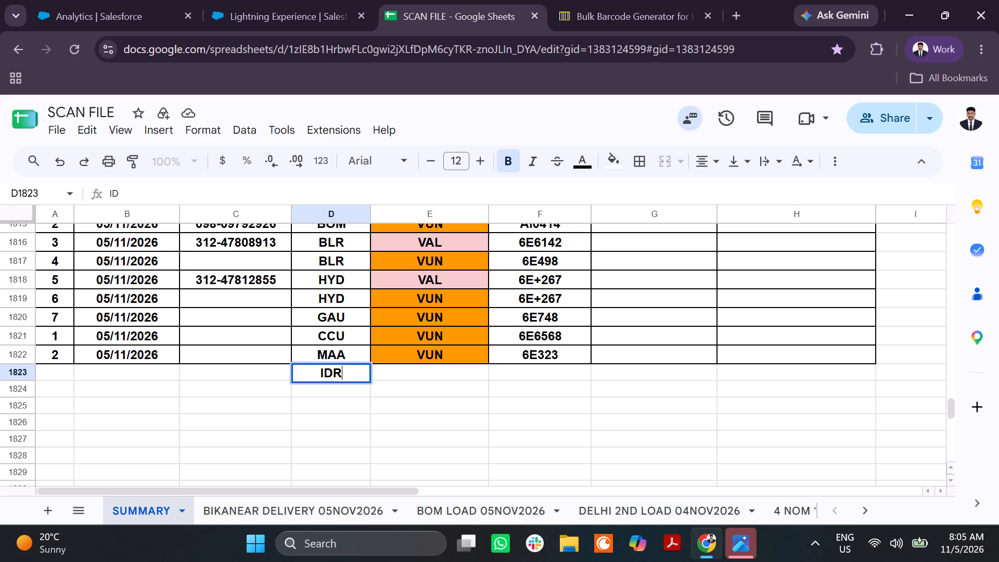
key(space)
key(Right)
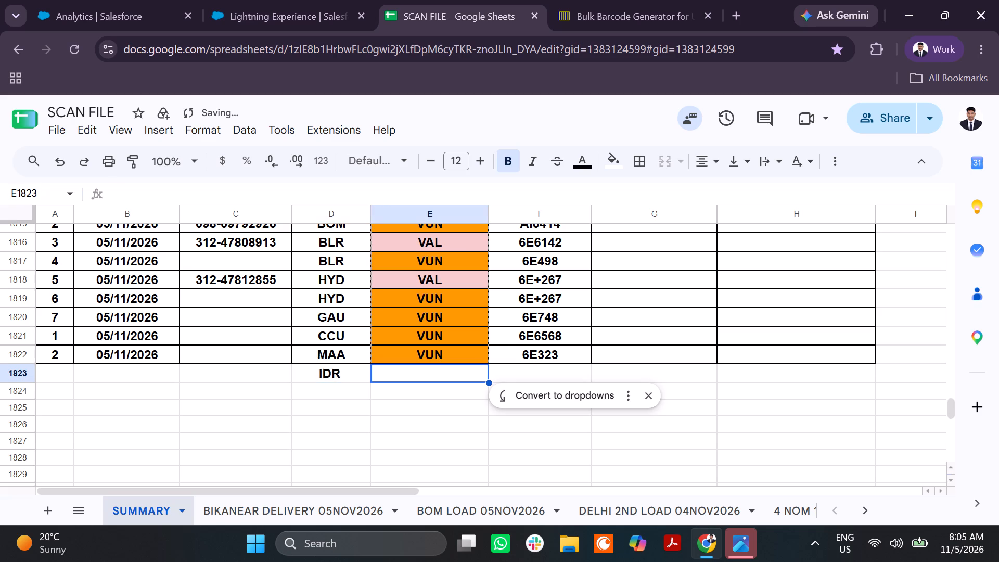
key(ctrl+d)
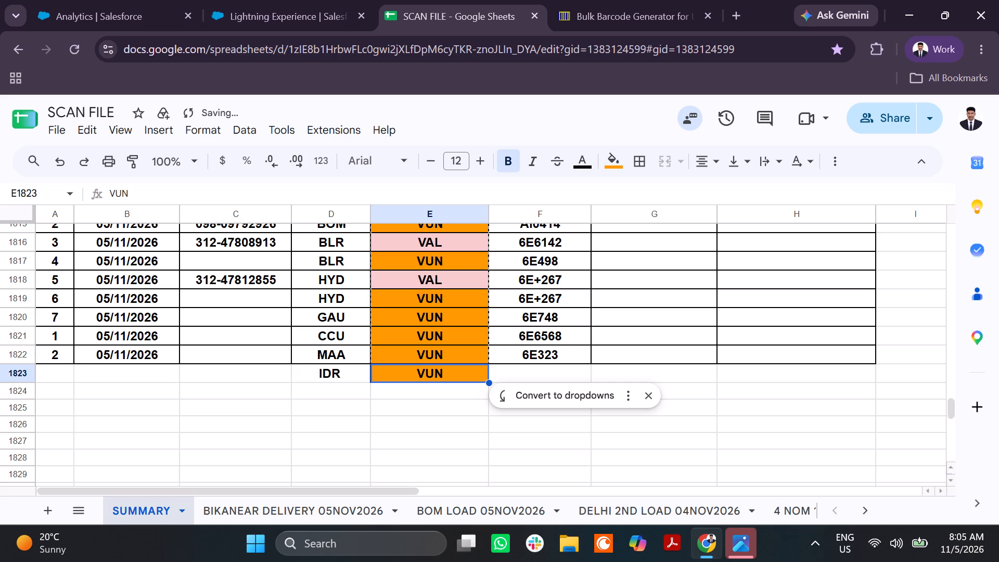
key(Left)
key(Left)
key(Left)
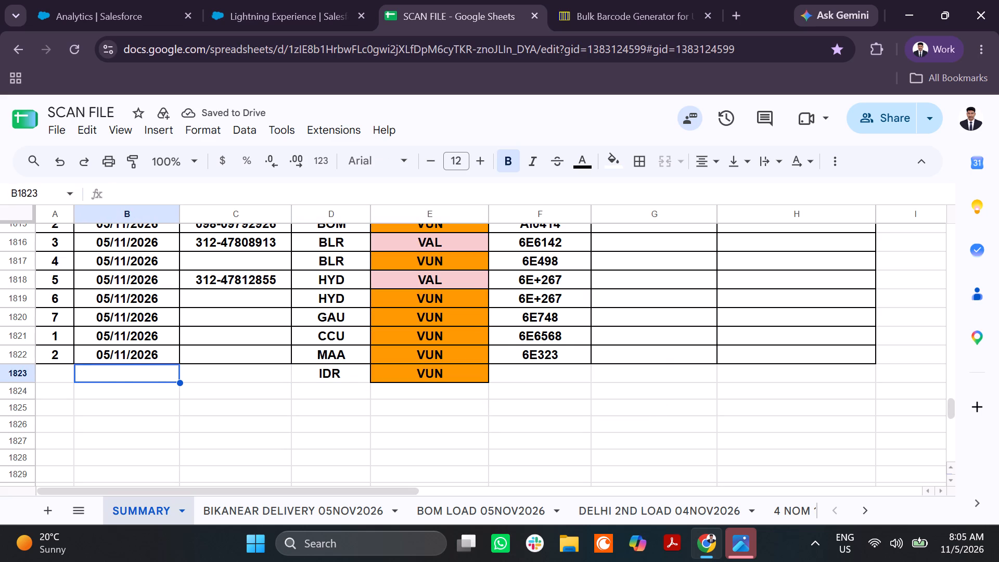
key(ctrl+d)
key(Left)
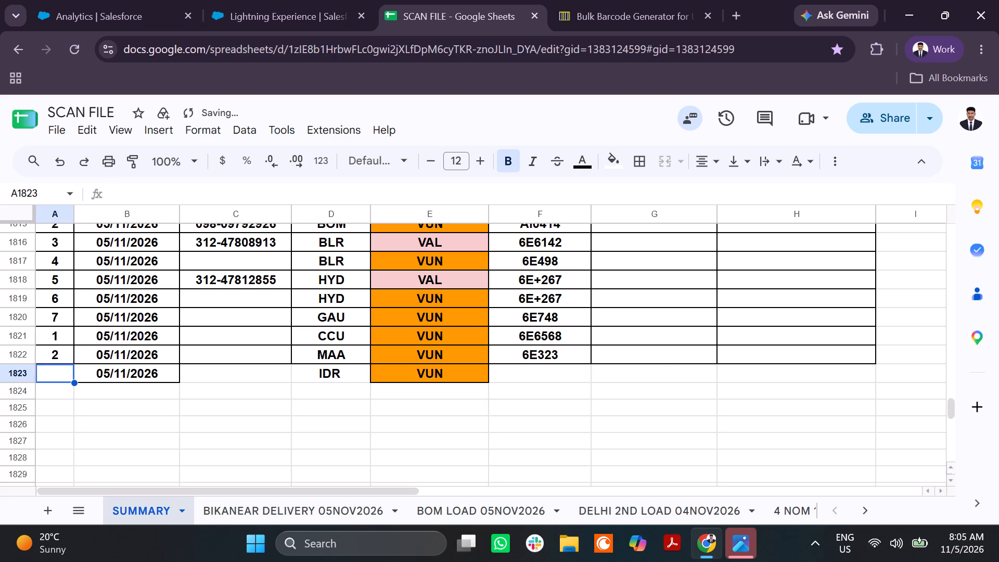
Number the S.N column consecutively from 1 to 11 in rows 1814 to 1824 of the 05/11/2026 table.
key(Up)
key(ctrl+Up)
key(Down)
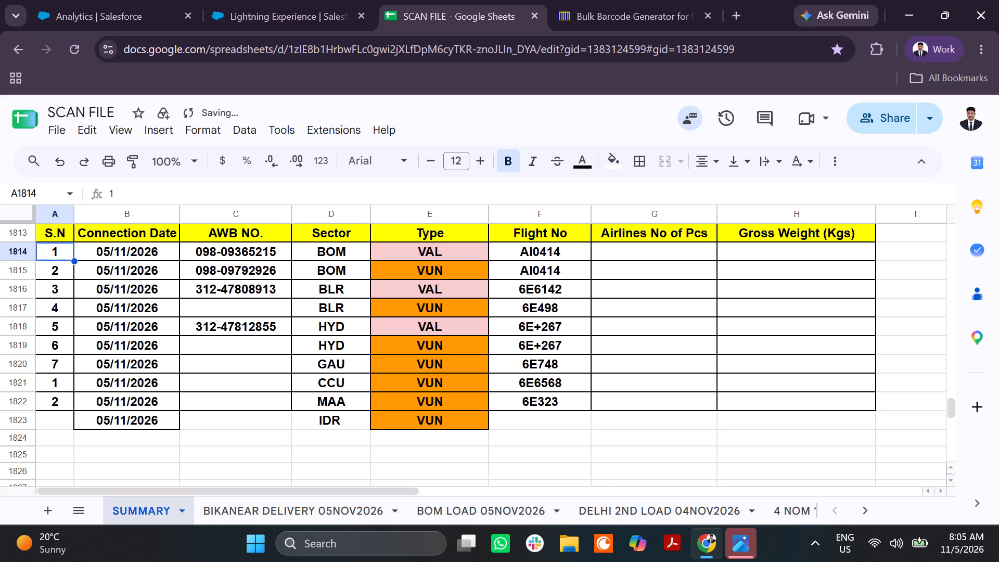
key(1)
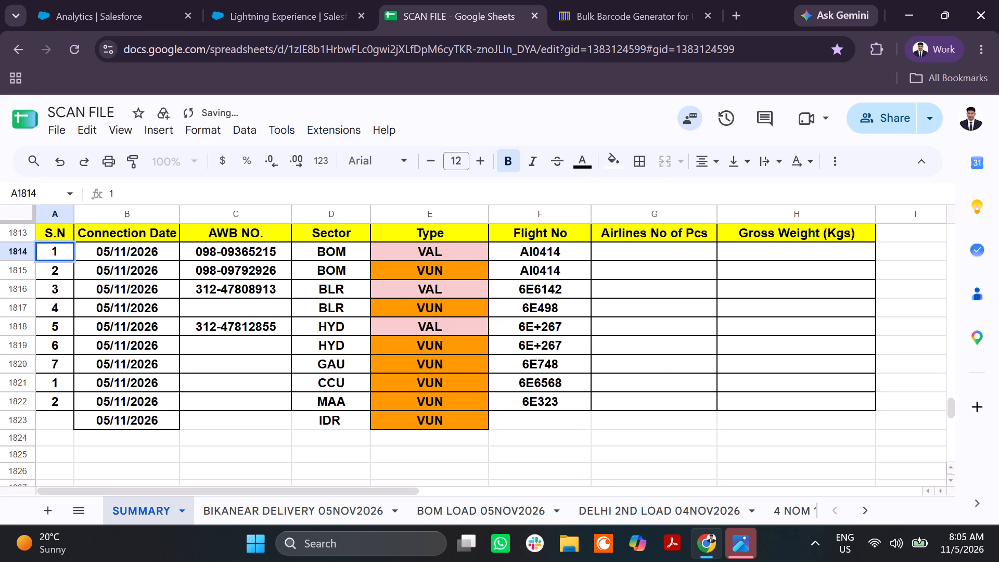
key(Return)
key(2)
key(Return)
key(3)
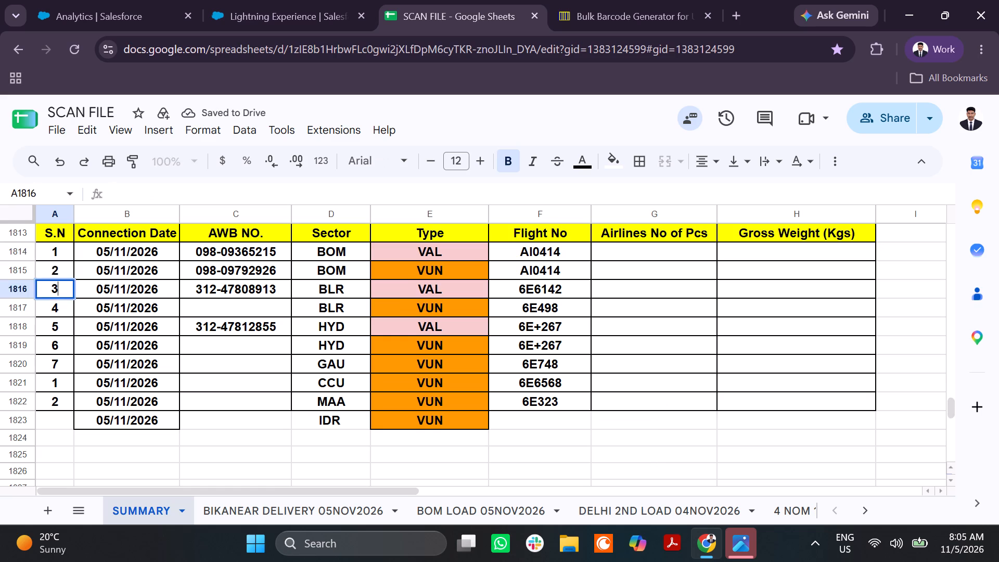
key(Return)
key(4)
key(Return)
key(5)
key(Return)
key(6)
key(Return)
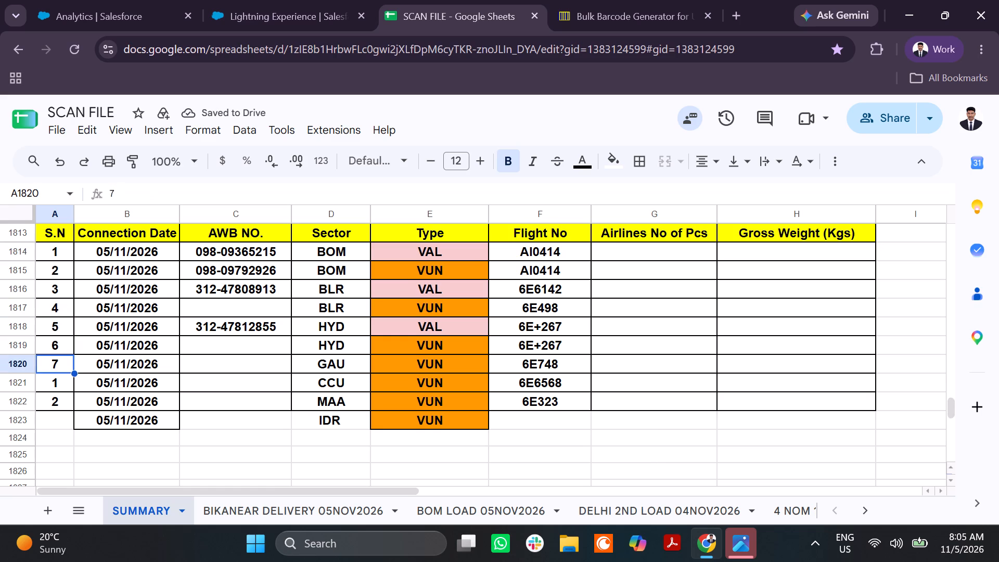
key(7)
key(Return)
key(8)
key(Return)
key(9)
key(Return)
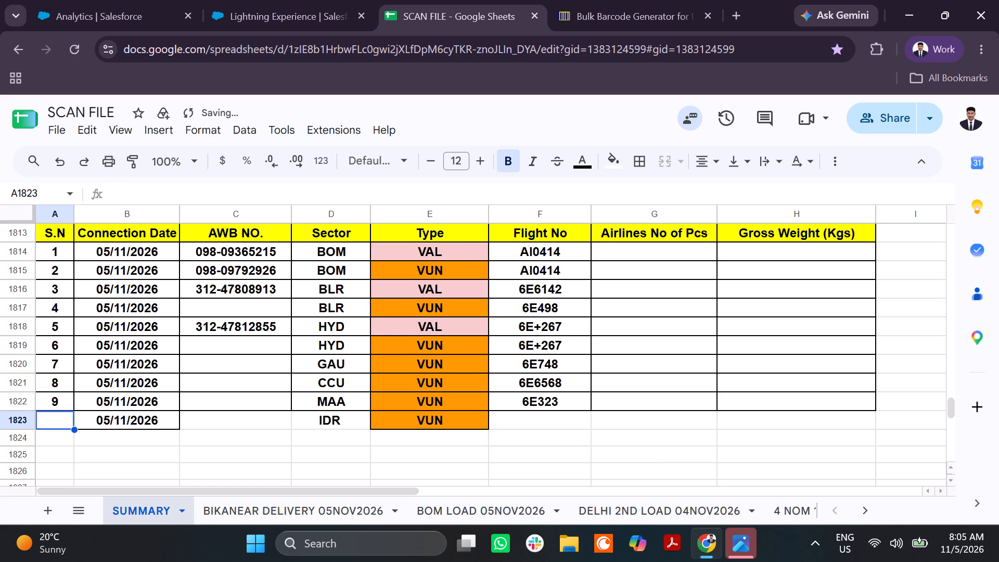
text(10)
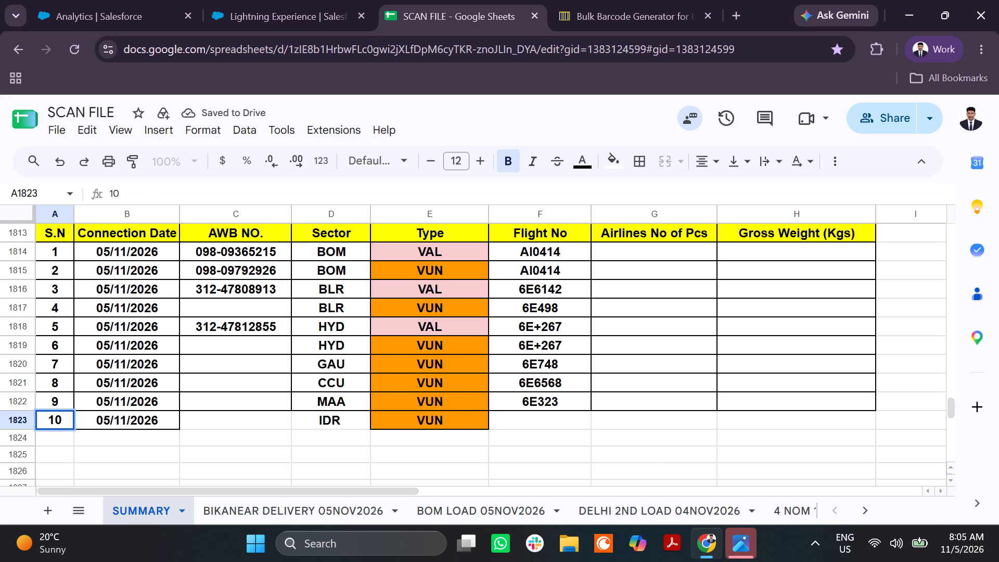
key(Return)
text(11)
key(Return)
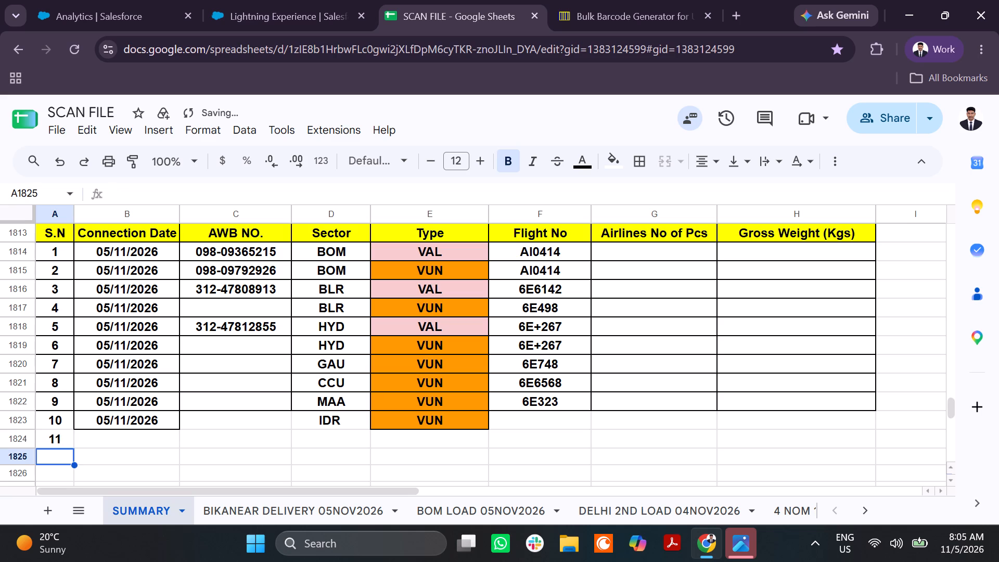
Apply all borders to the whole 05/11/2026 table, from the header row 1813 through row 1824.
click(208, 342)
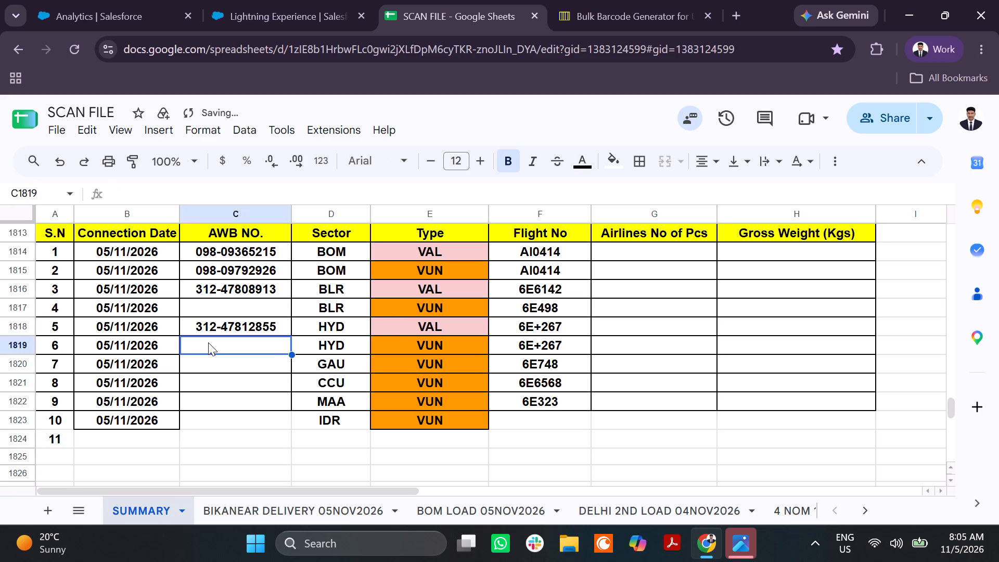
key(ctrl+a)
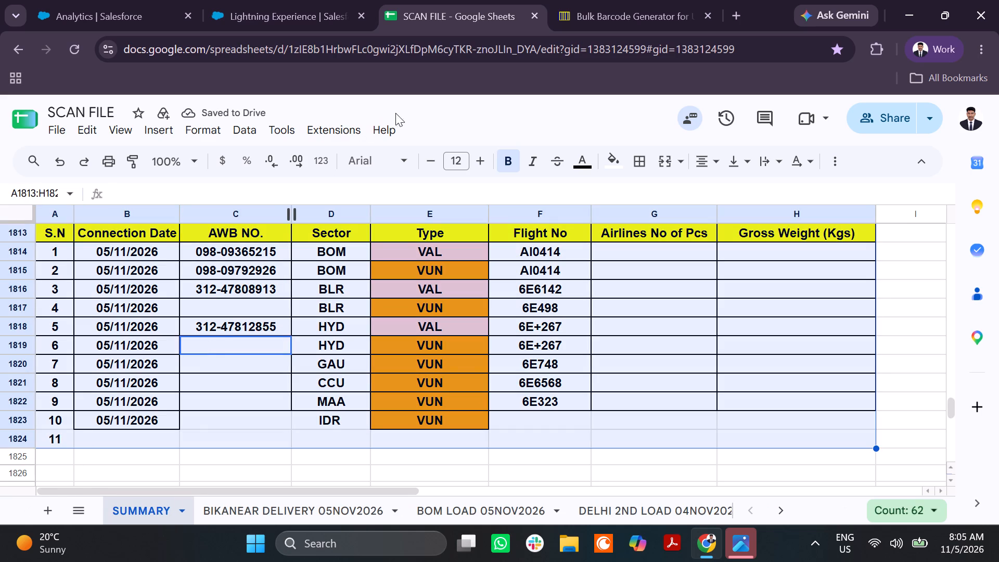
click(637, 156)
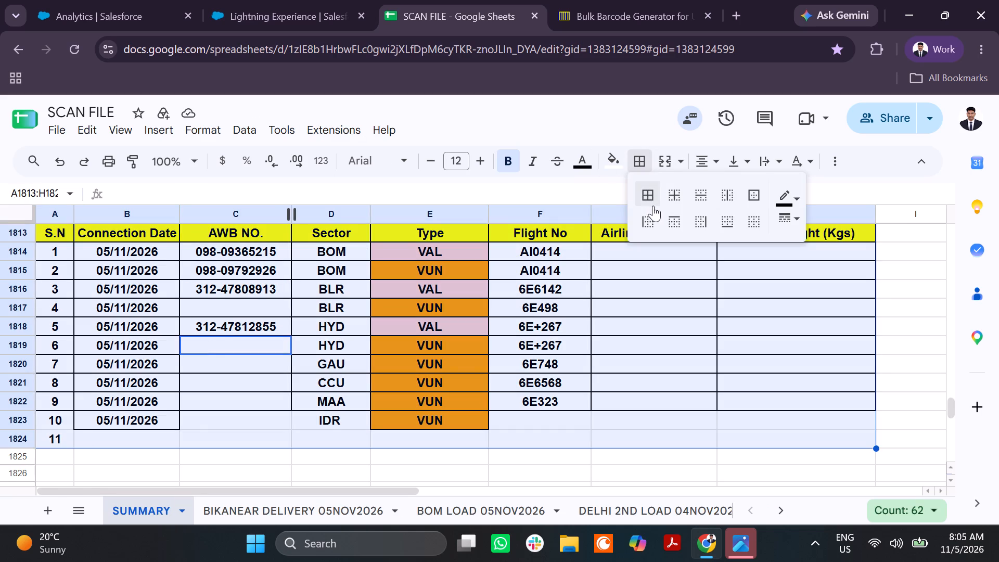
click(647, 200)
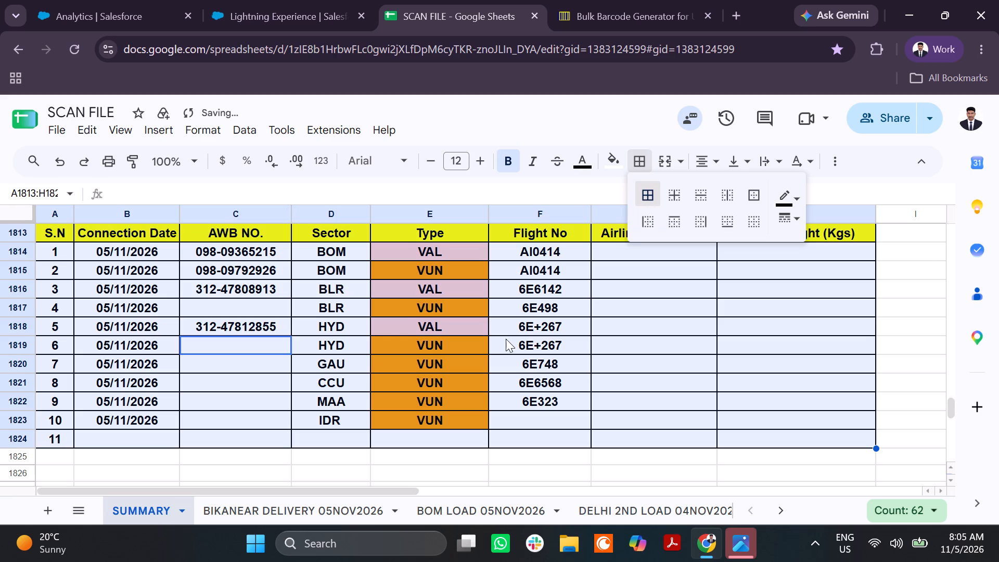
click(652, 293)
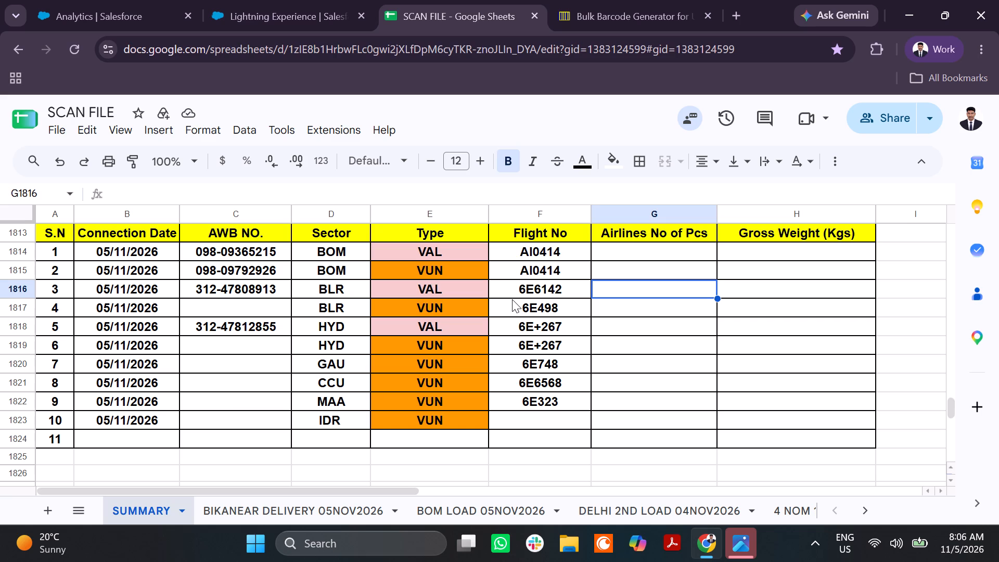
Enter 15 airline pieces and a gross weight of 125 kg for the BOM VAL row on flight AI0414.
click(599, 341)
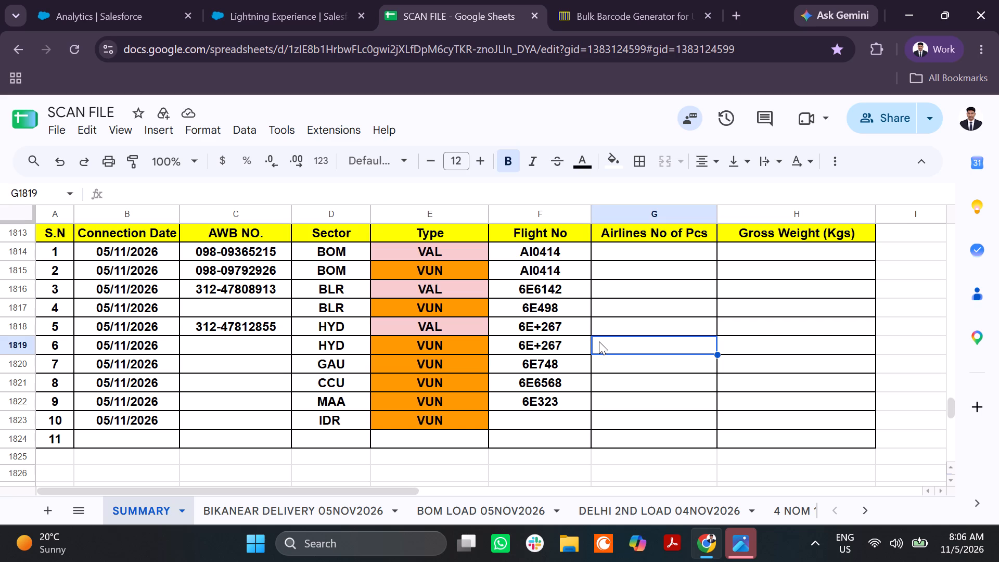
click(695, 254)
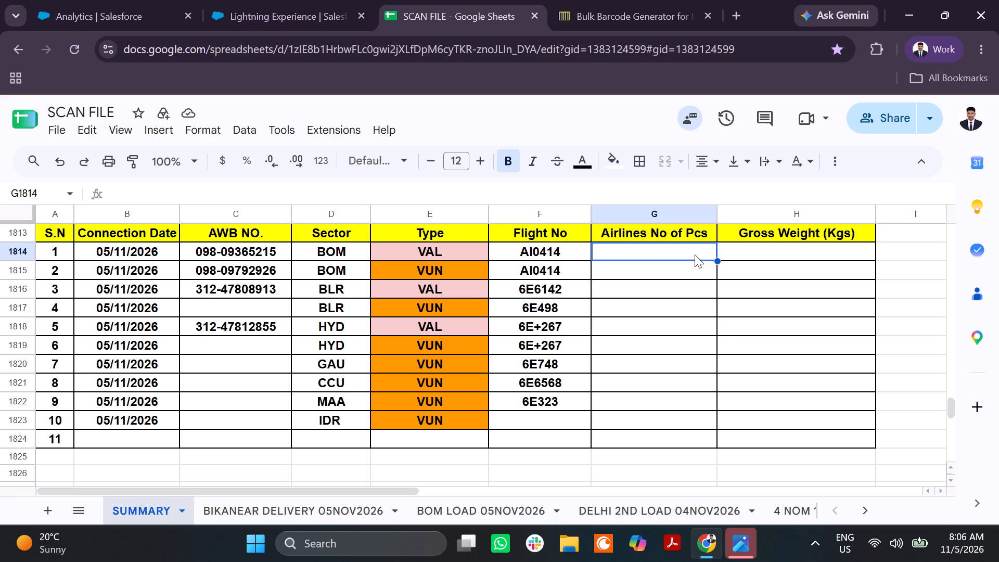
key(1)
key(5)
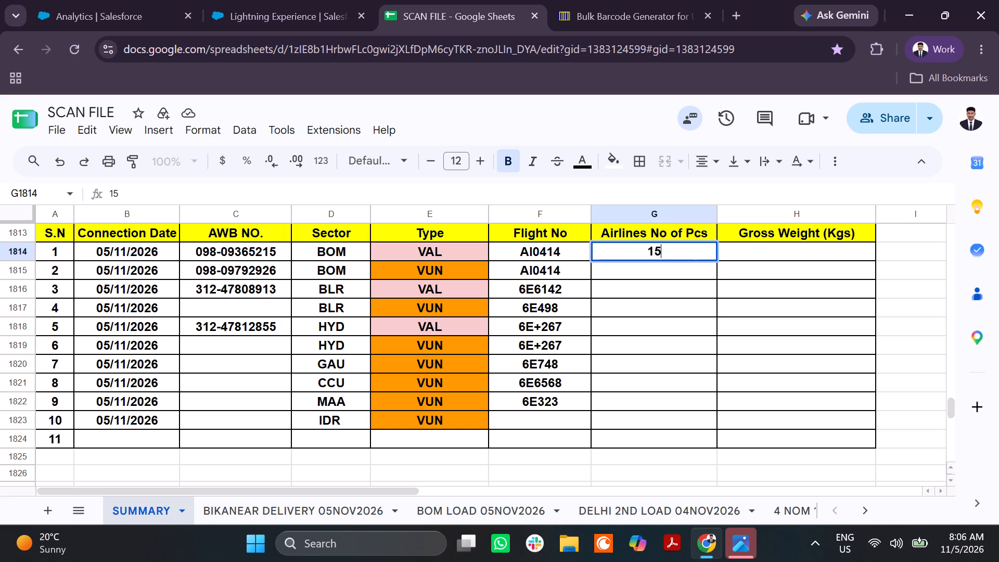
key(Right)
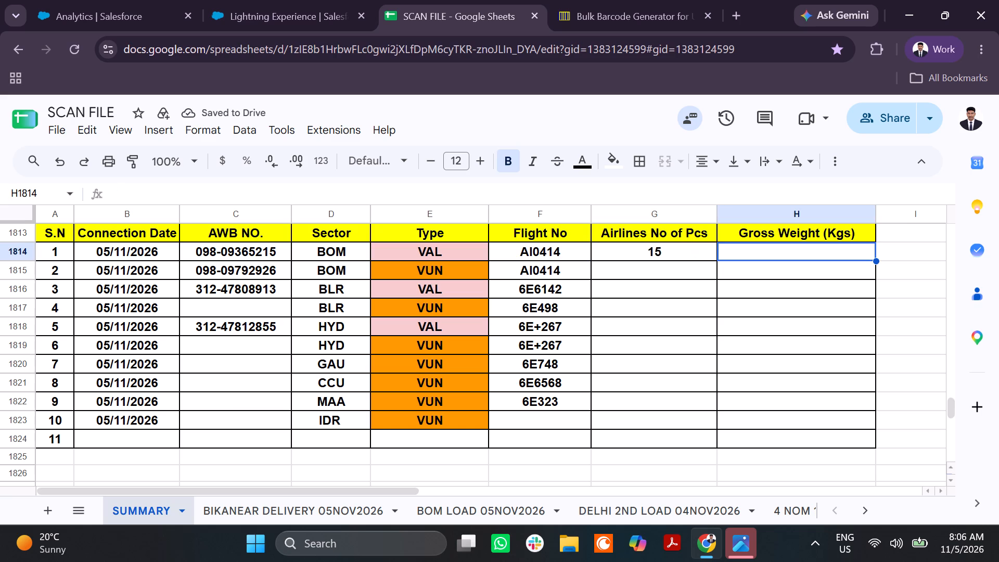
text(125)
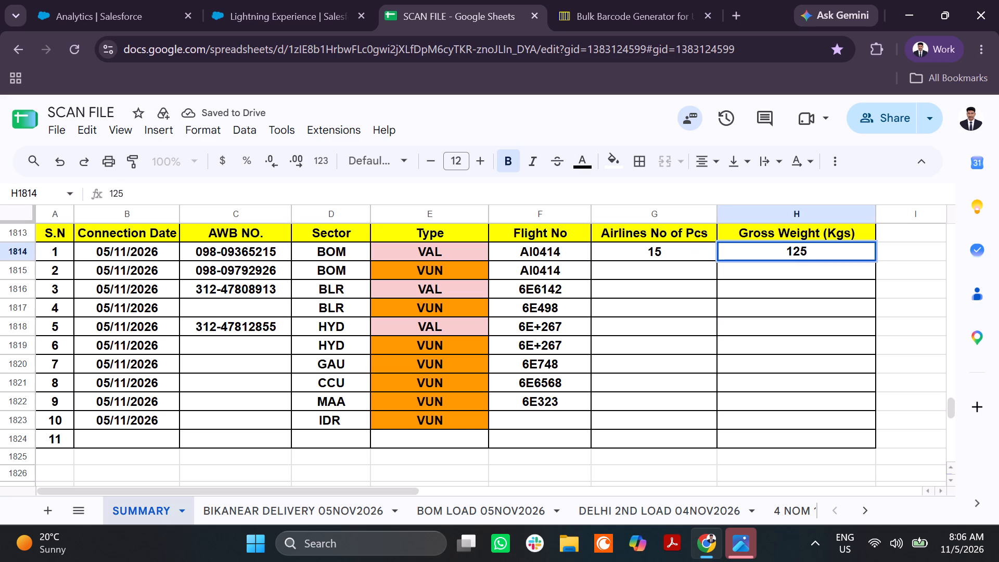
key(Down)
Enter 55 airline pieces and a gross weight of 522 kg for the BOM VUN row on flight AI0414.
key(Left)
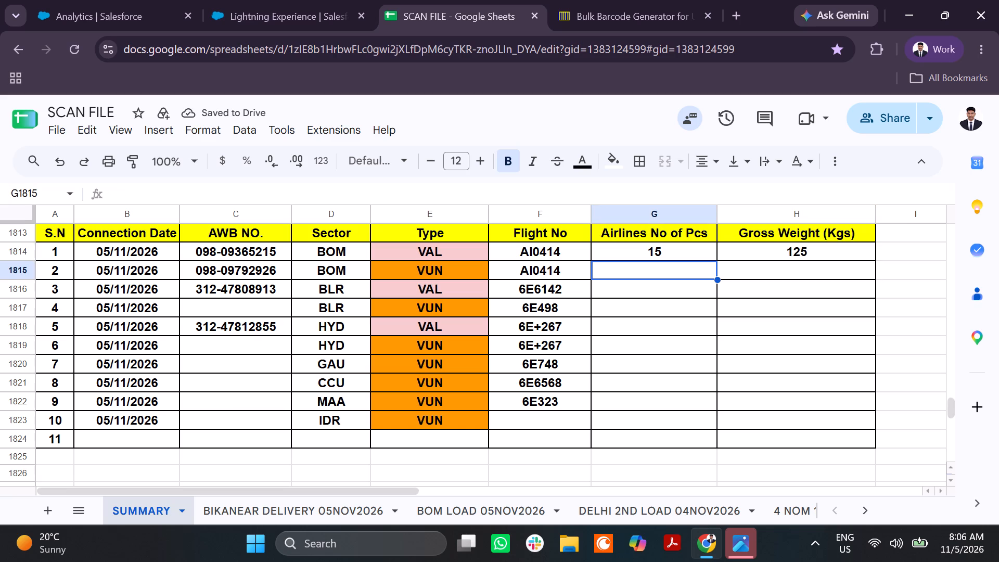
text(55)
key(Right)
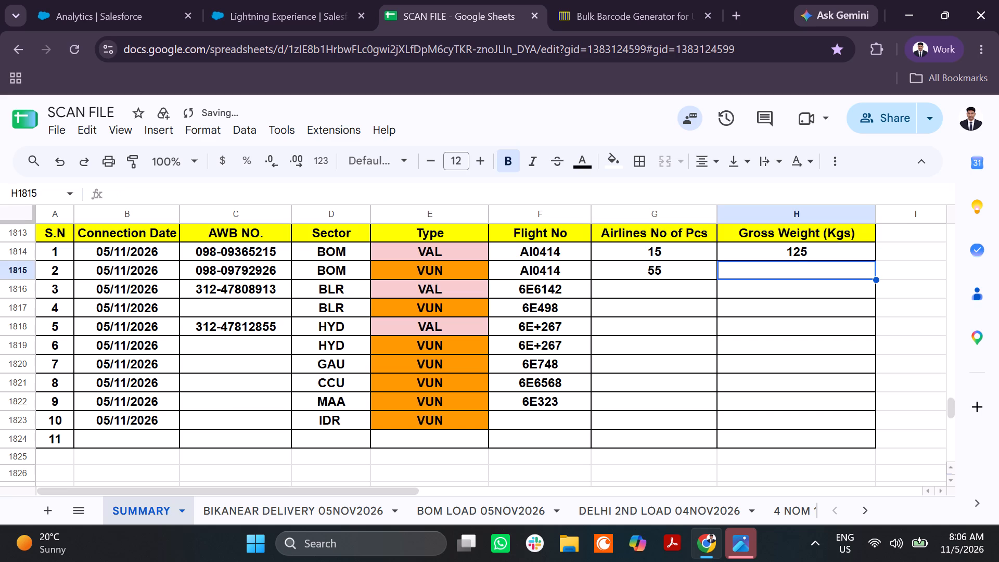
text(522)
key(Down)
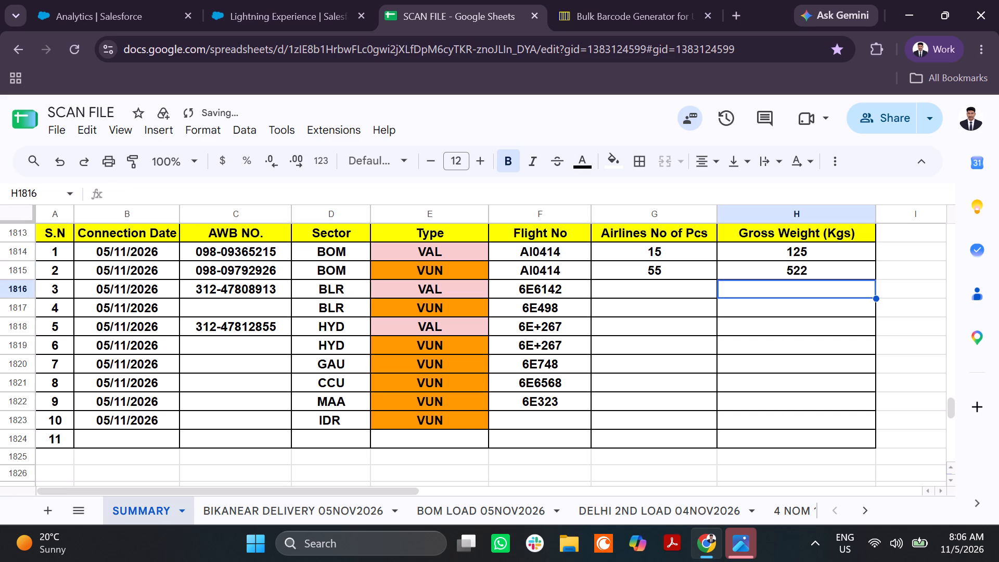
key(Left)
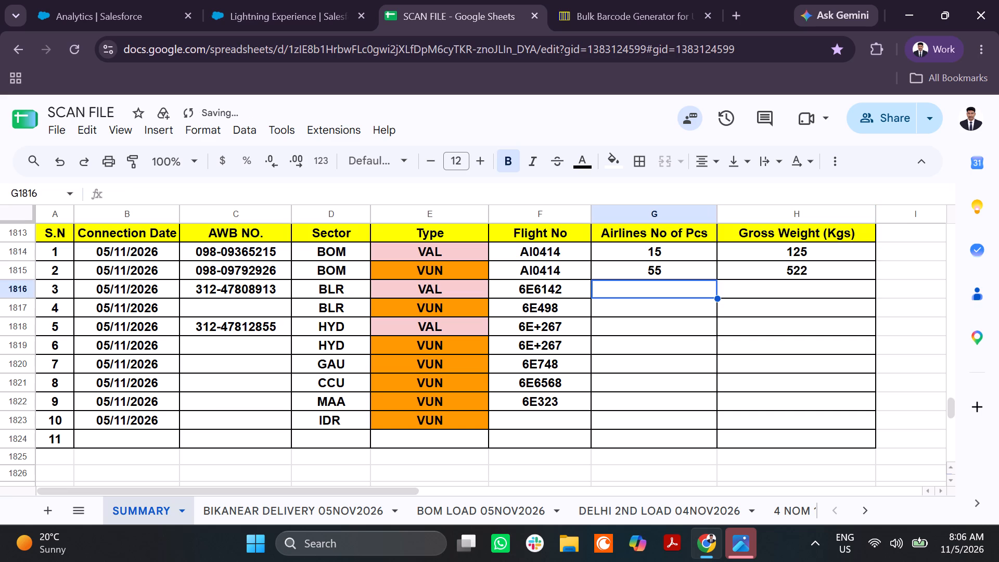
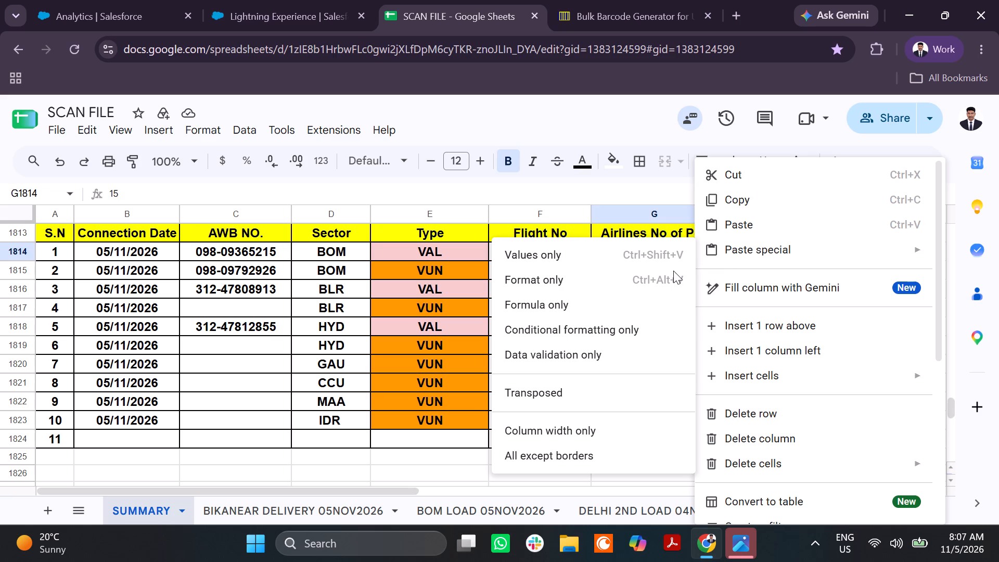
Enter sector PAT in row 1824 of the 05/11/2026 table and fill its connection date down from row 1823.
click(633, 301)
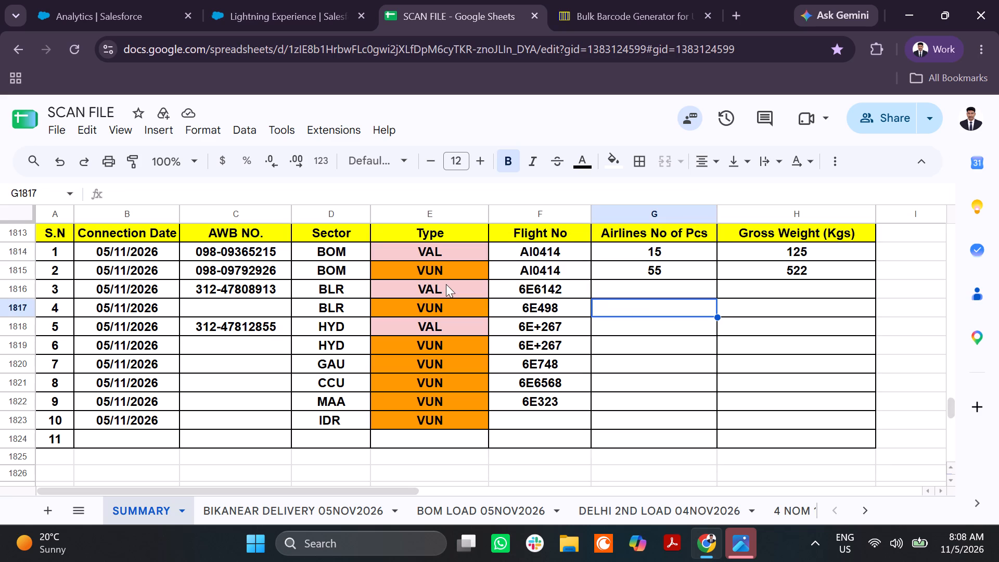
click(260, 305)
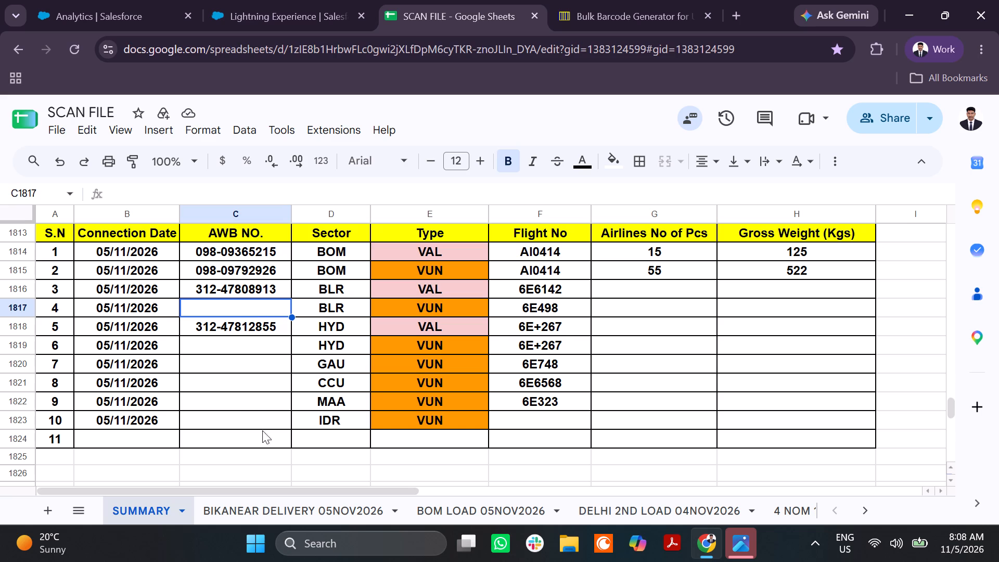
click(320, 438)
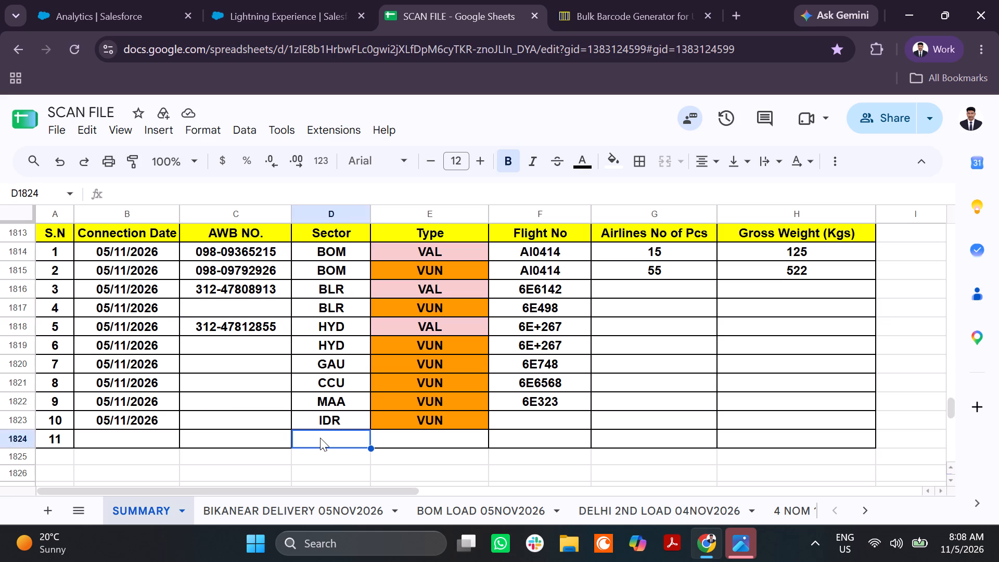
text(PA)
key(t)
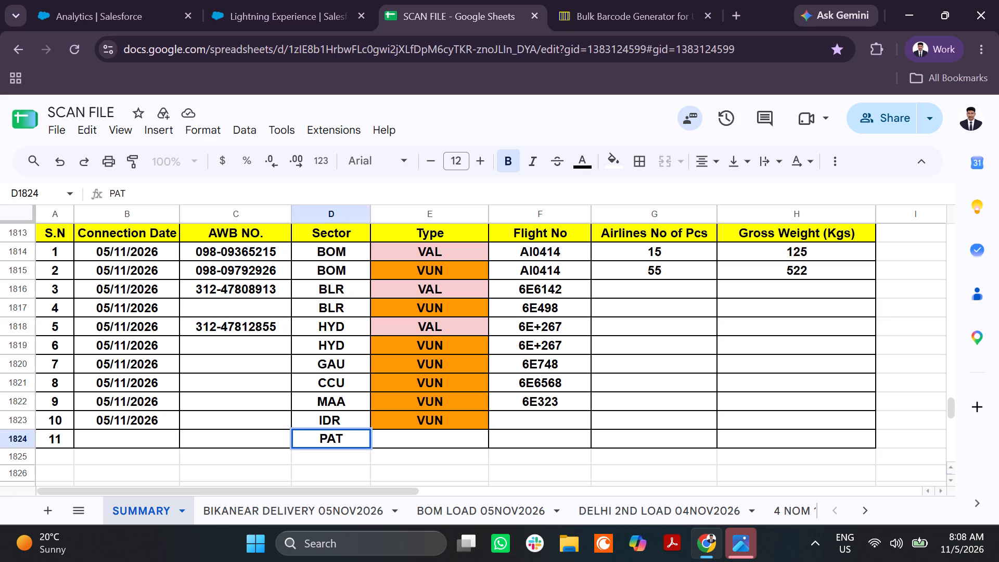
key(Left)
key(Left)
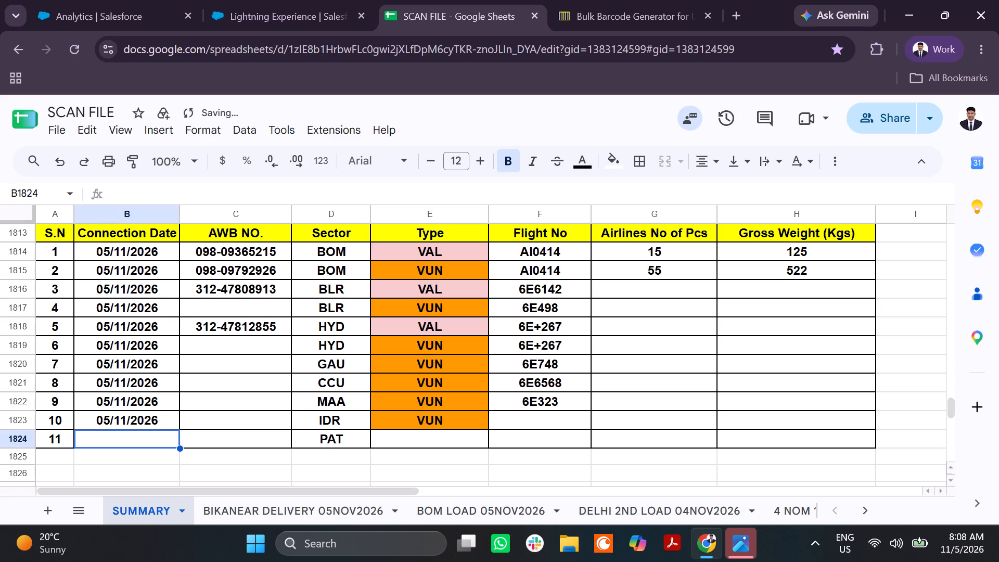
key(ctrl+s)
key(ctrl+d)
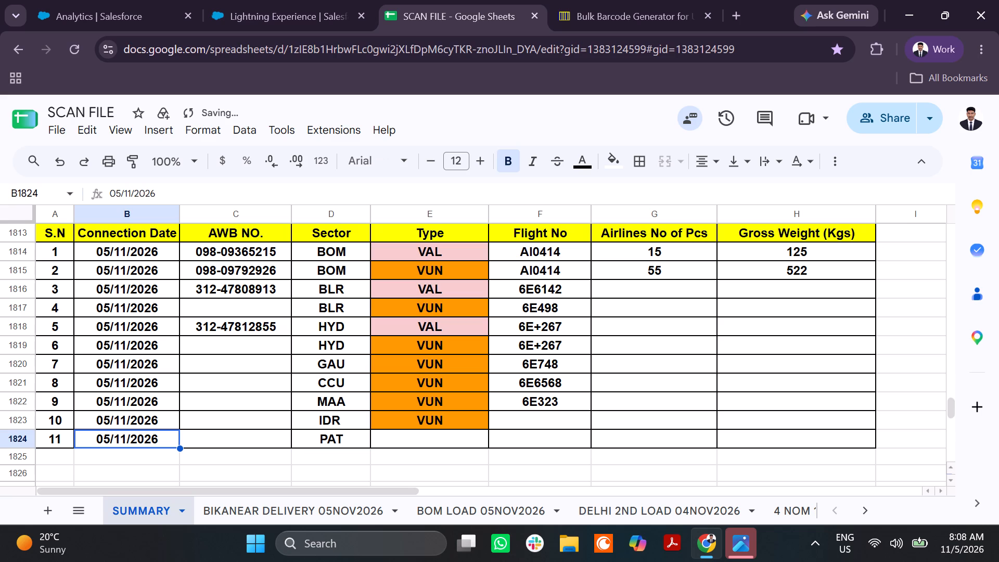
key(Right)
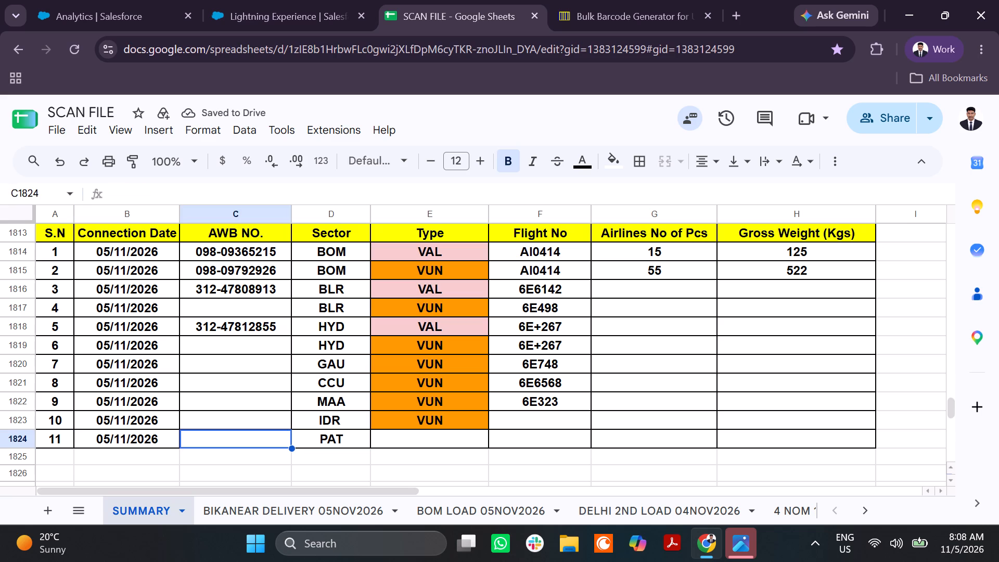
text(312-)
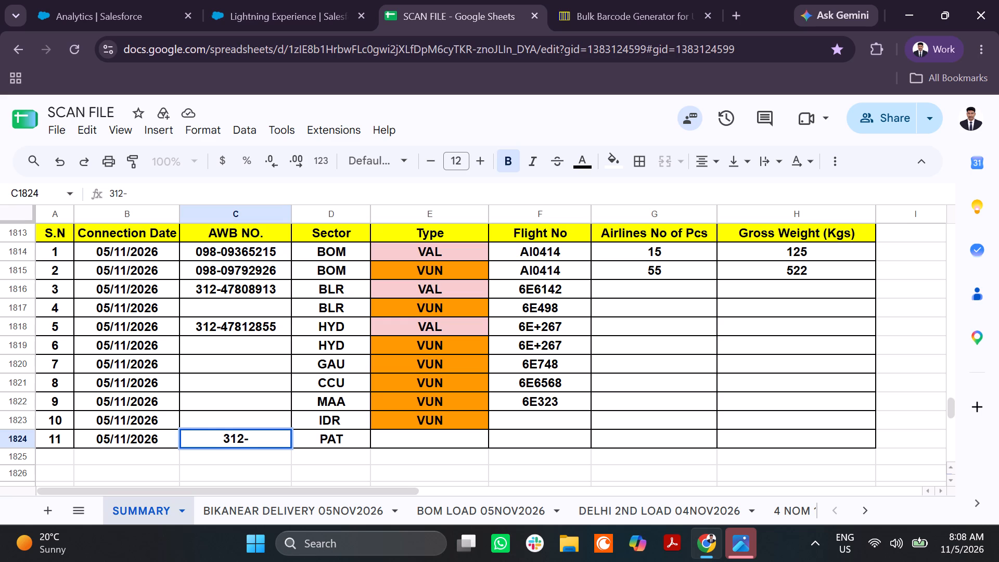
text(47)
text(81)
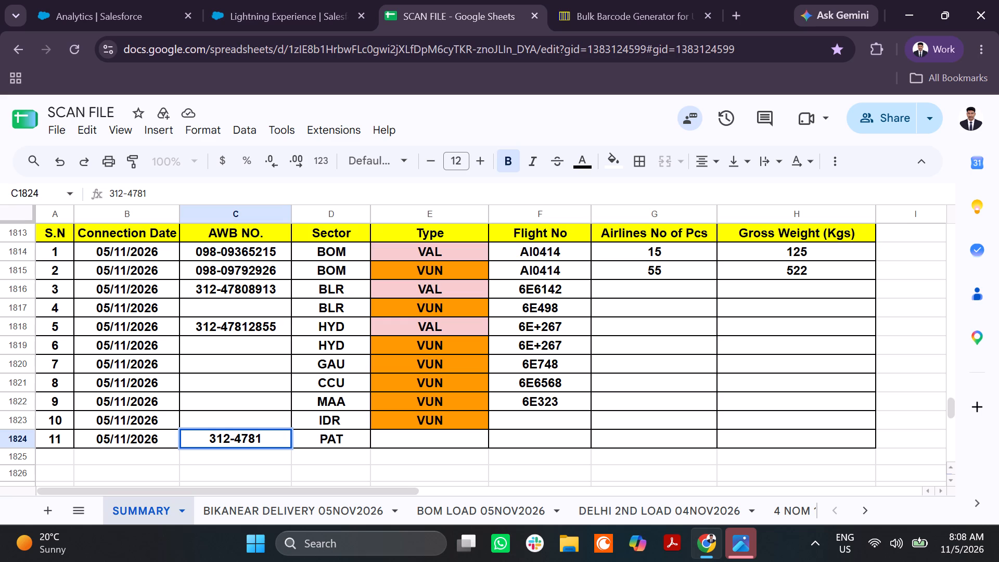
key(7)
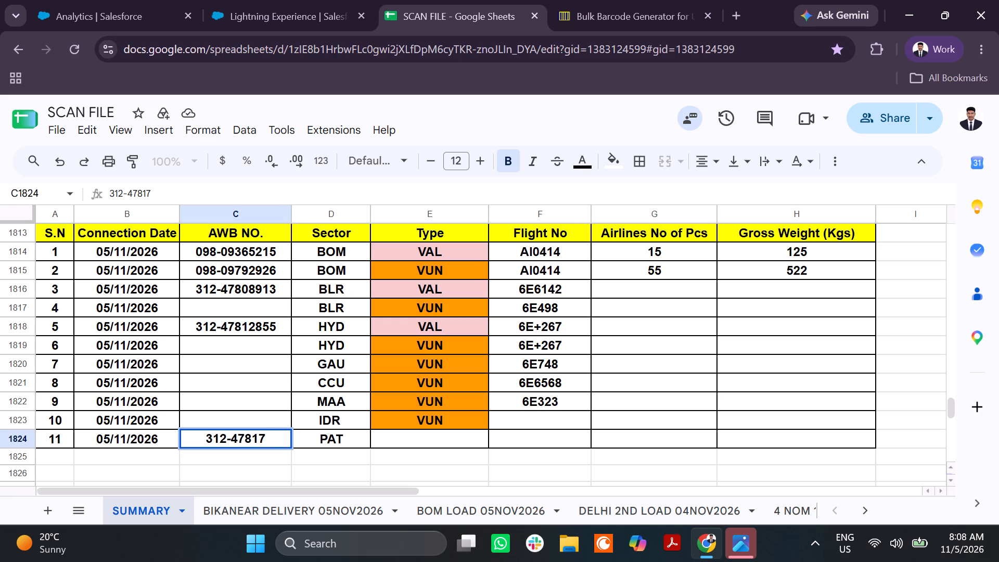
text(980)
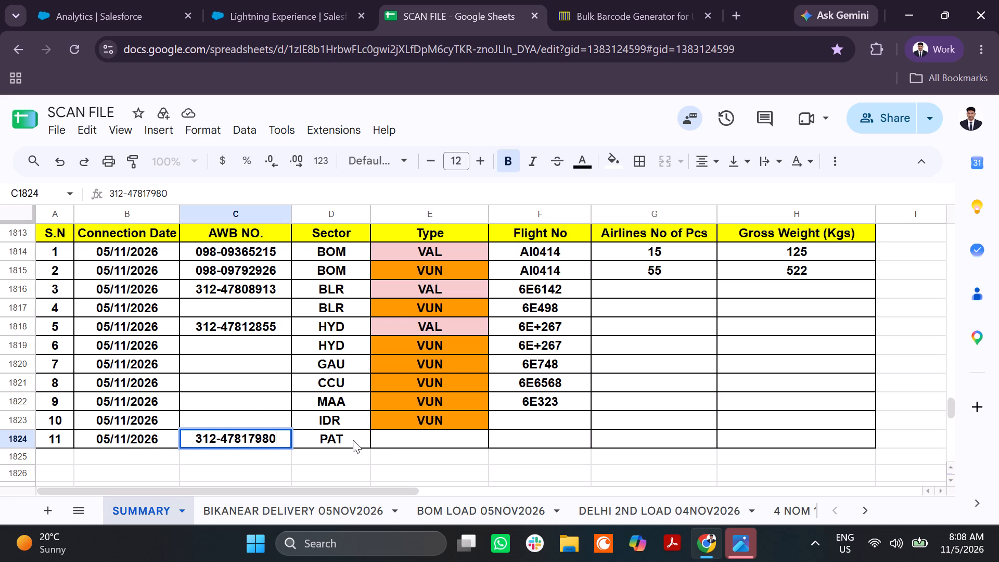
Complete the PAT row's type as VUN, filled down from the row above, and its flight number as 6E521.
click(397, 440)
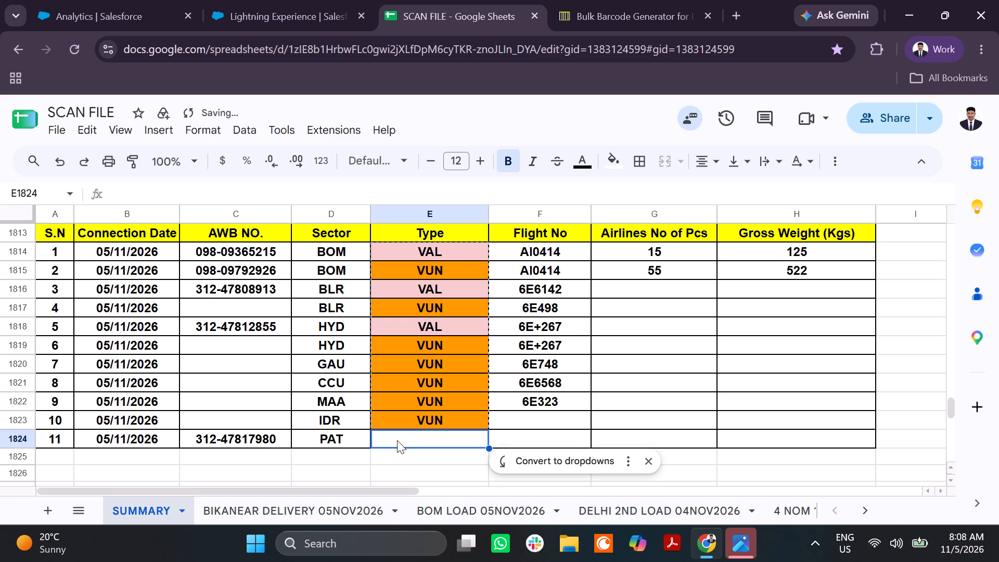
key(ctrl+d)
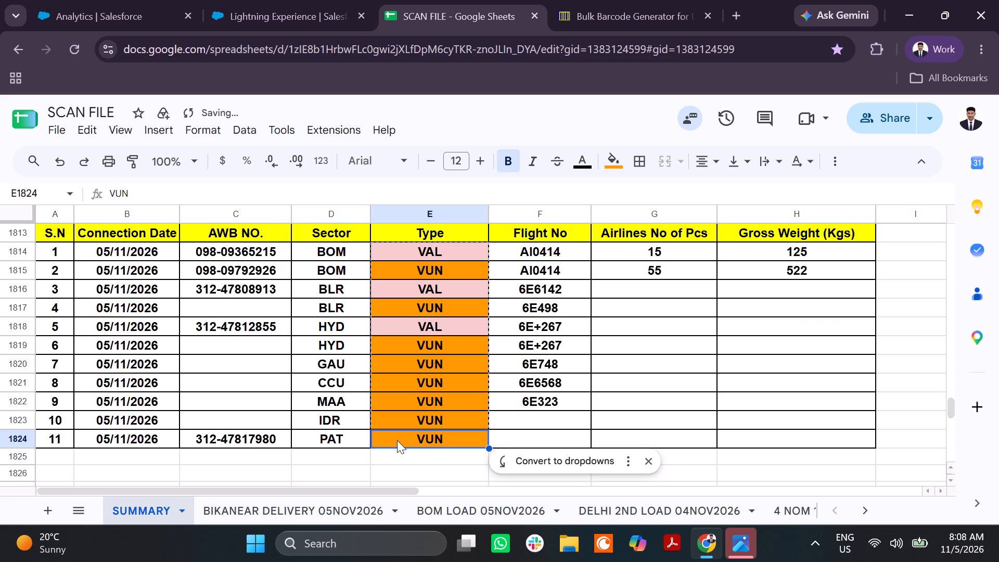
key(Right)
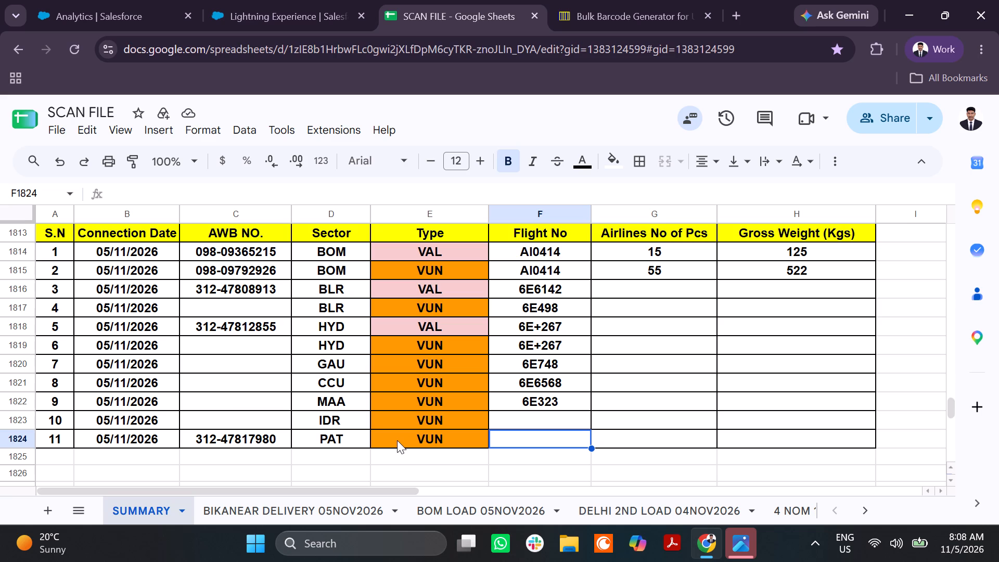
text(6E)
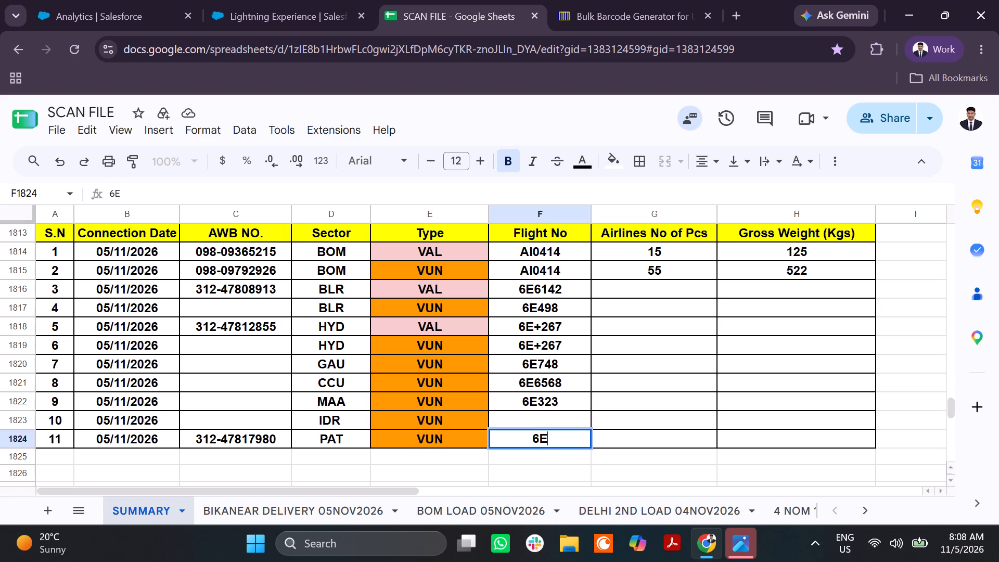
text(521)
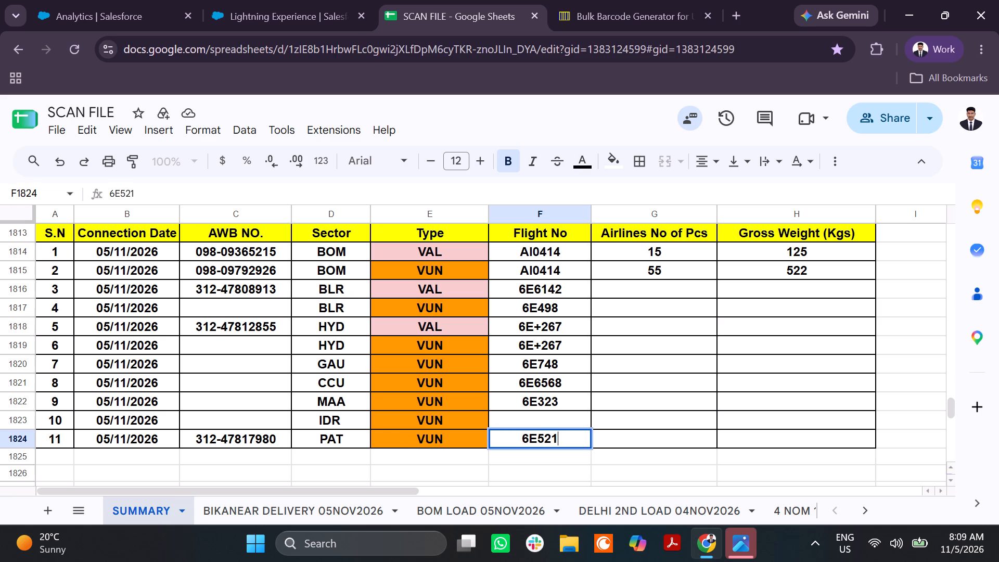
Enter 4 airline pieces and a gross weight of 32.20 kg for the PAT row on flight 6E521.
key(Right)
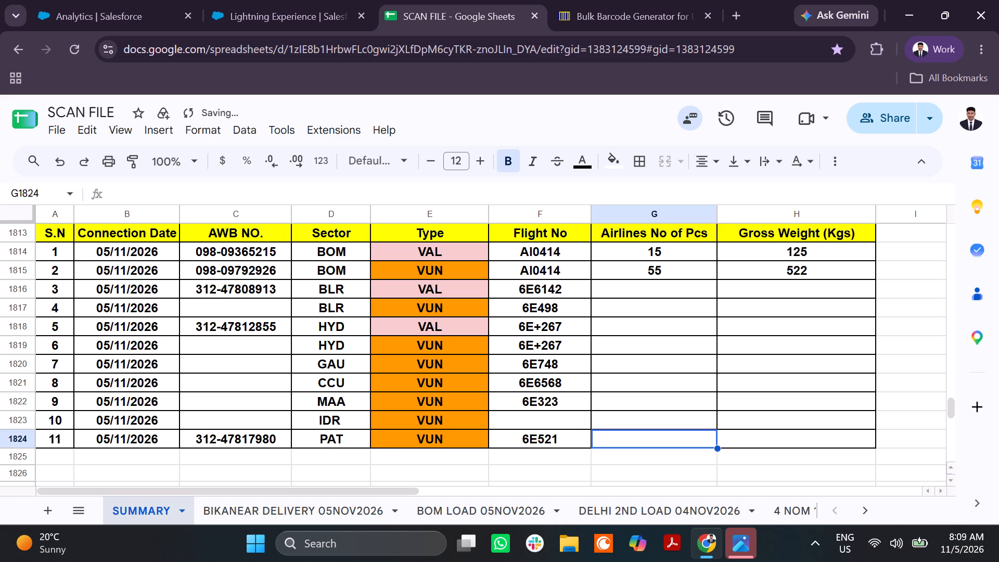
key(4)
key(Right)
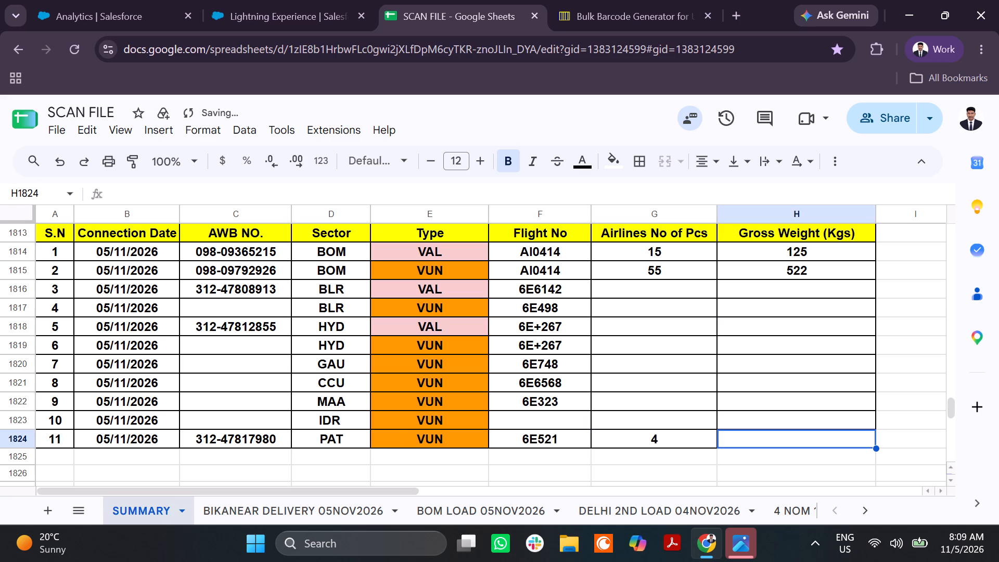
text(32)
key(period)
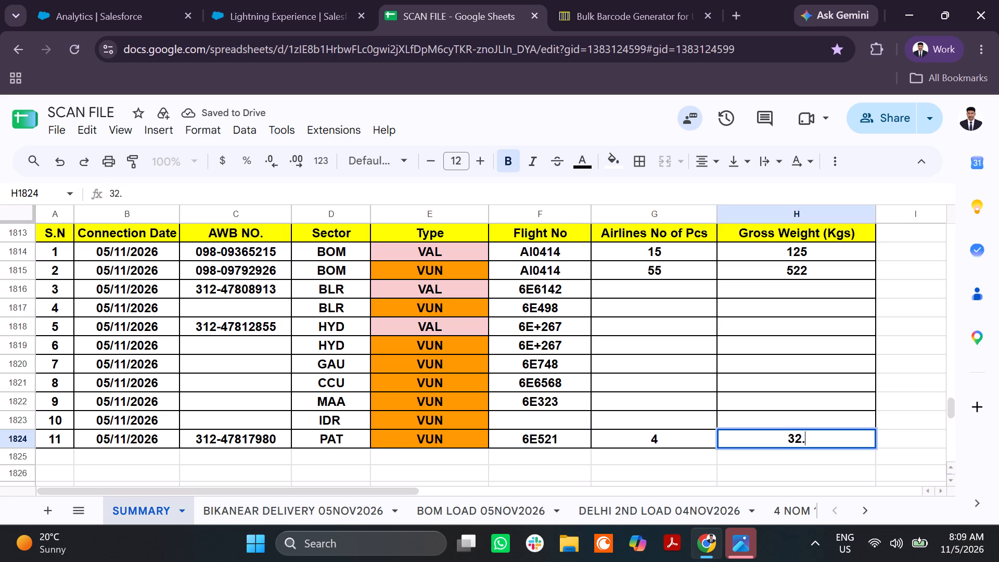
text(20)
key(Down)
key(Left)
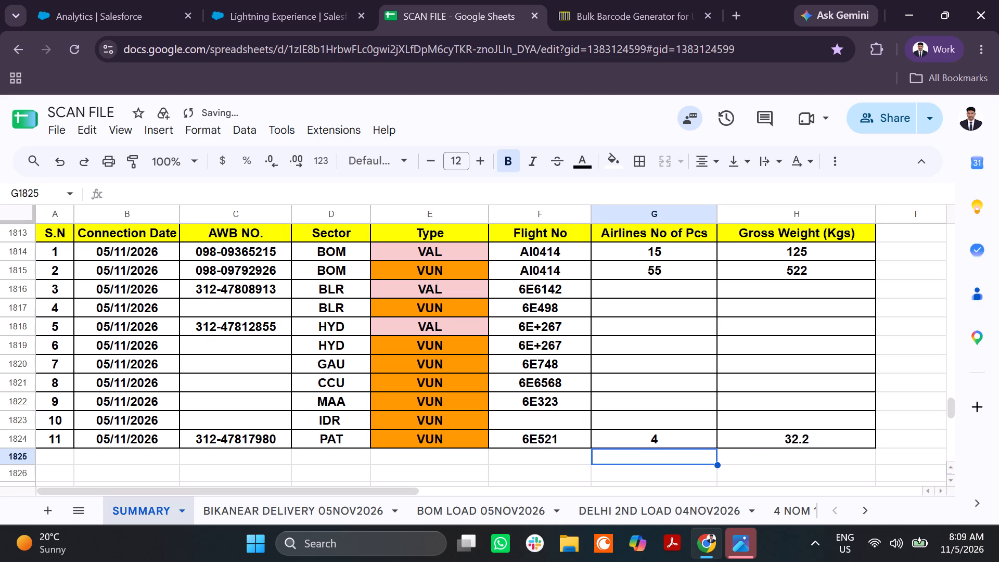
Switch to the Salesforce Linehaul page and add the PATNA draft from the outbound drafts to a linehaul.
click(254, 14)
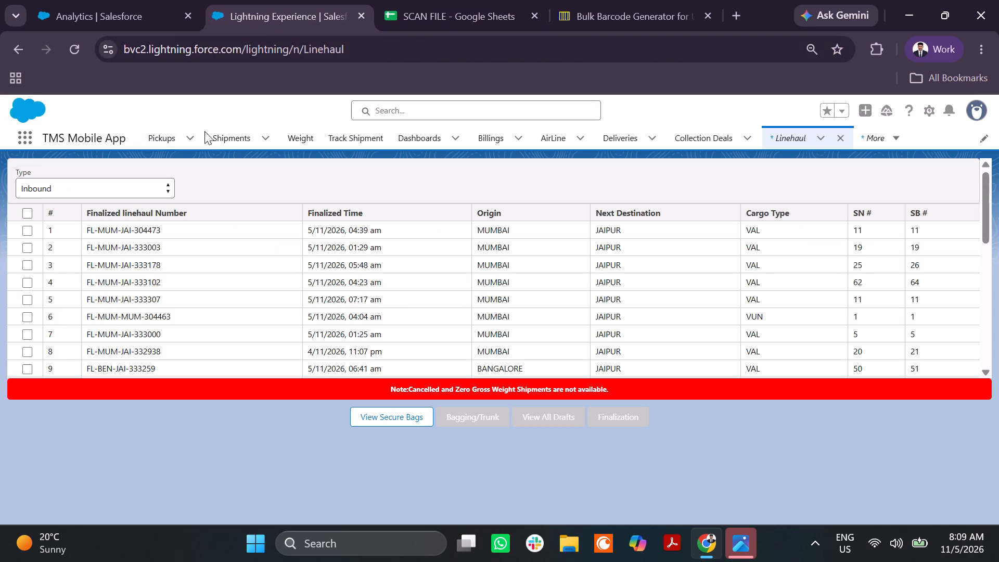
click(122, 181)
click(104, 222)
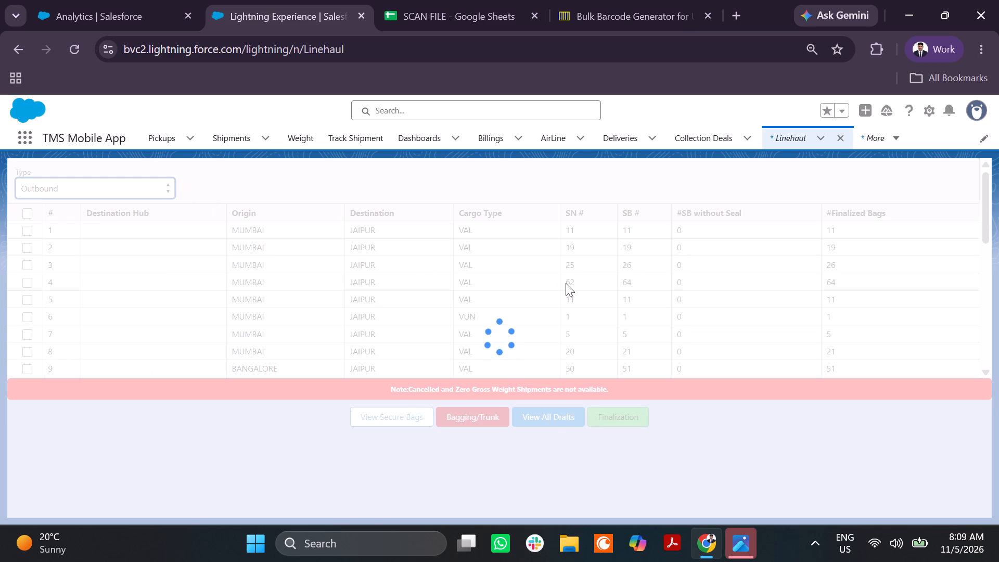
click(550, 413)
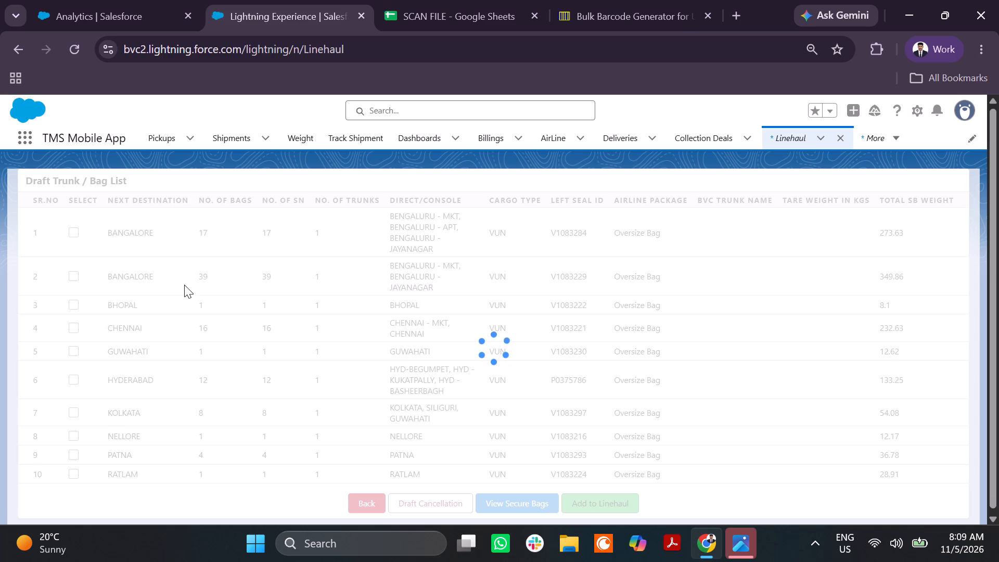
scroll(184, 285, down, 1)
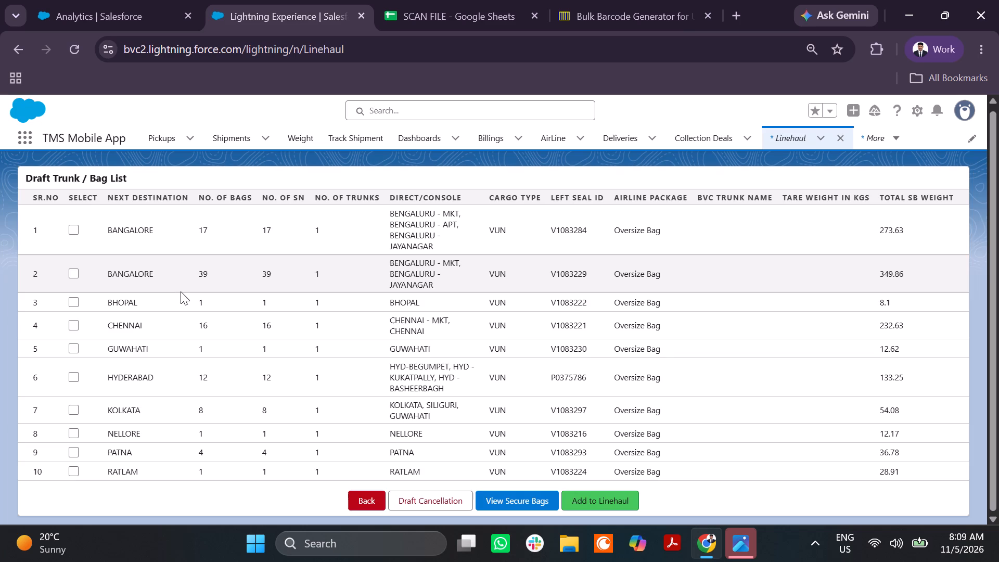
scroll(181, 291, down, 1)
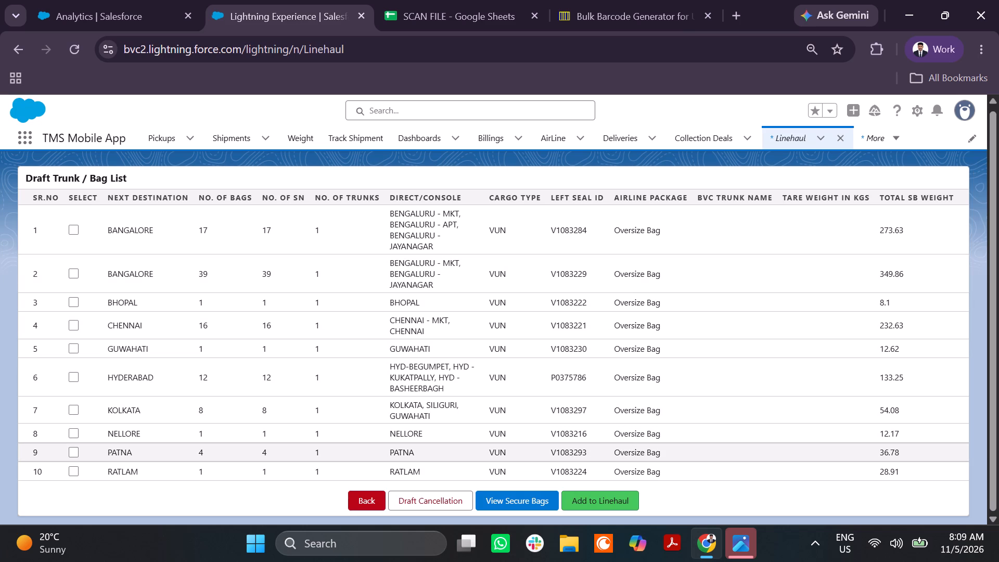
click(75, 452)
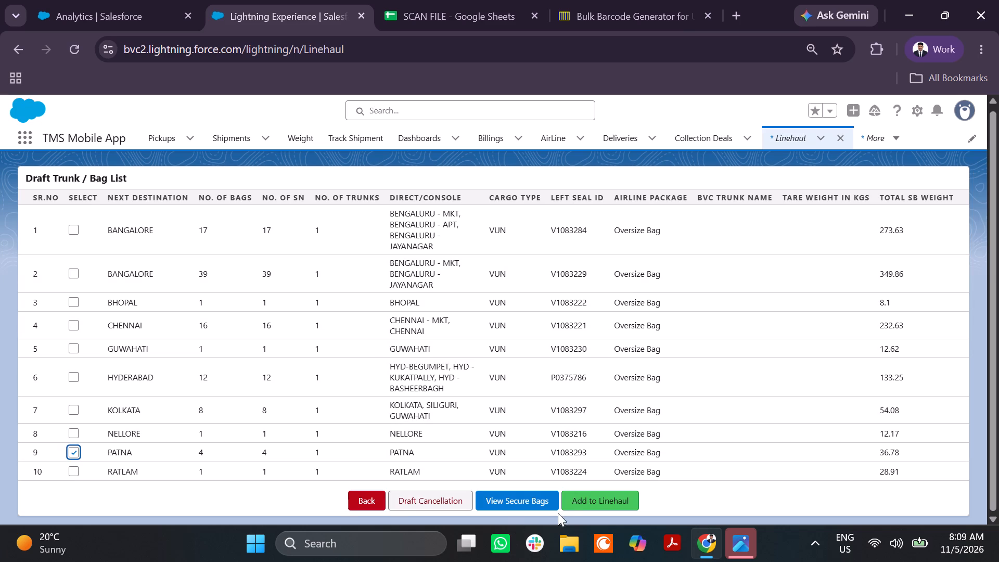
click(582, 500)
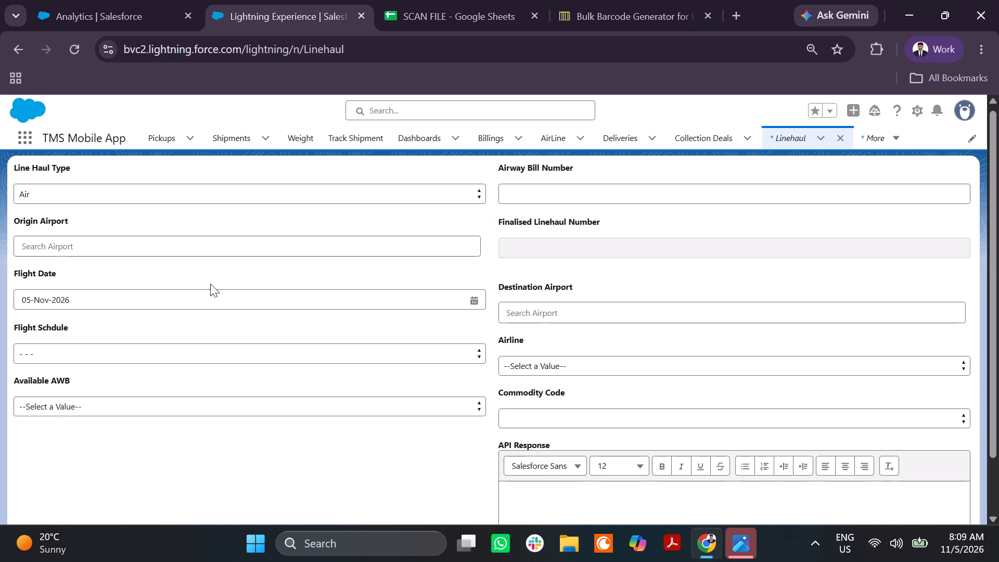
Set the air linehaul's origin airport to JAIPUR.
click(212, 242)
text(JAI)
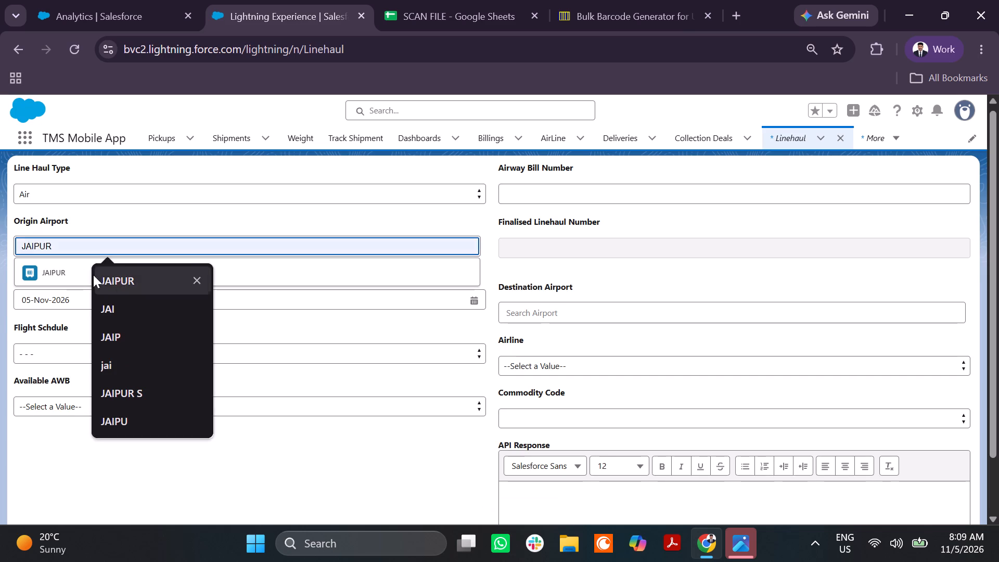
click(85, 267)
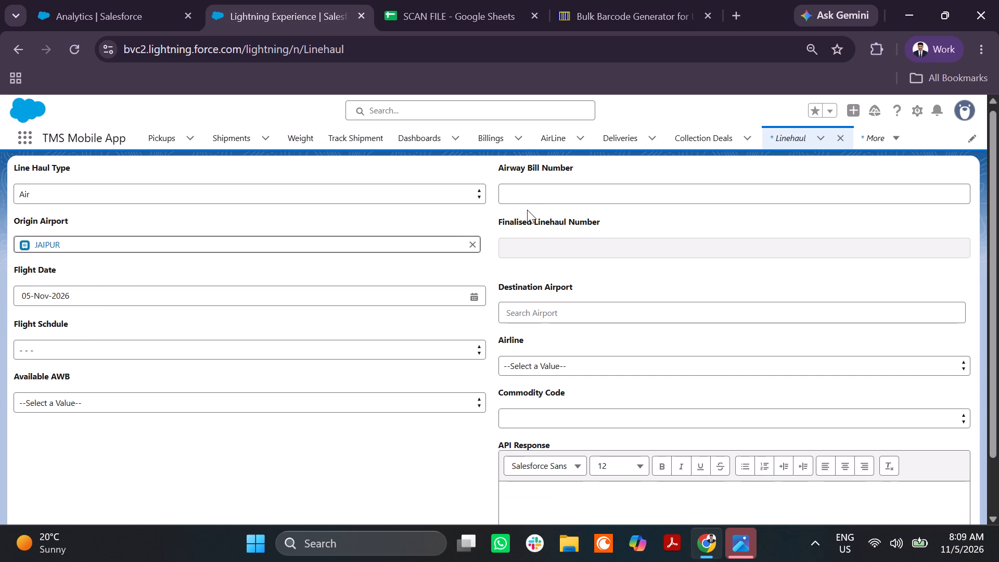
Enter 47817980 as the Patna linehaul's airway bill number.
click(531, 196)
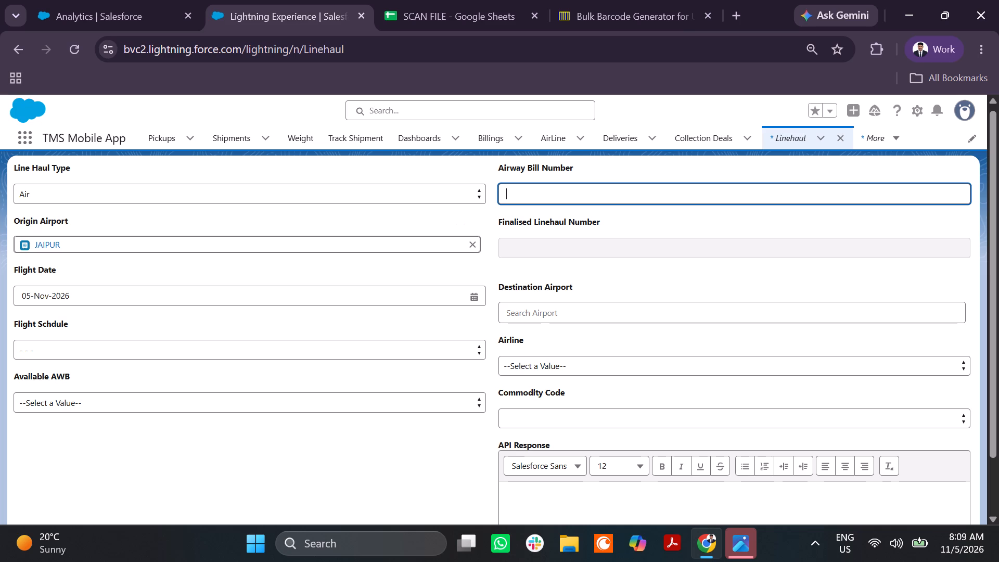
key(4)
key(7)
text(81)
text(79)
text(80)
Set the linehaul's destination airport to PATNA and its airline to Indigo.
click(557, 312)
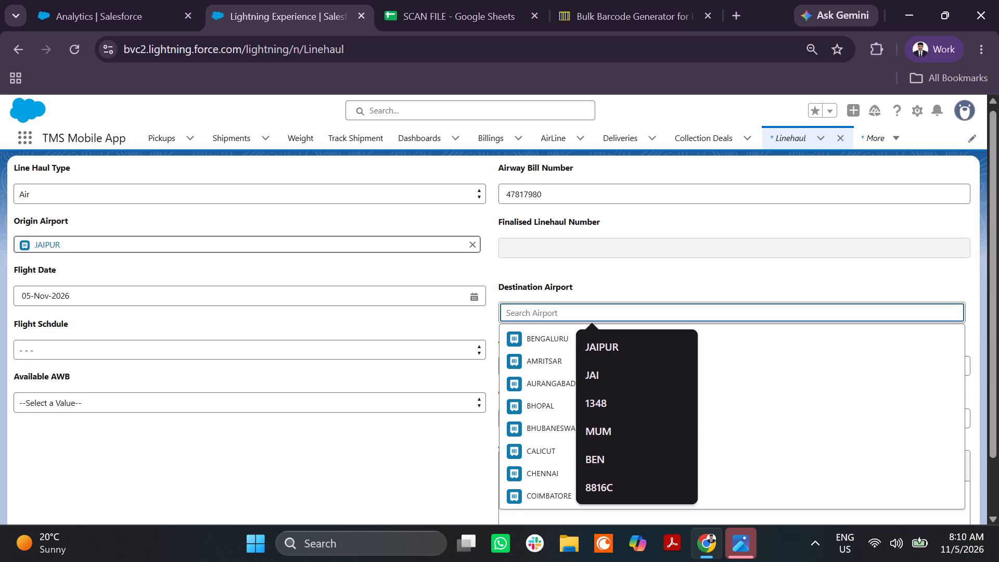
text(PAT)
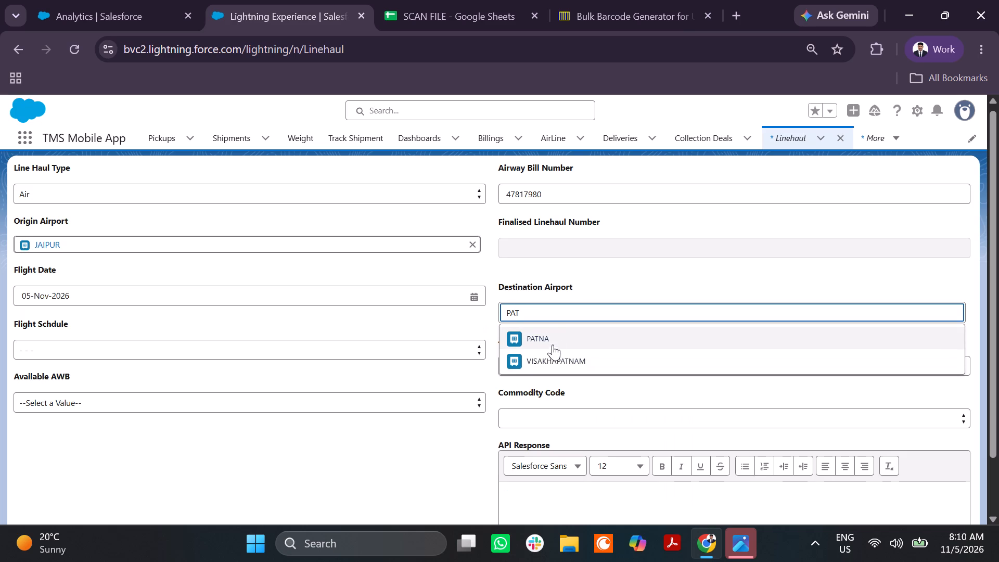
click(552, 335)
click(563, 359)
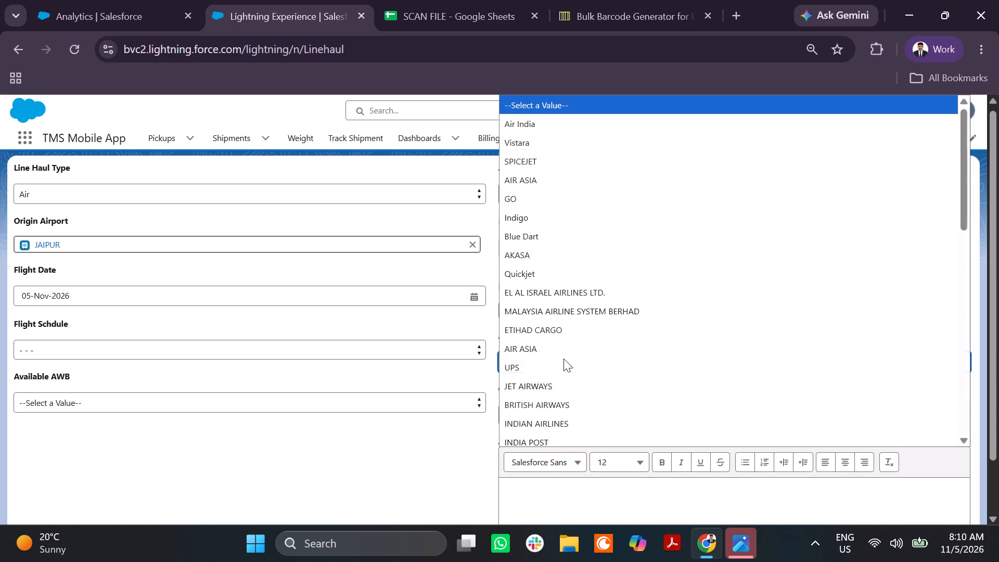
click(573, 219)
Set the commodity code to SIL and finalise the Jaipur to Patna linehaul.
scroll(475, 390, down, 2)
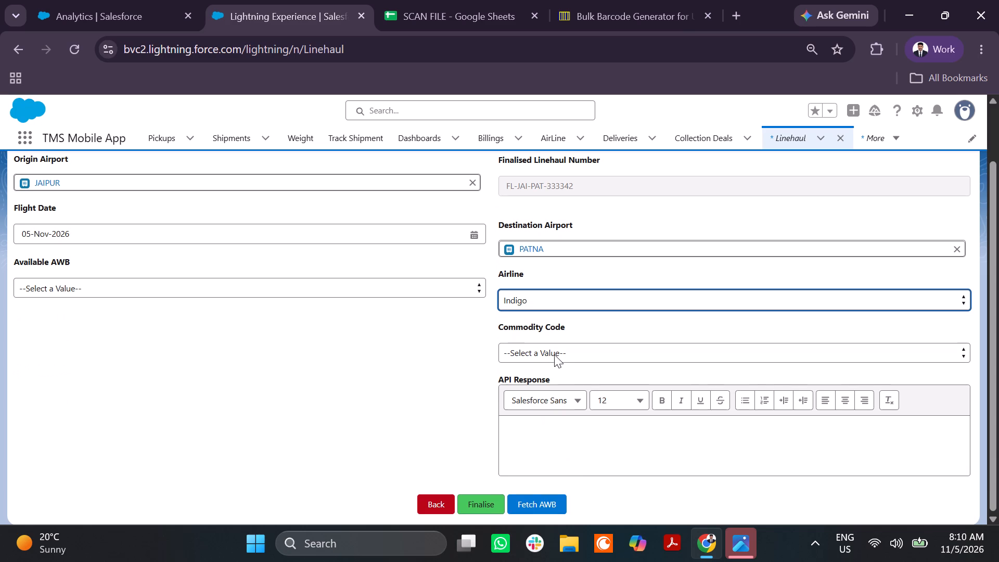
click(557, 354)
click(536, 431)
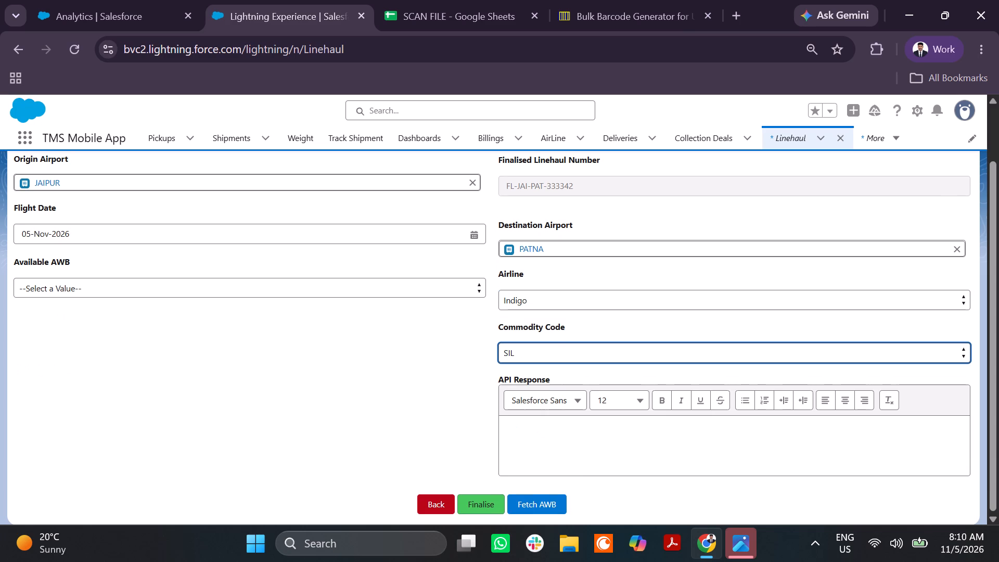
click(477, 498)
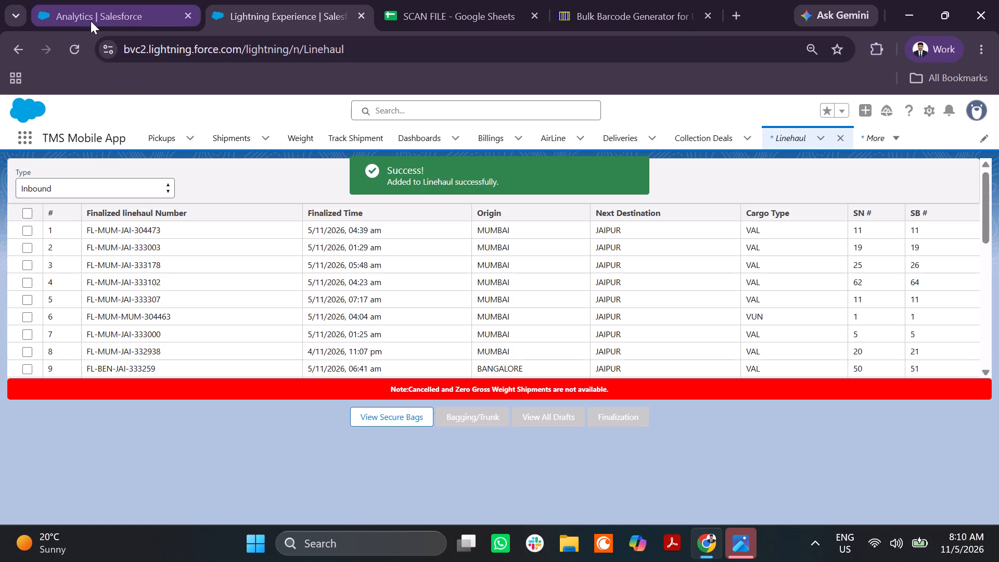
Duplicate the Salesforce Linehaul browser tab and return to the original one.
click(91, 21)
click(256, 4)
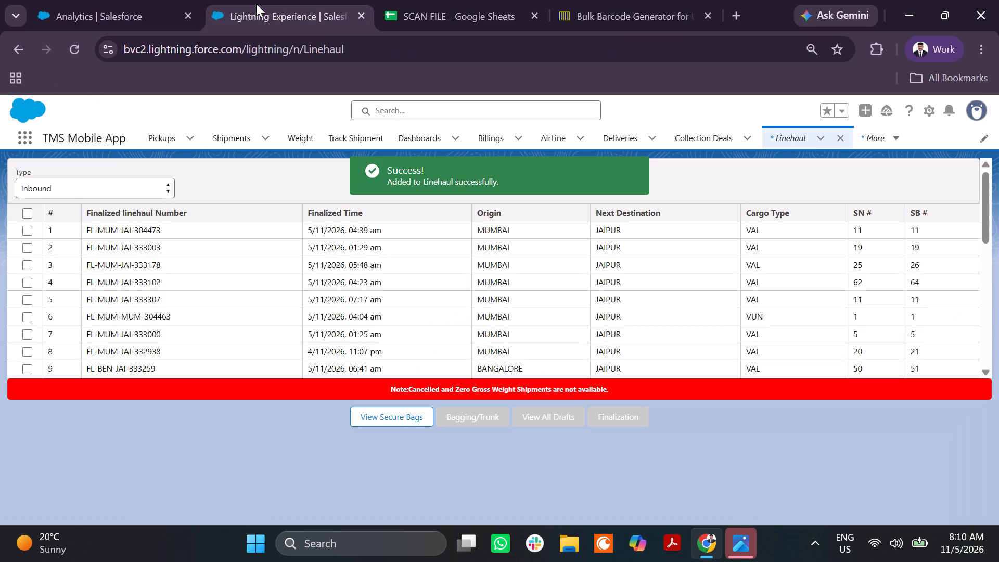
right_click(259, 4)
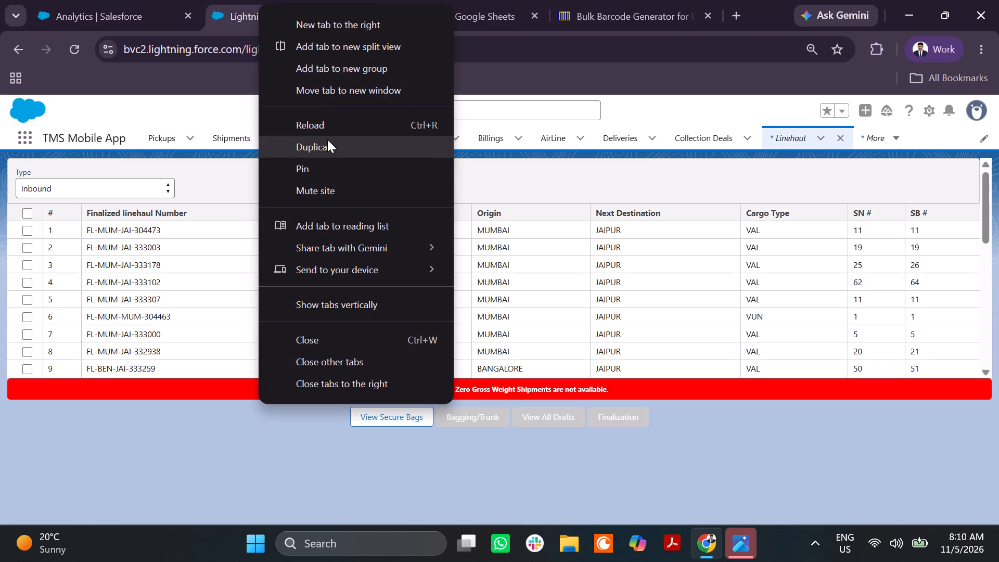
click(327, 139)
click(251, 6)
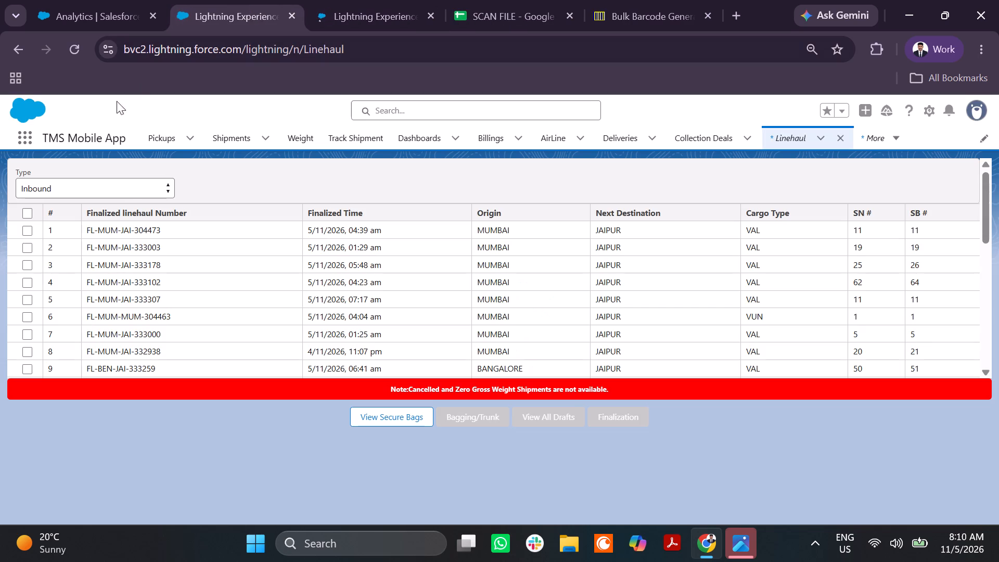
Find and open Track Shipment in the app launcher, and set the location to Port with JAIPUR as the airport.
click(20, 129)
text(TRA)
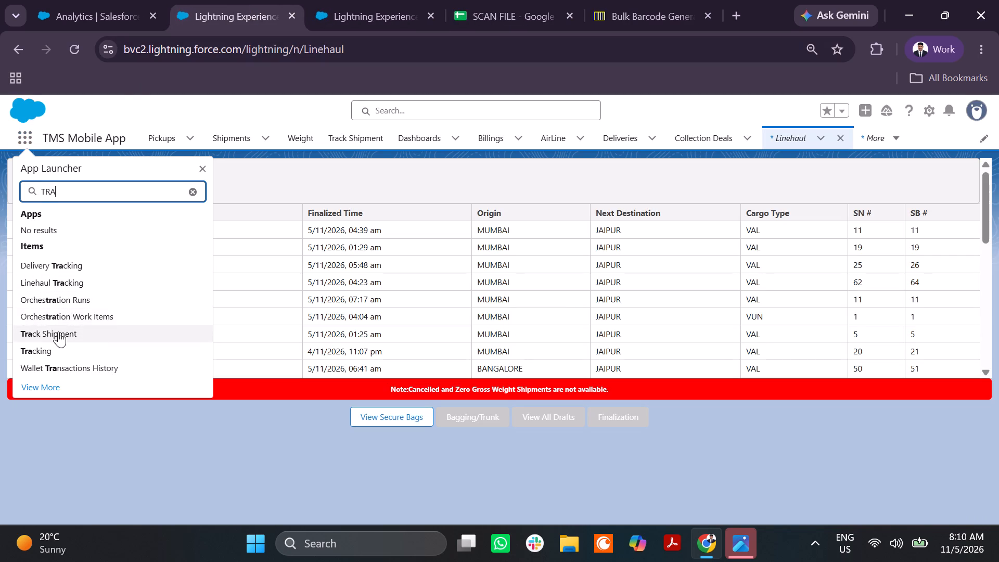
click(58, 331)
click(256, 202)
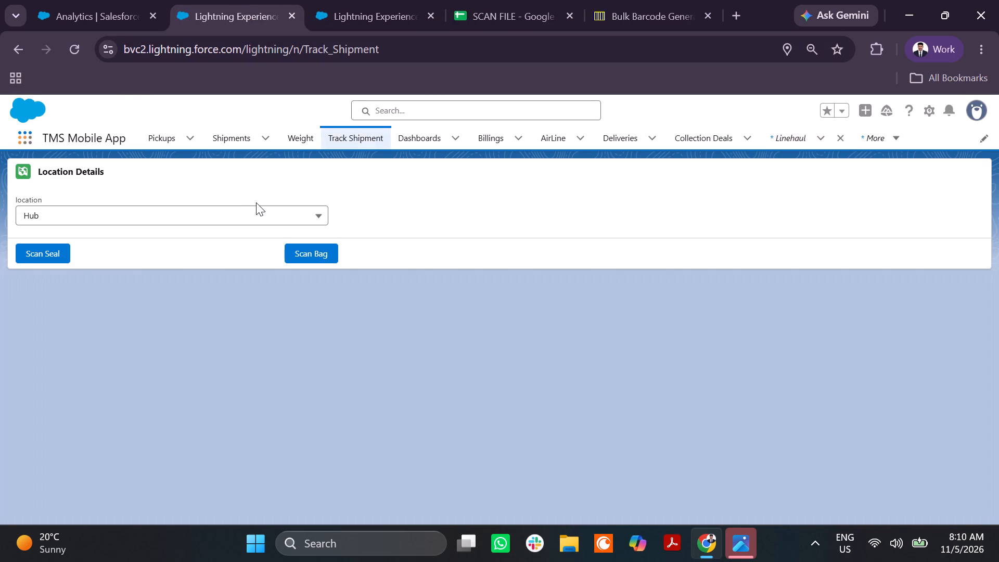
click(255, 216)
click(208, 262)
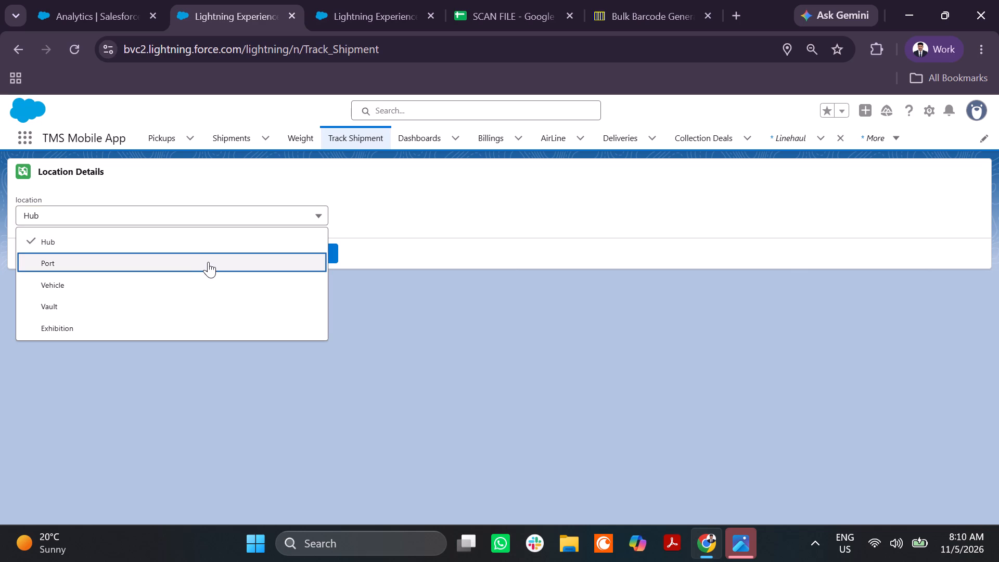
click(213, 252)
text(JAI)
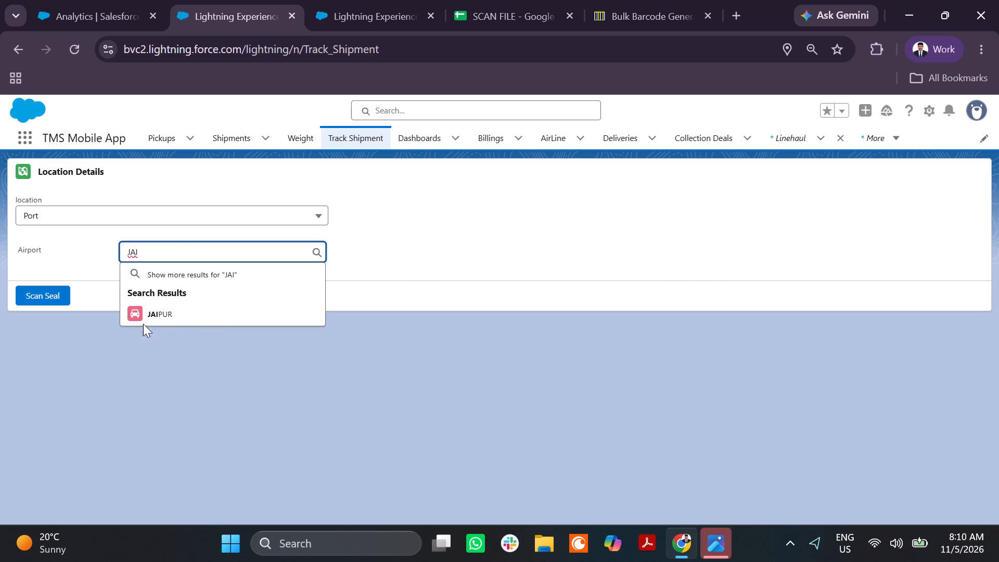
click(173, 317)
click(105, 318)
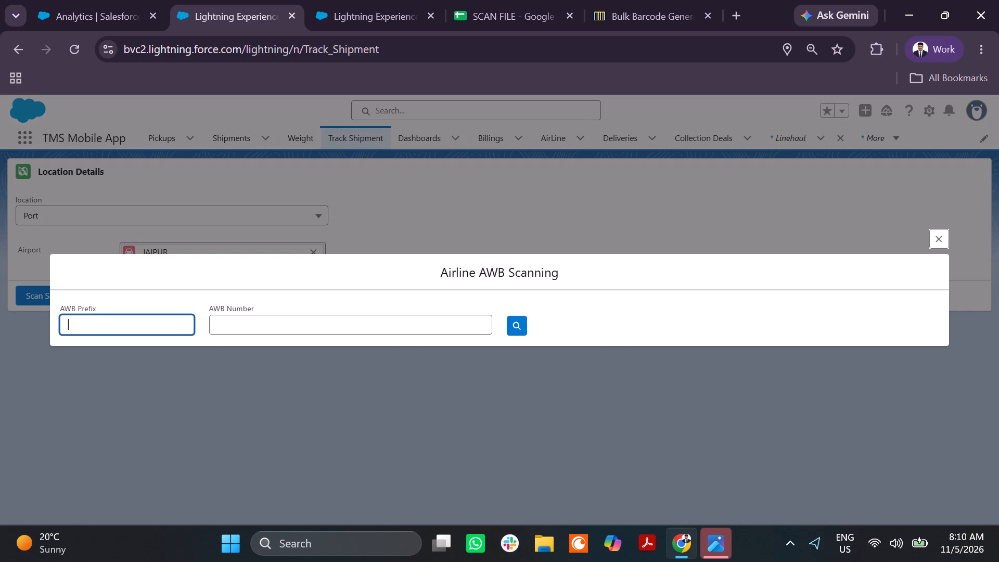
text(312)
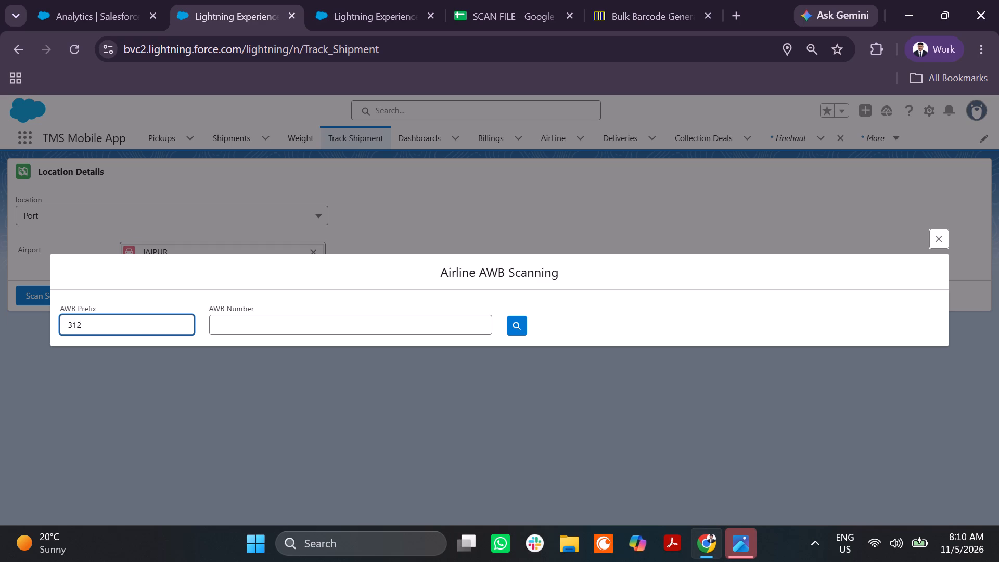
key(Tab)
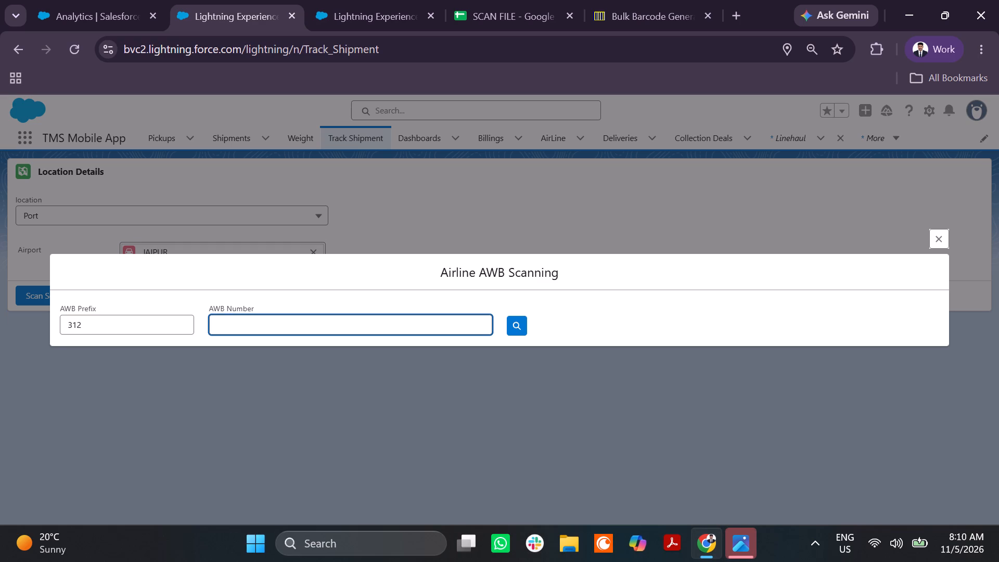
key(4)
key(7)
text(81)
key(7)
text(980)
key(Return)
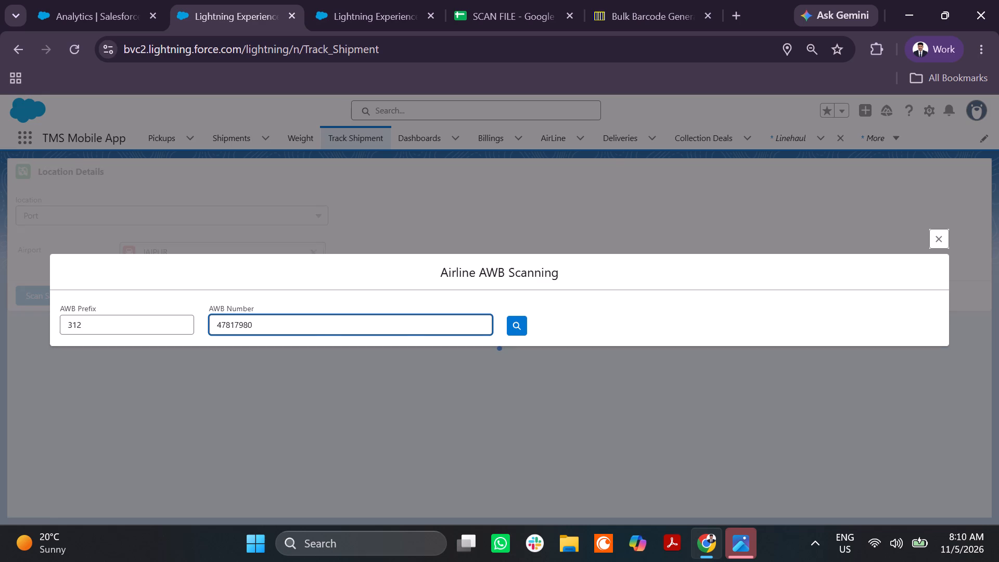
click(522, 359)
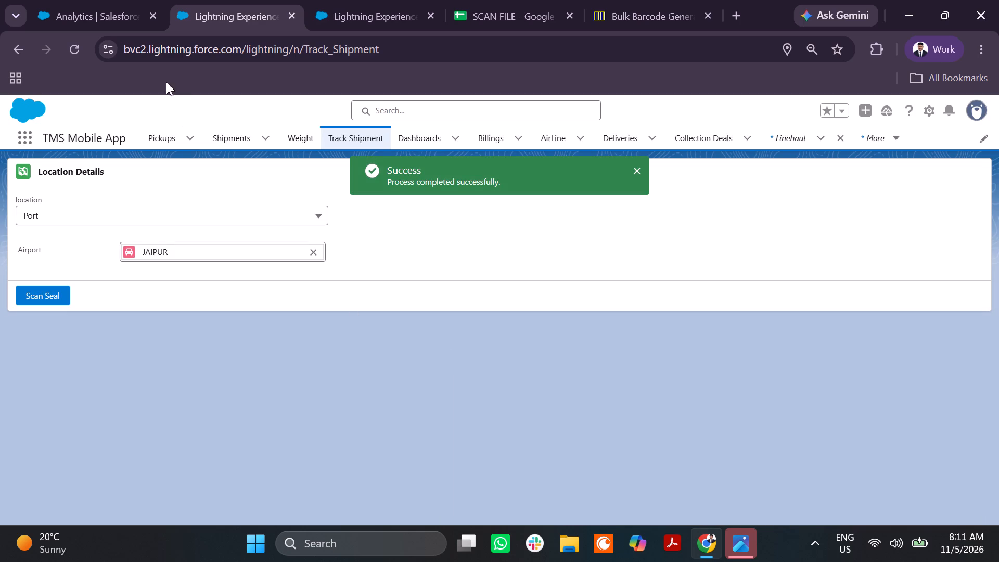
Reload the Track Shipment page and the duplicated Linehaul page.
click(83, 53)
click(349, 0)
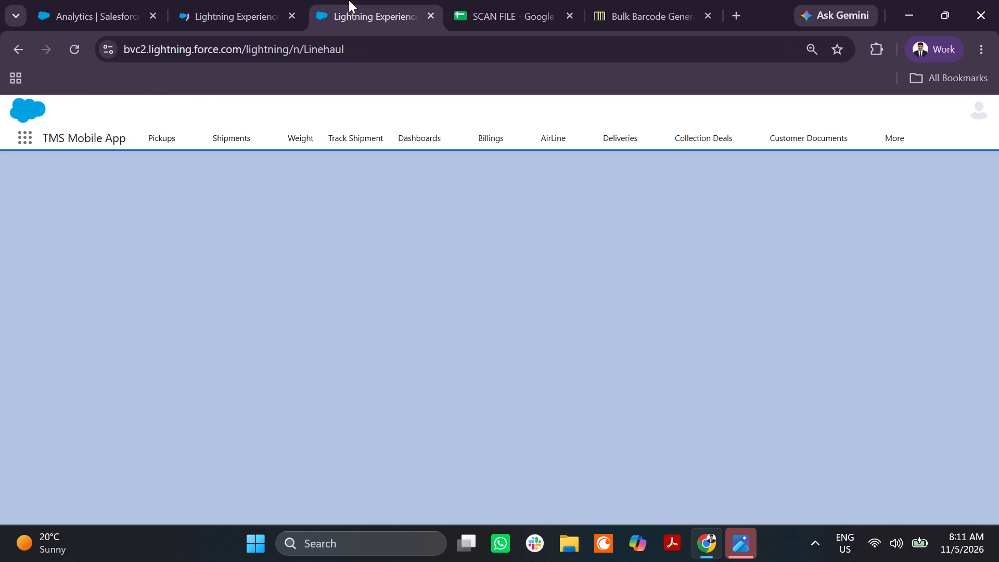
click(67, 55)
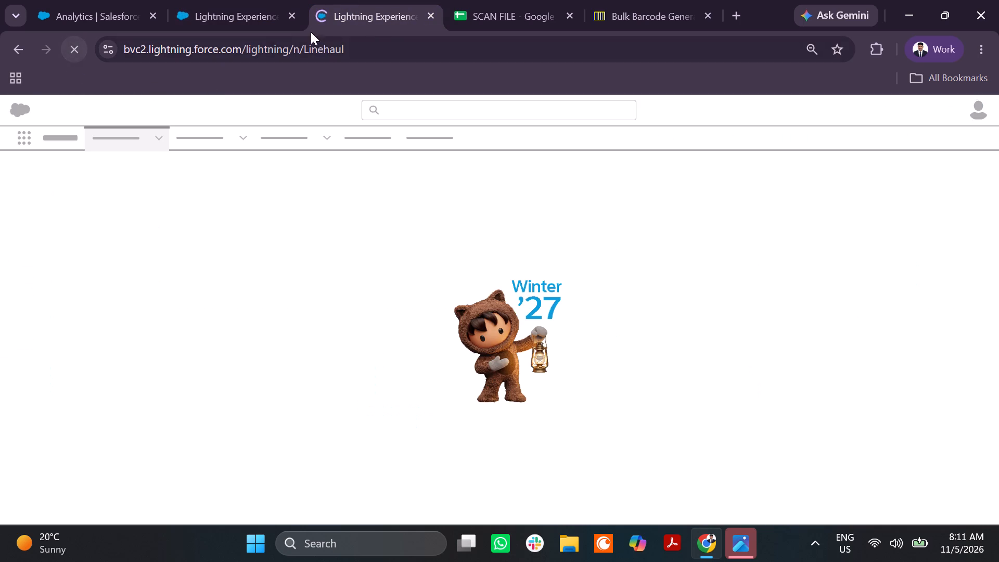
Switch to the SUMMARY sheet of the SCAN FILE spreadsheet.
click(496, 11)
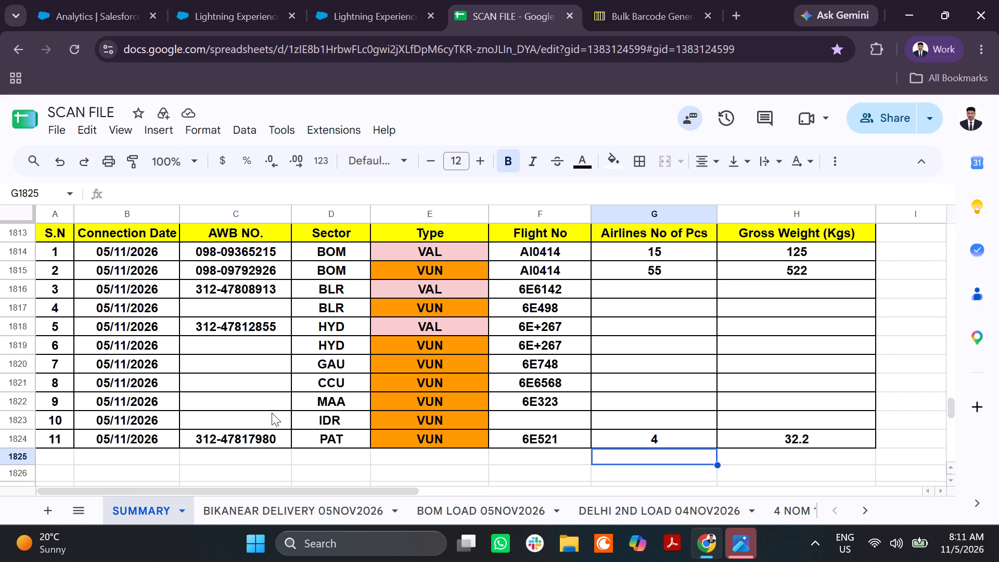
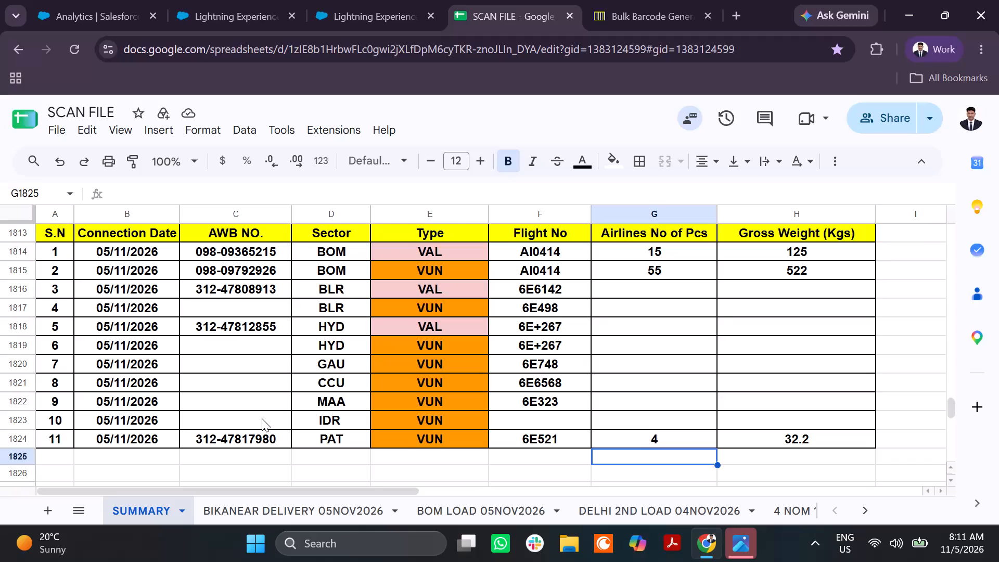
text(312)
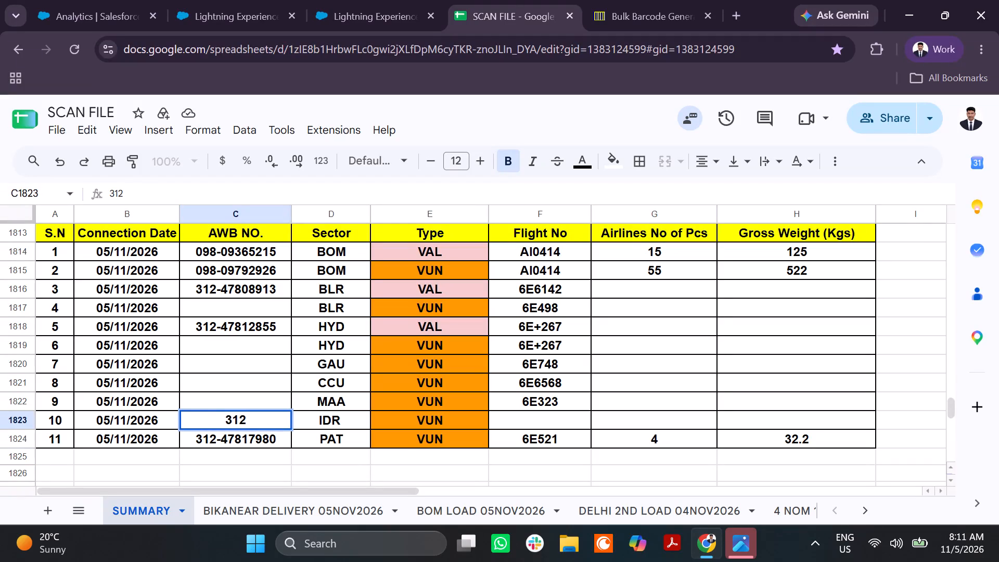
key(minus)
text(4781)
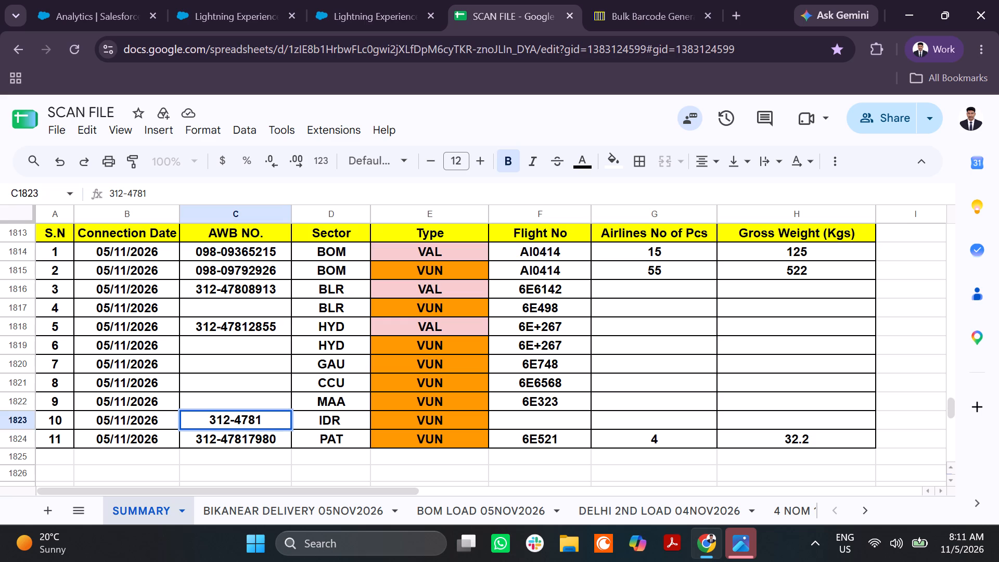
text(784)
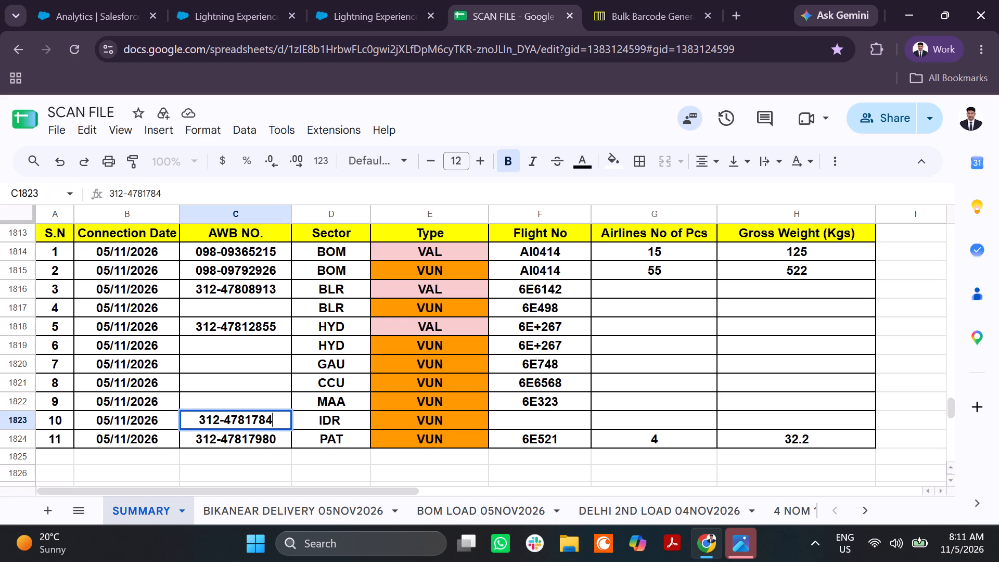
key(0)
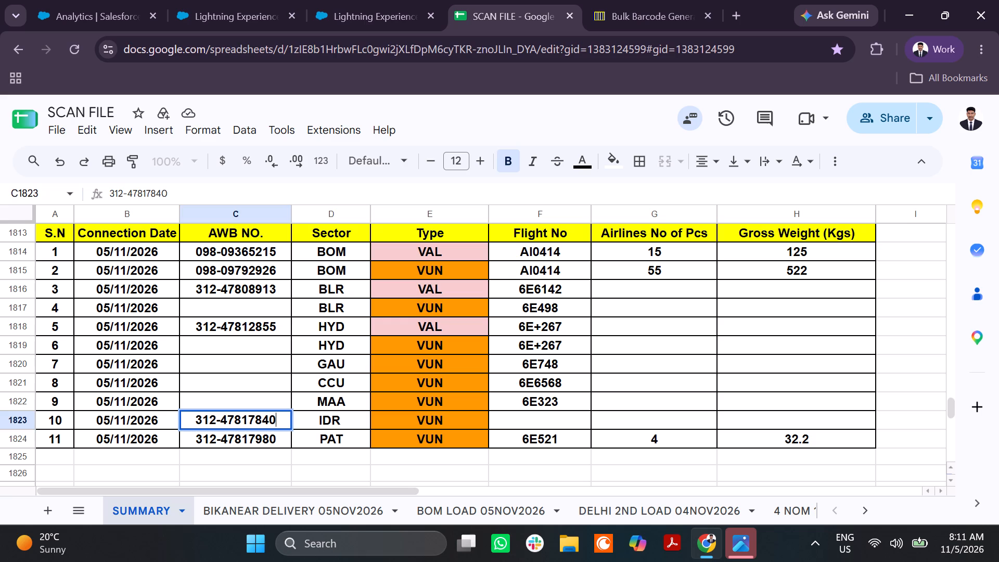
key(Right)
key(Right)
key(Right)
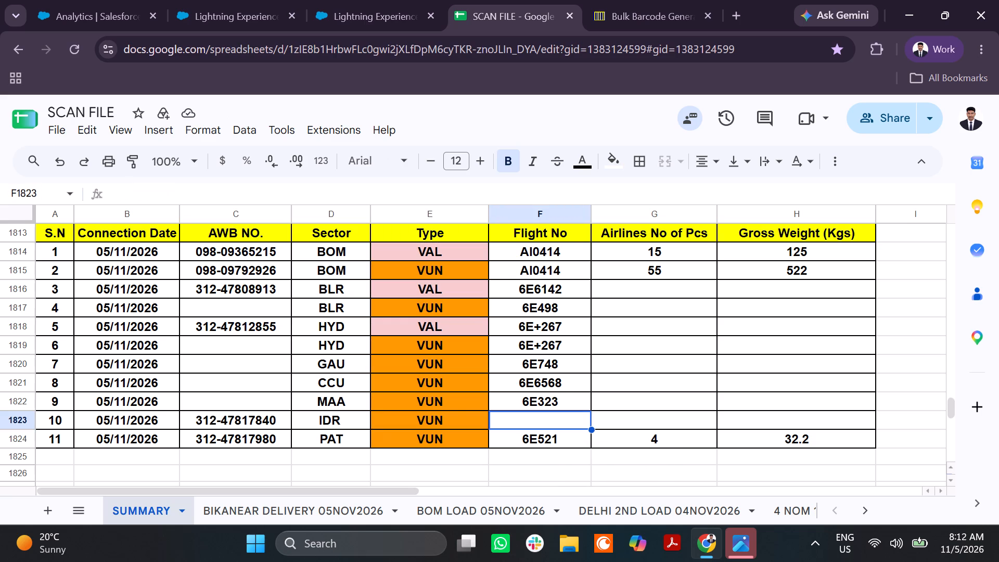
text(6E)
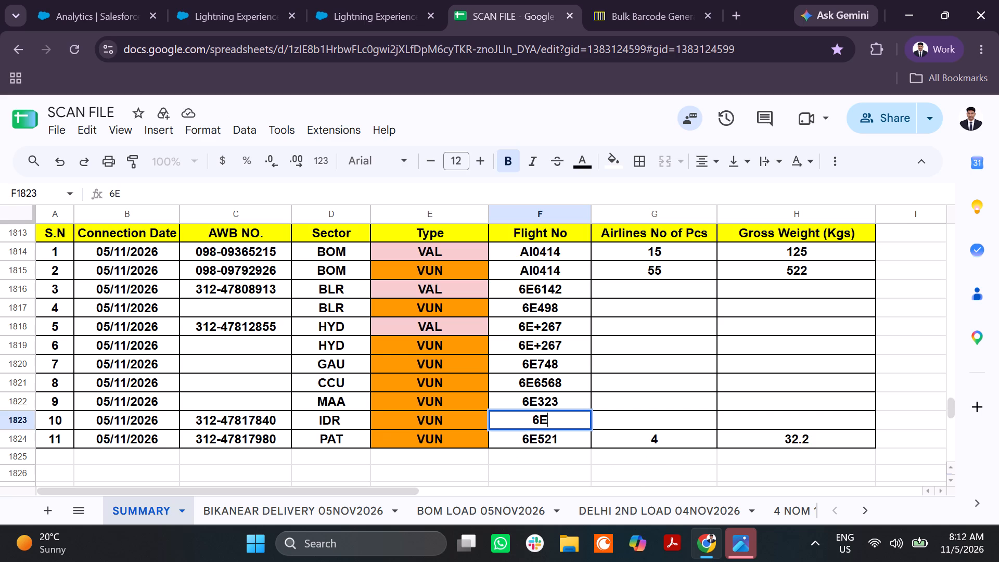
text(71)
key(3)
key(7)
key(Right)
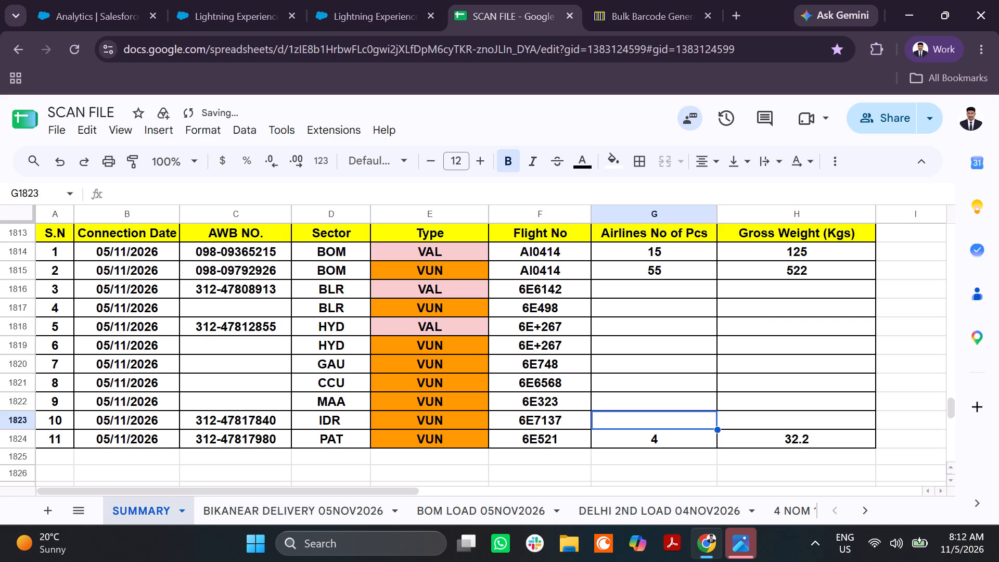
Fill in 2 airline pieces and a gross weight of 16.80 kg for the IDR row.
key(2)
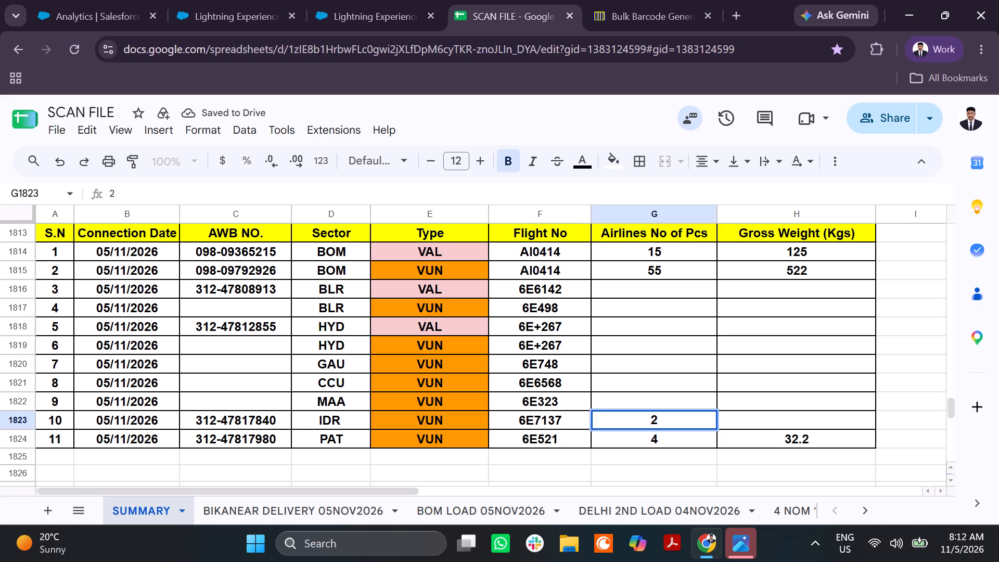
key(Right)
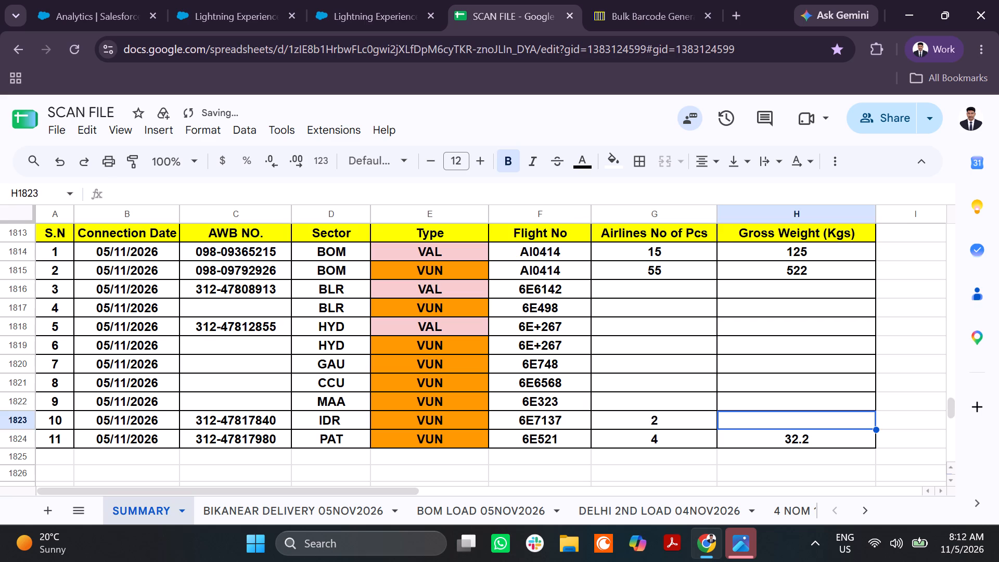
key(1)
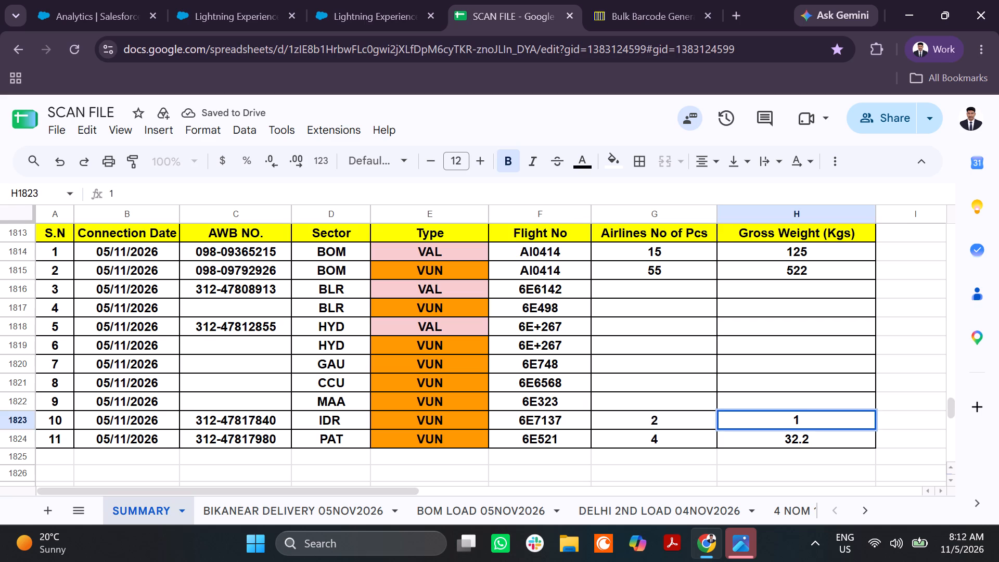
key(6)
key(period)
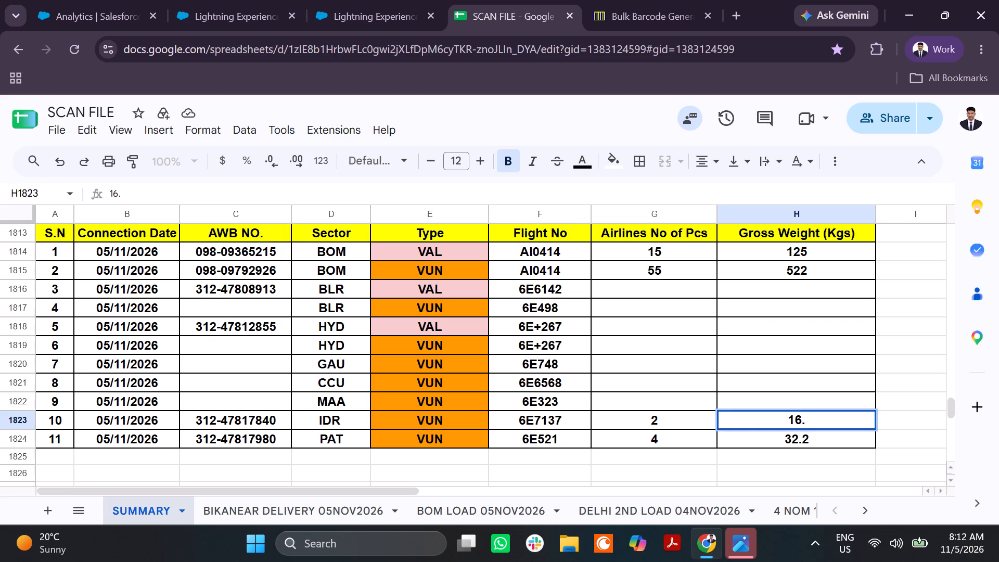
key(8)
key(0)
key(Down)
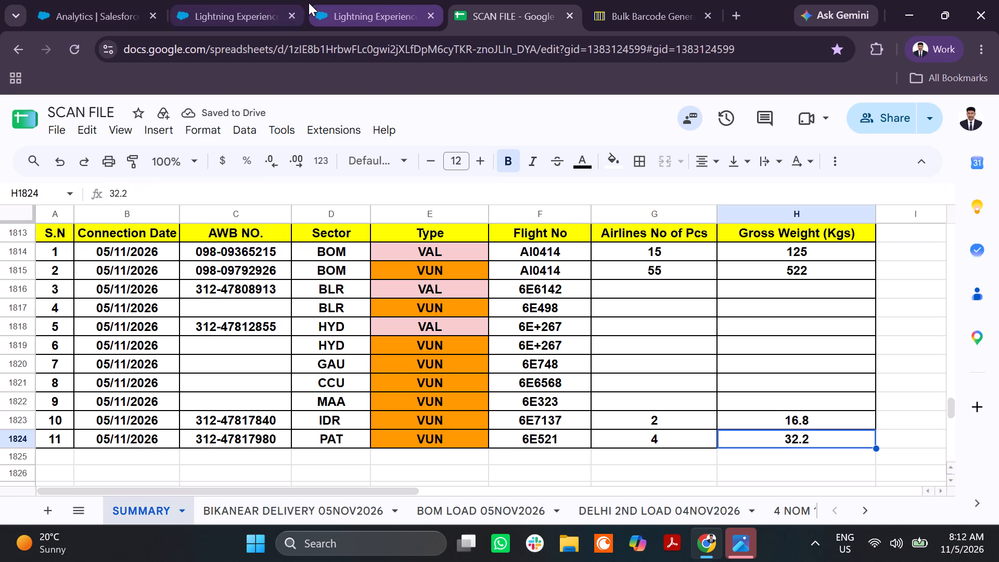
Return to the Salesforce Linehaul page, set the type to Outbound and open the list of all drafts.
click(386, 4)
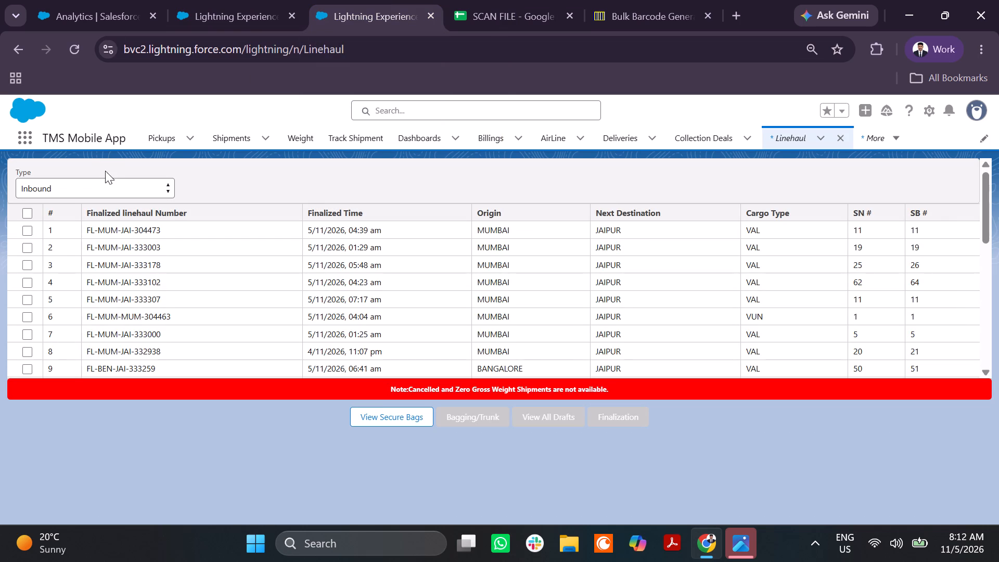
click(109, 187)
click(99, 229)
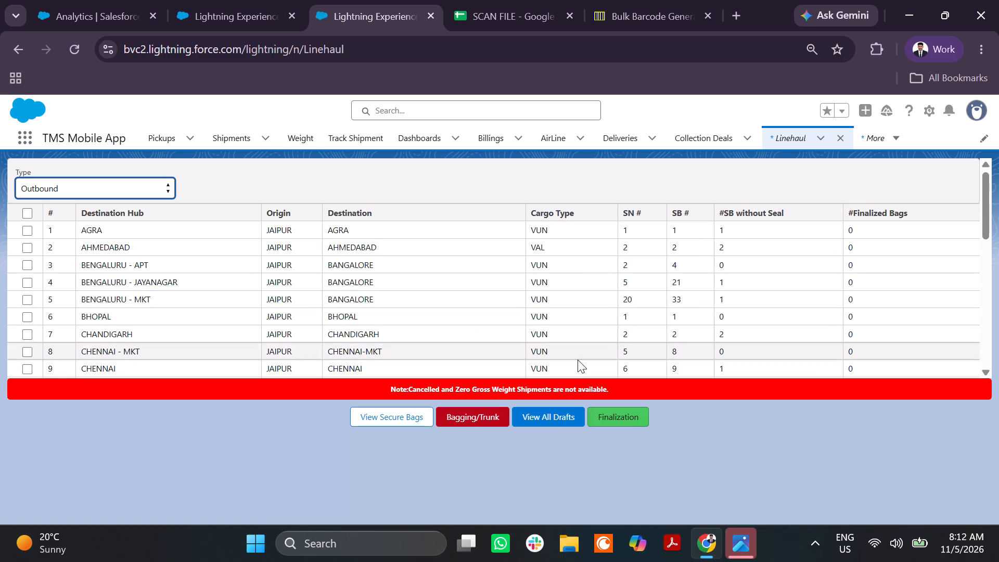
click(550, 416)
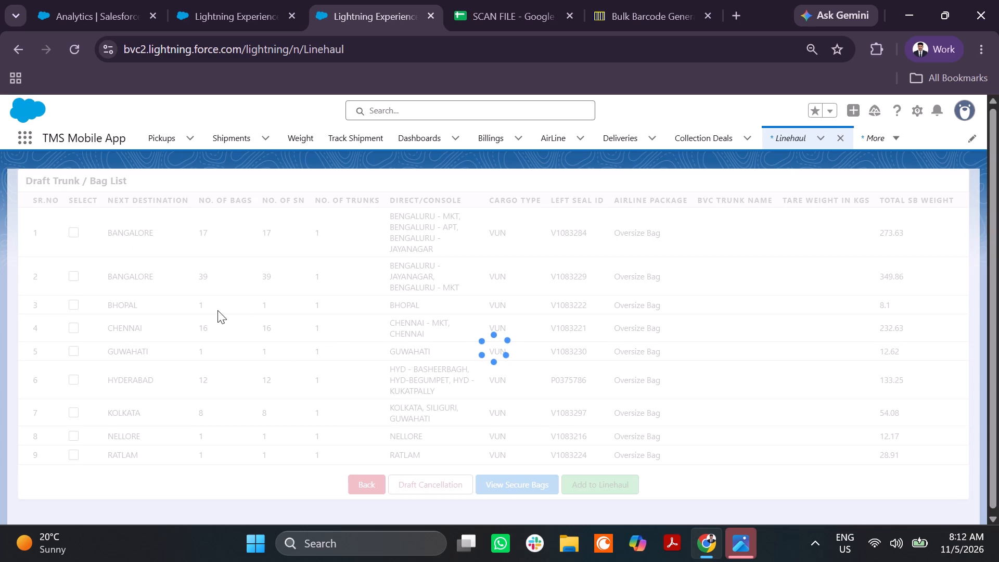
Select the BHOPAL and RATLAM drafts in the Draft Trunk / Bag List and add them to a linehaul.
scroll(165, 318, down, 1)
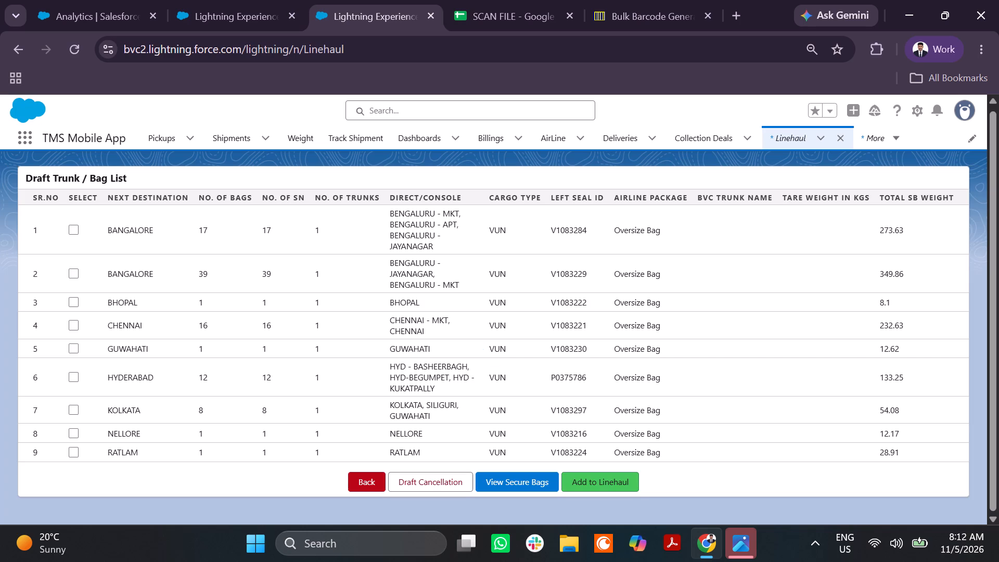
click(74, 304)
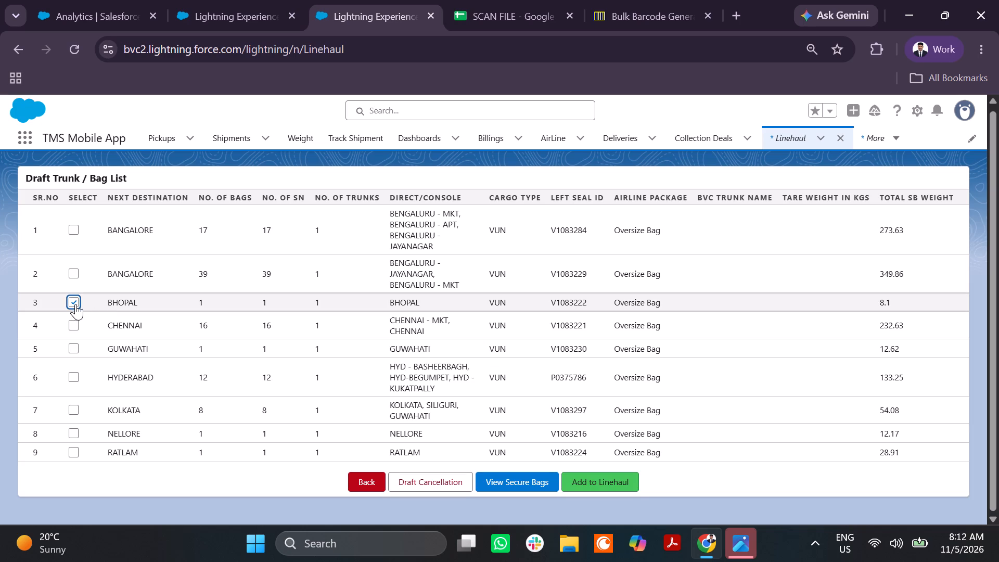
scroll(130, 355, down, 1)
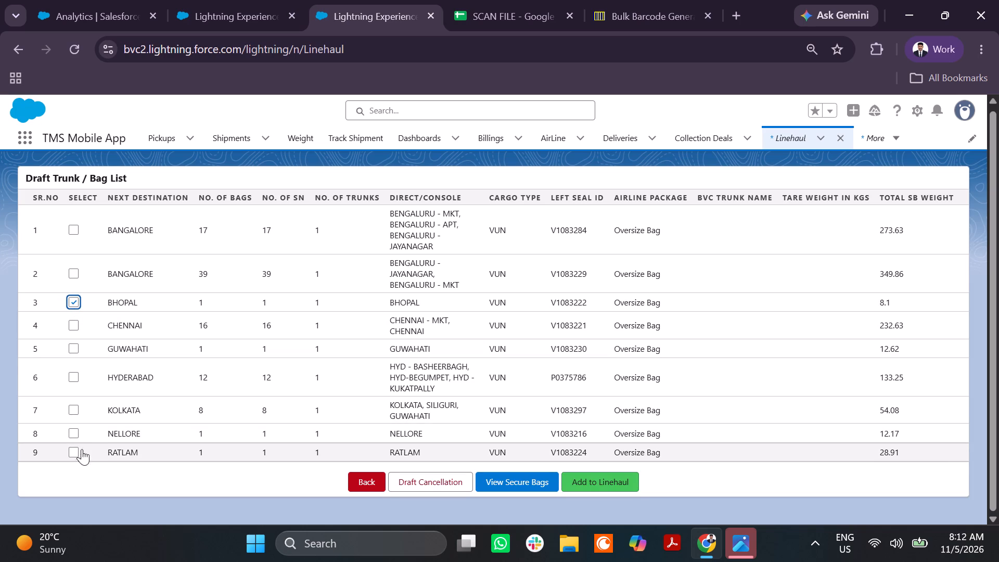
click(76, 455)
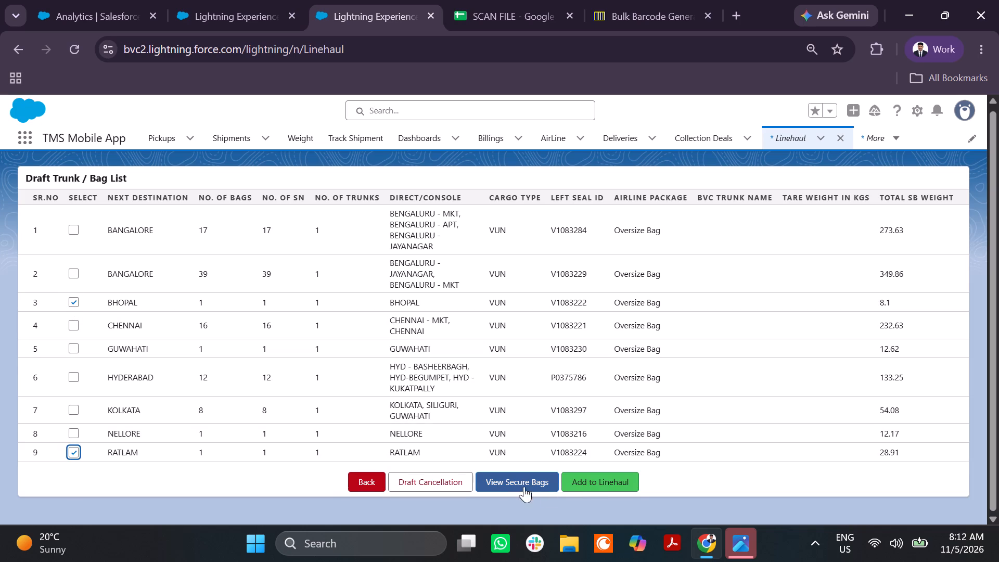
click(599, 484)
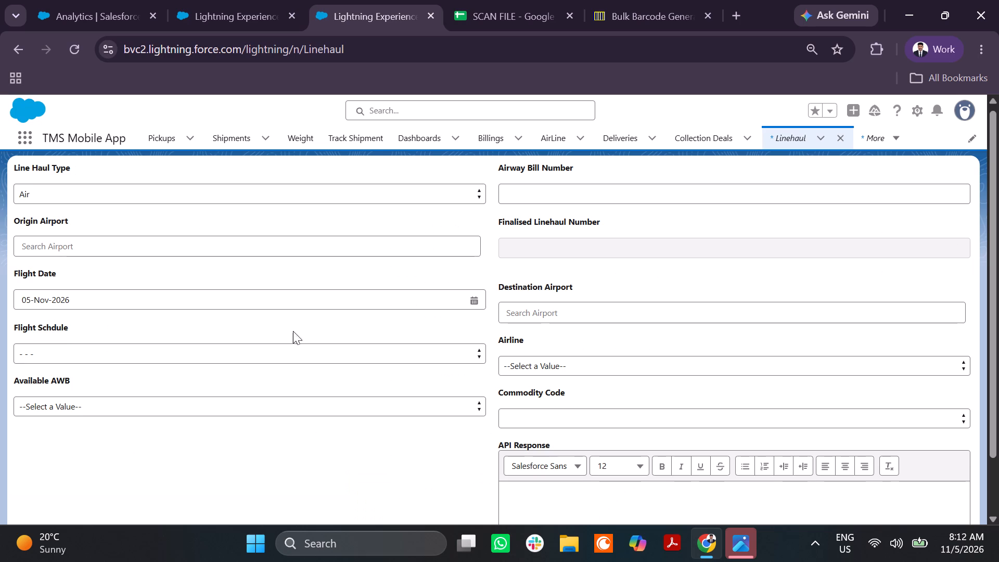
Set the air linehaul's origin airport to JAIPUR and its airway bill number to 47817840.
click(197, 241)
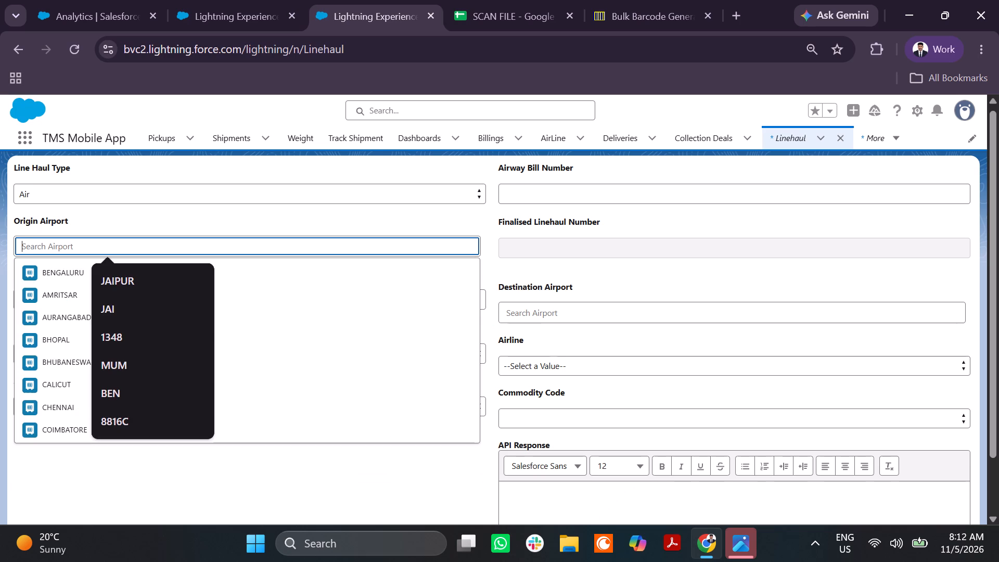
text(JAI)
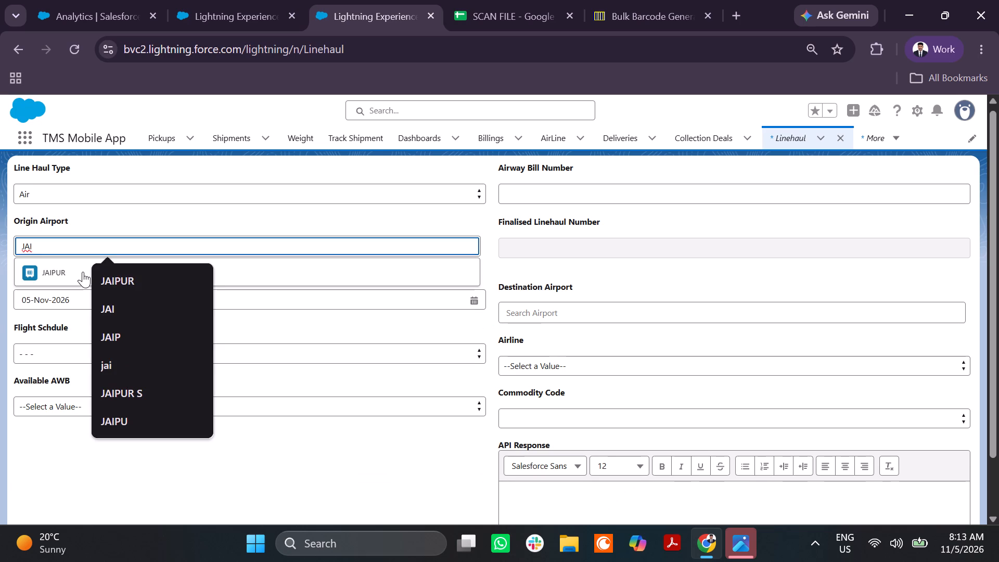
click(83, 272)
click(558, 192)
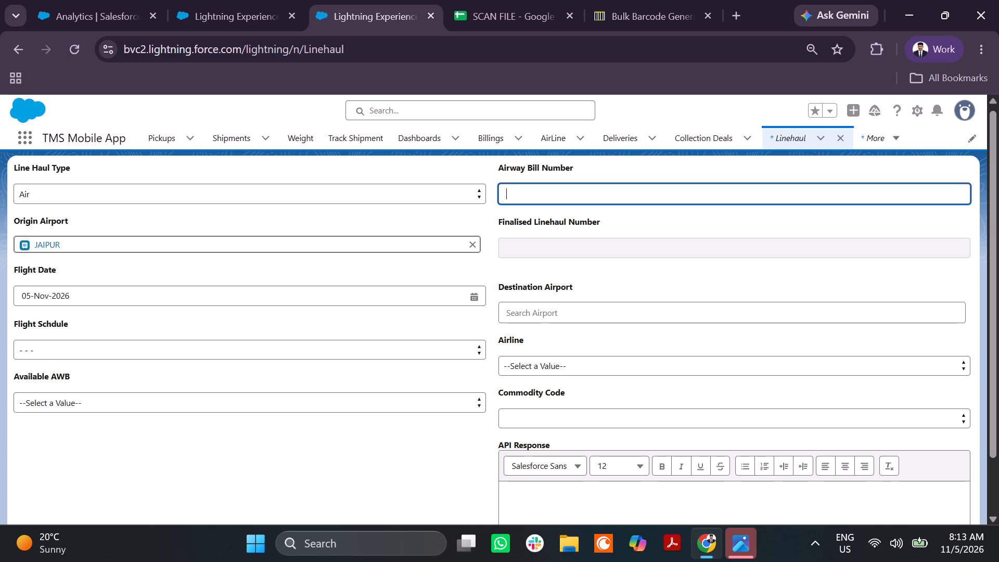
key(4)
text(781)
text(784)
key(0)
Set the linehaul's destination airport to INDORE, the airline to Indigo and the commodity code to SIL.
scroll(558, 192, down, 1)
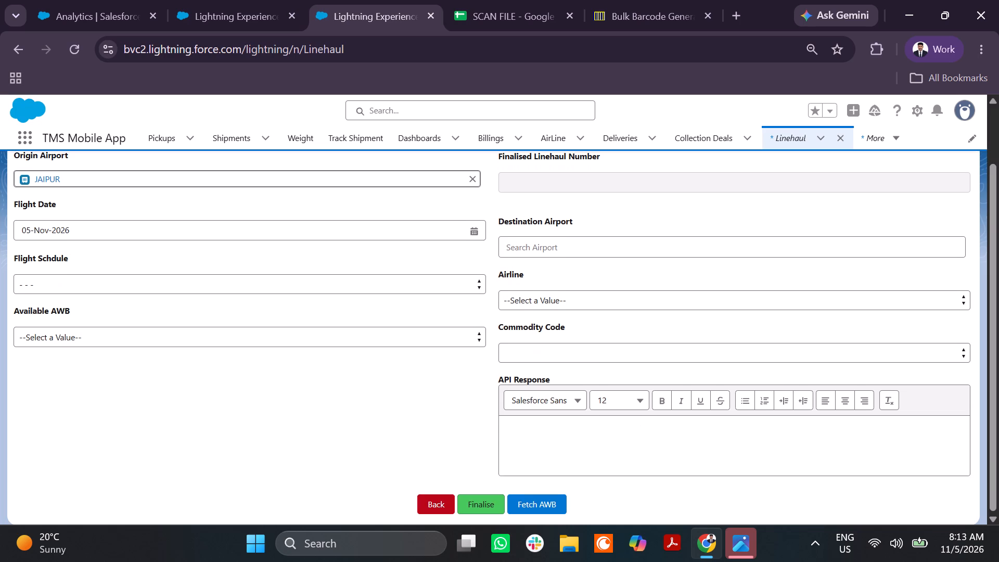
click(567, 245)
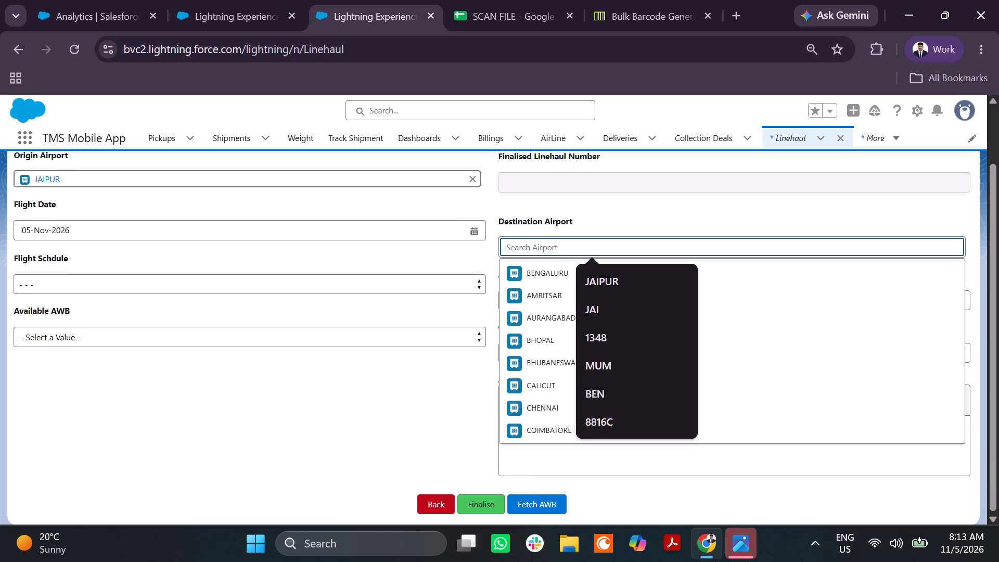
text(IND)
click(544, 269)
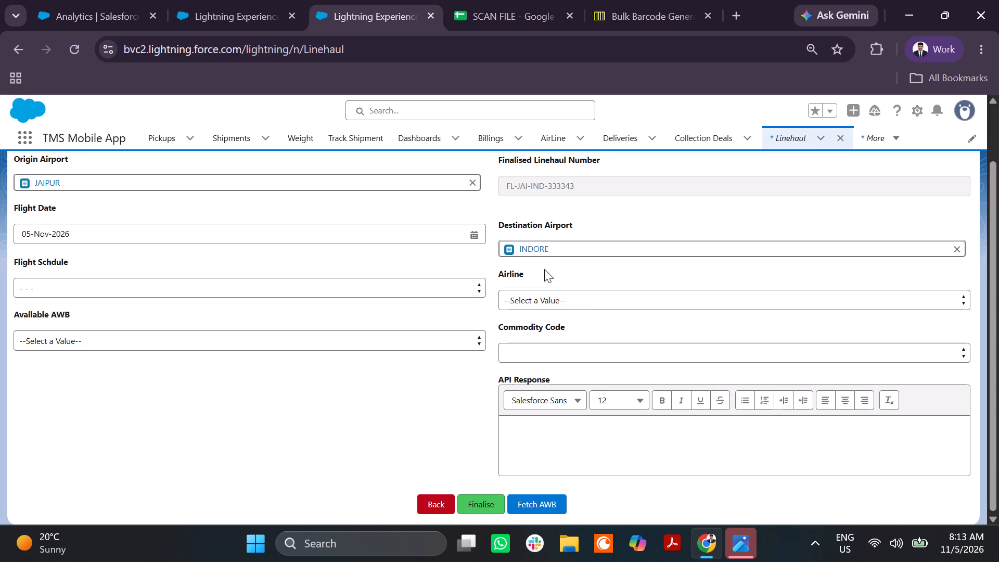
click(556, 293)
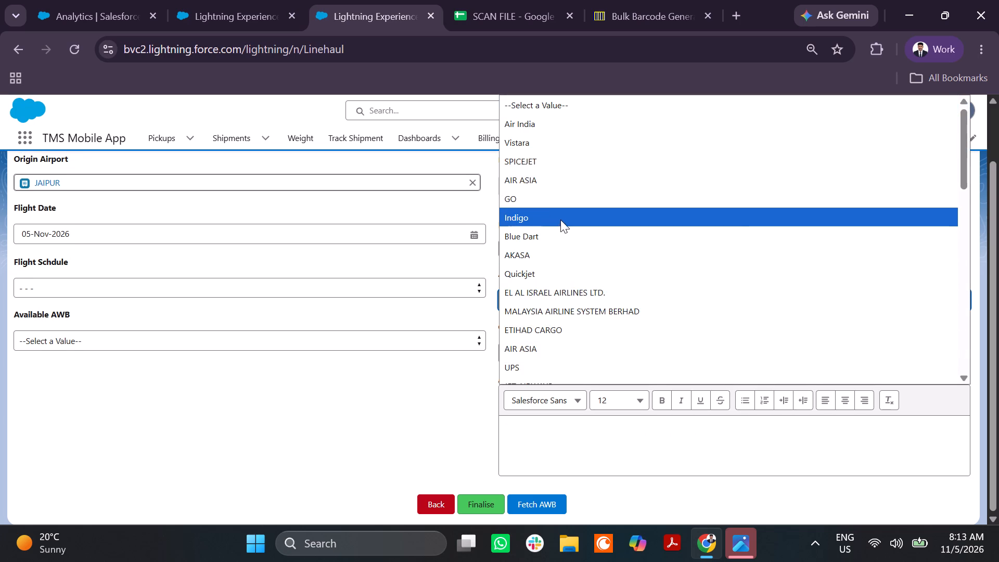
click(560, 220)
click(525, 349)
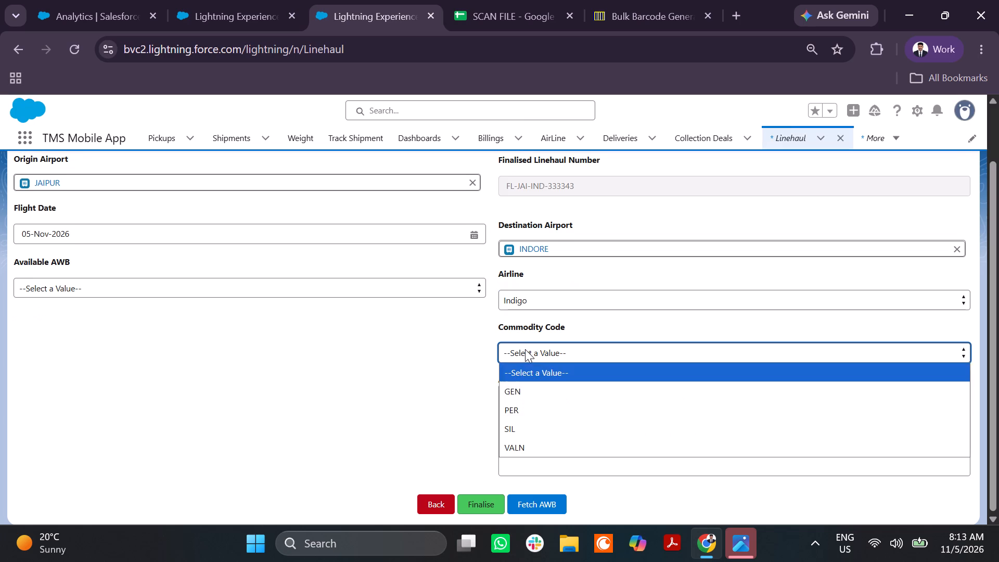
click(533, 428)
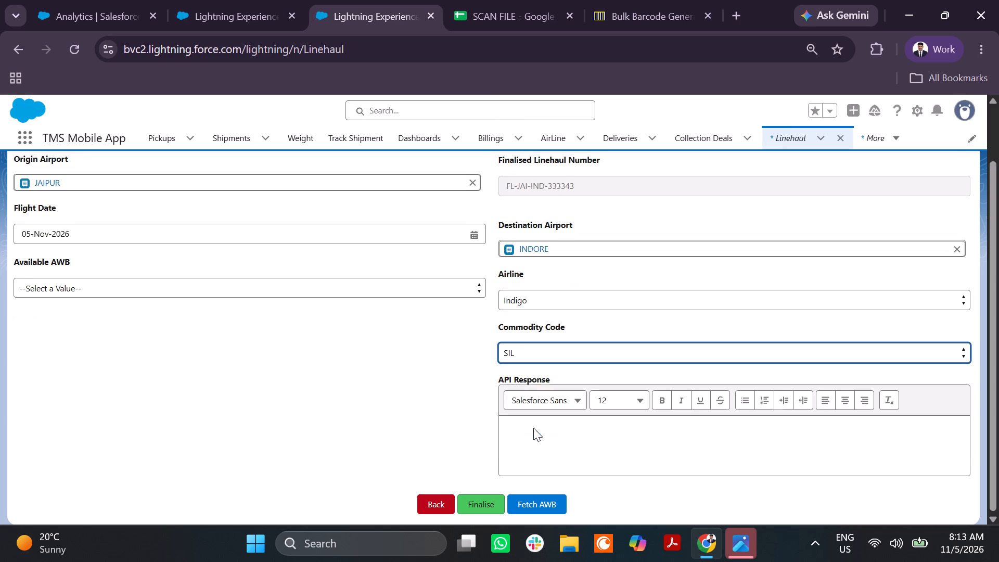
scroll(438, 417, down, 5)
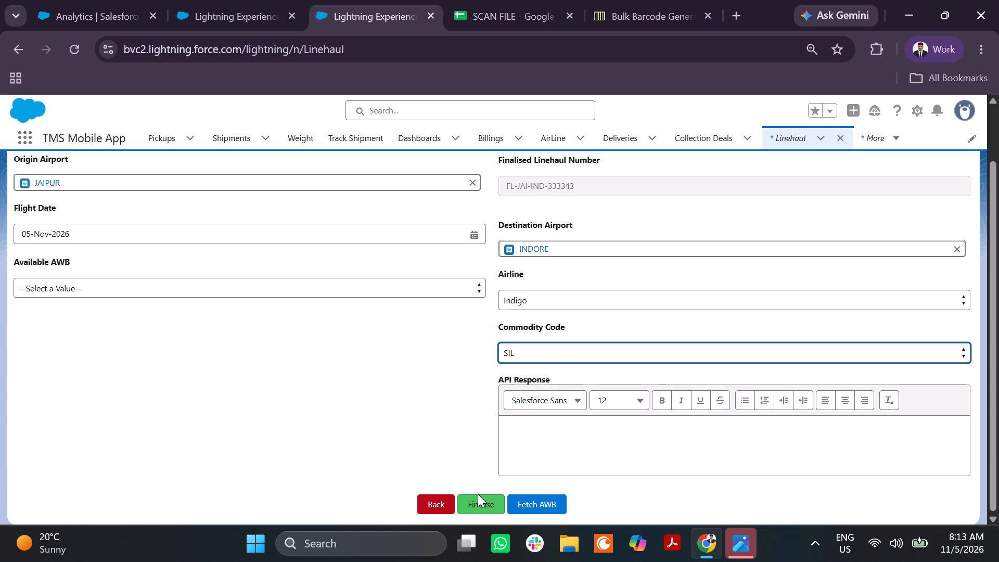
Finalise the Jaipur to Indore air linehaul and reload the Linehaul page.
click(480, 496)
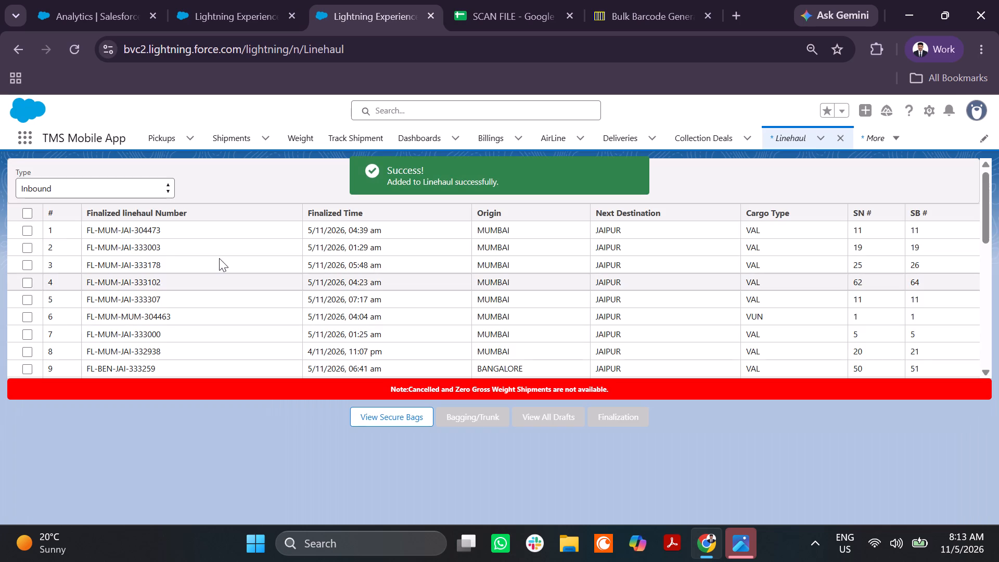
click(68, 54)
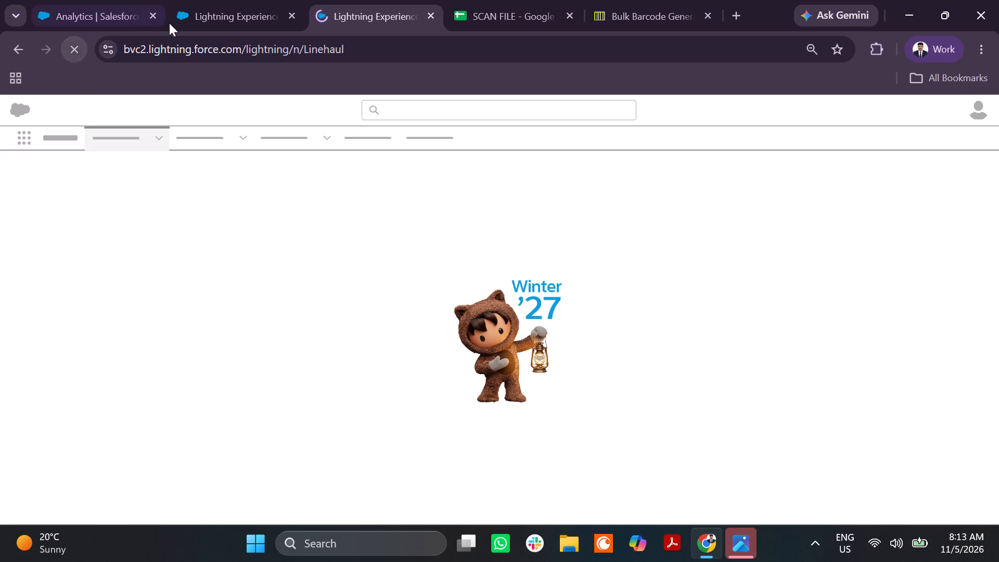
On the Track Shipment page, set the location to Port and the airport to JAIPUR, and open airline AWB scanning.
click(234, 12)
click(111, 211)
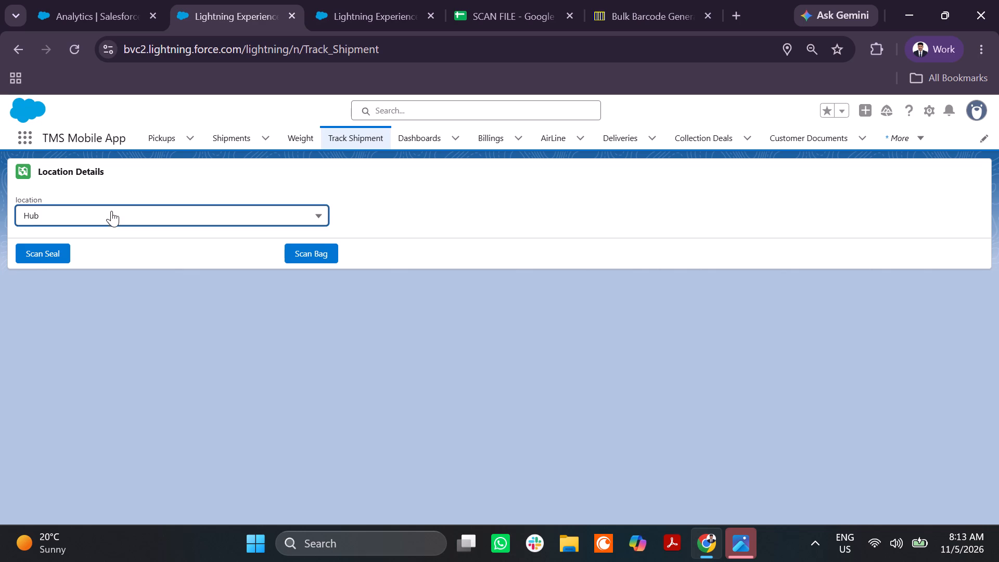
click(100, 259)
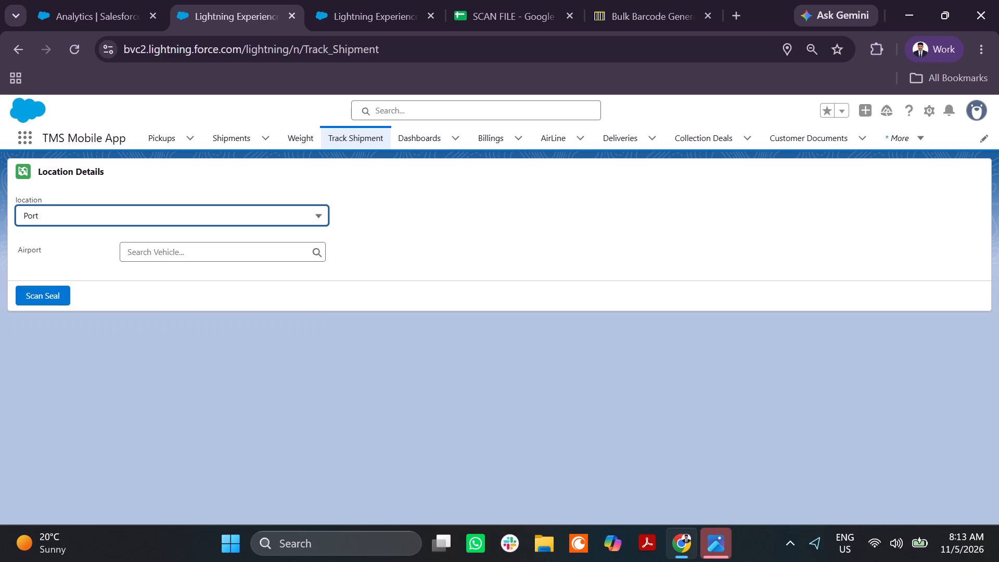
click(172, 251)
text(JAI)
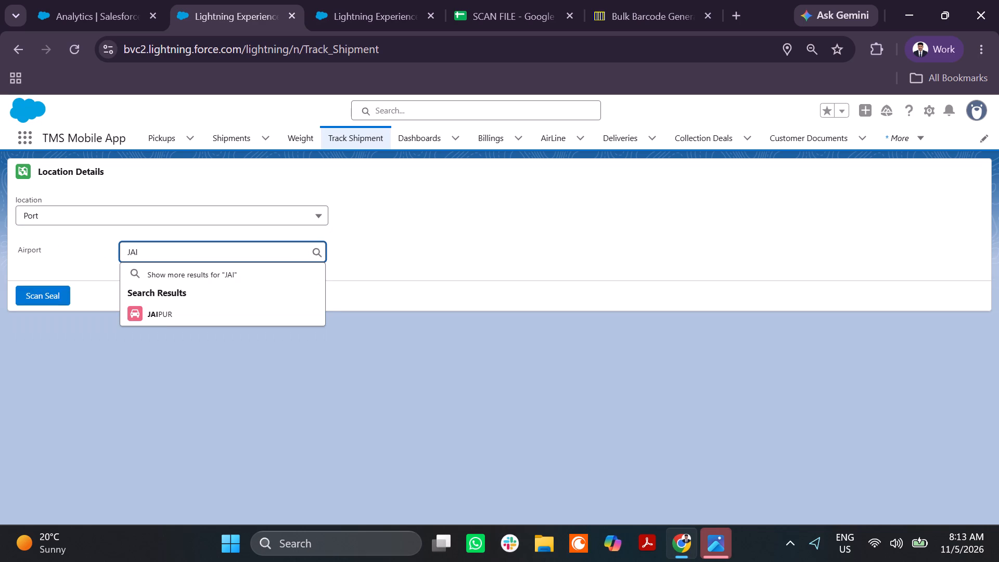
click(182, 312)
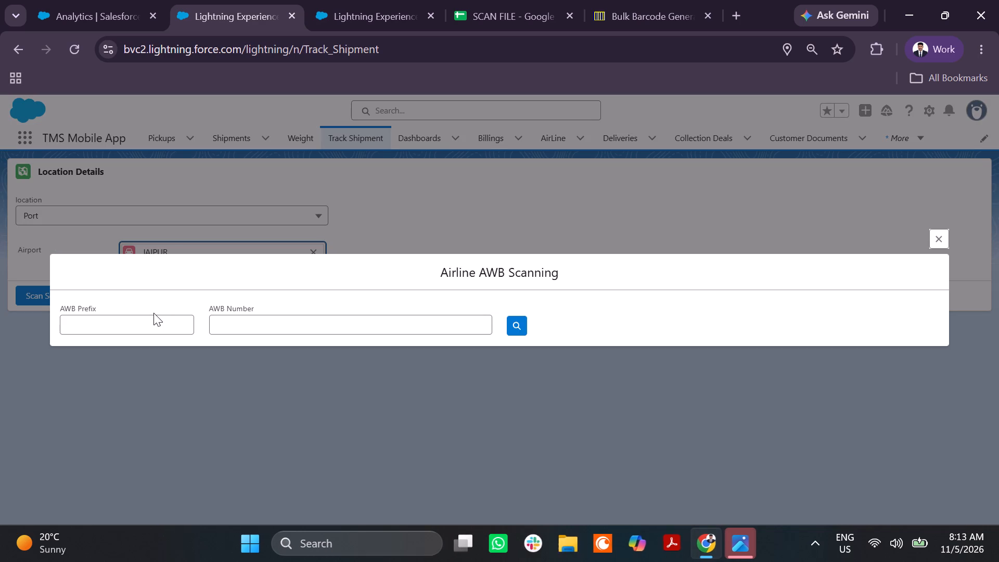
click(153, 313)
text(312)
key(Tab)
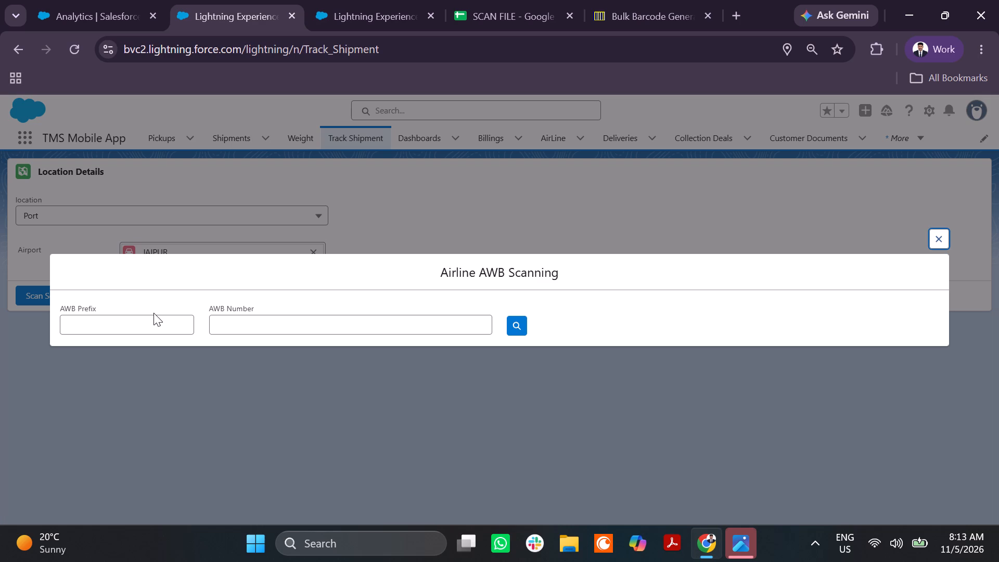
click(157, 324)
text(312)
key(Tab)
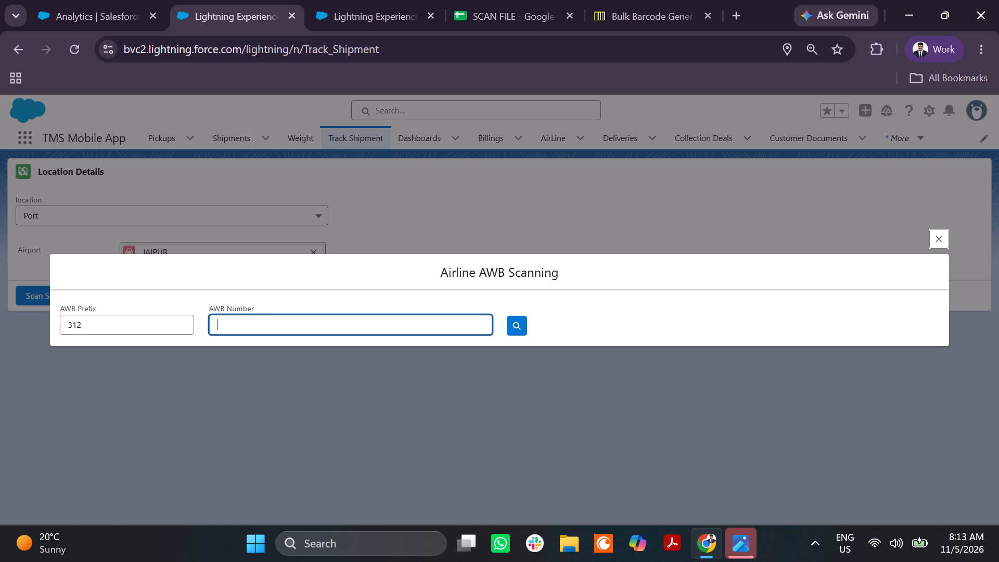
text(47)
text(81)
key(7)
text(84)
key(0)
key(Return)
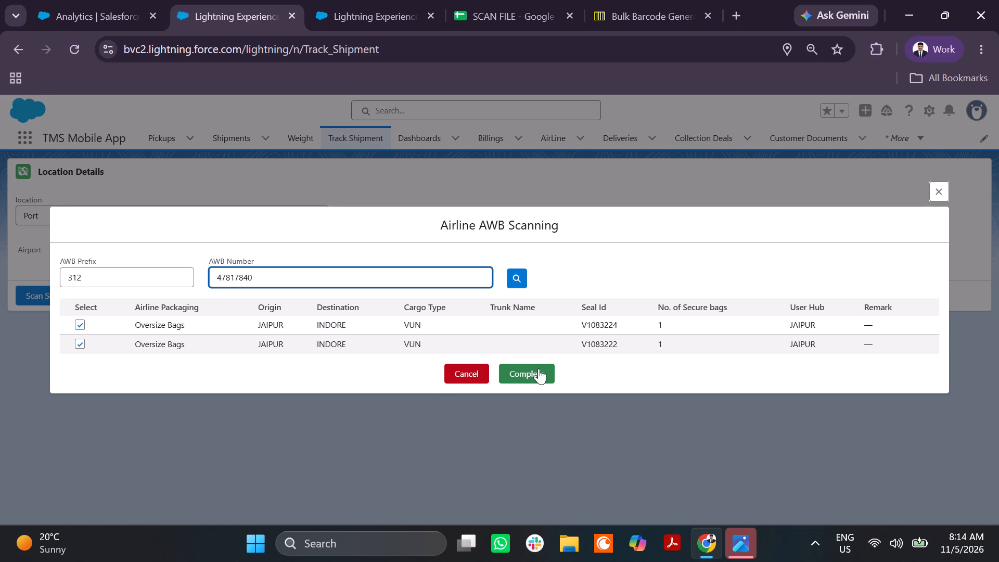
click(540, 368)
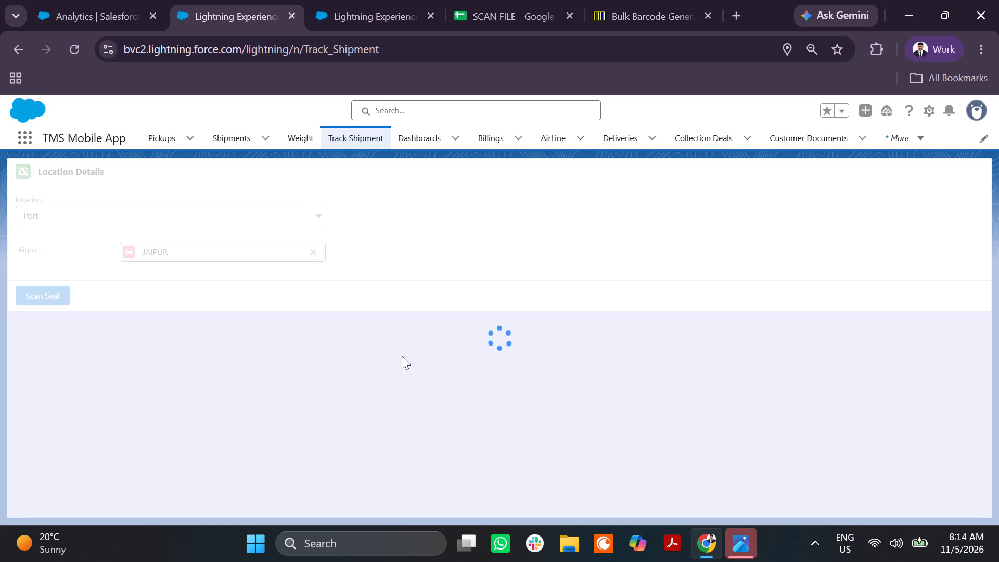
Reload the Track Shipment page and the Linehaul page.
click(75, 41)
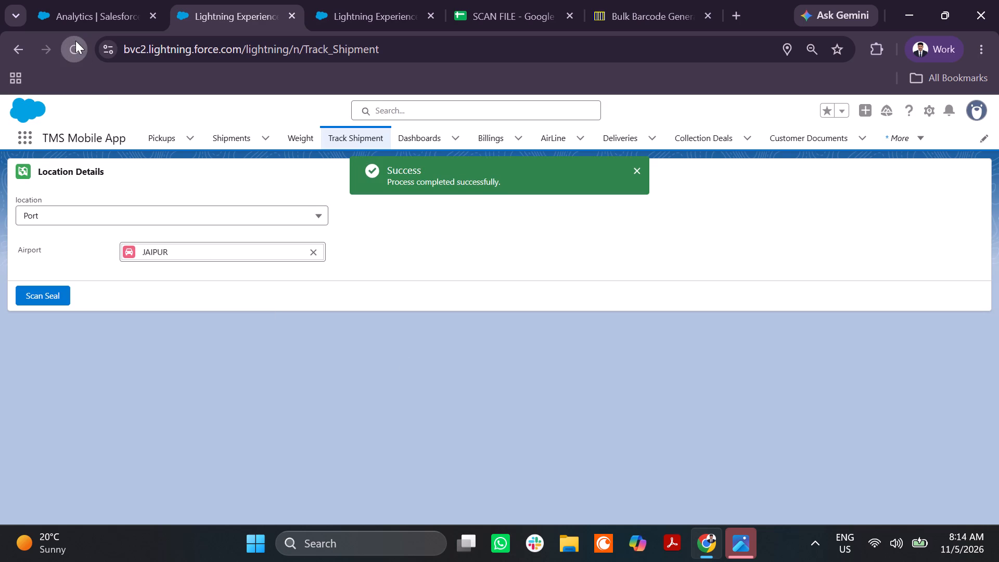
click(367, 0)
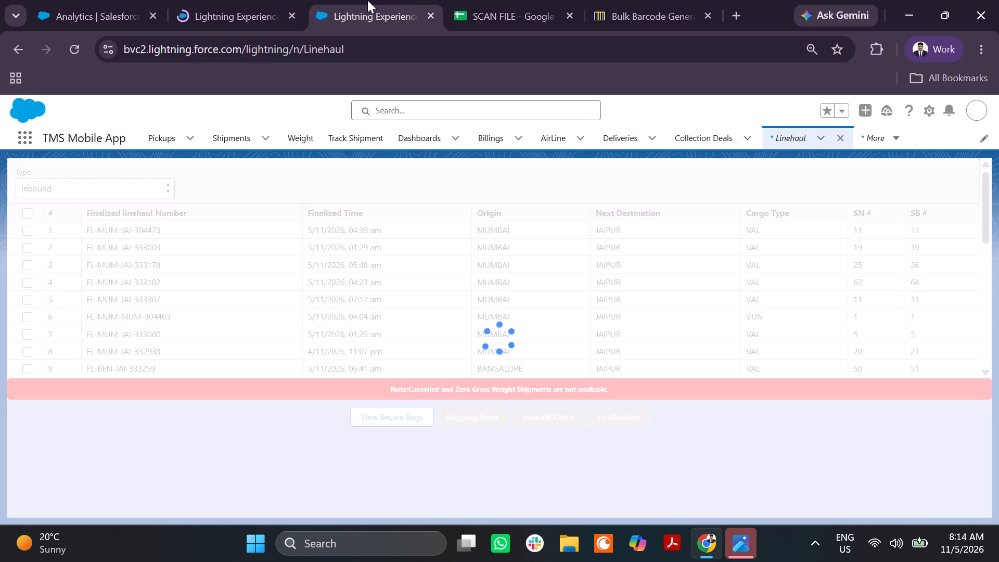
click(71, 48)
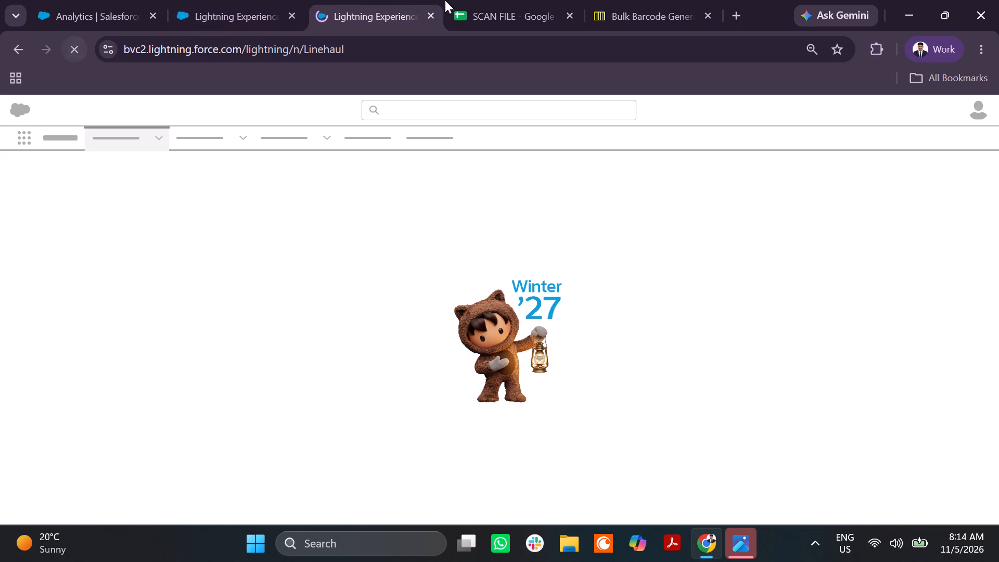
click(498, 14)
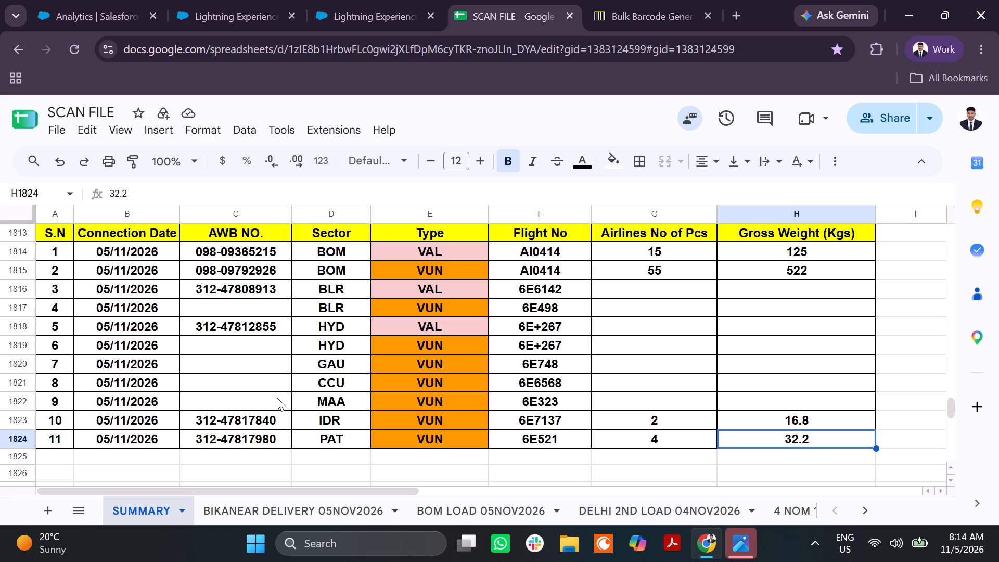
click(250, 379)
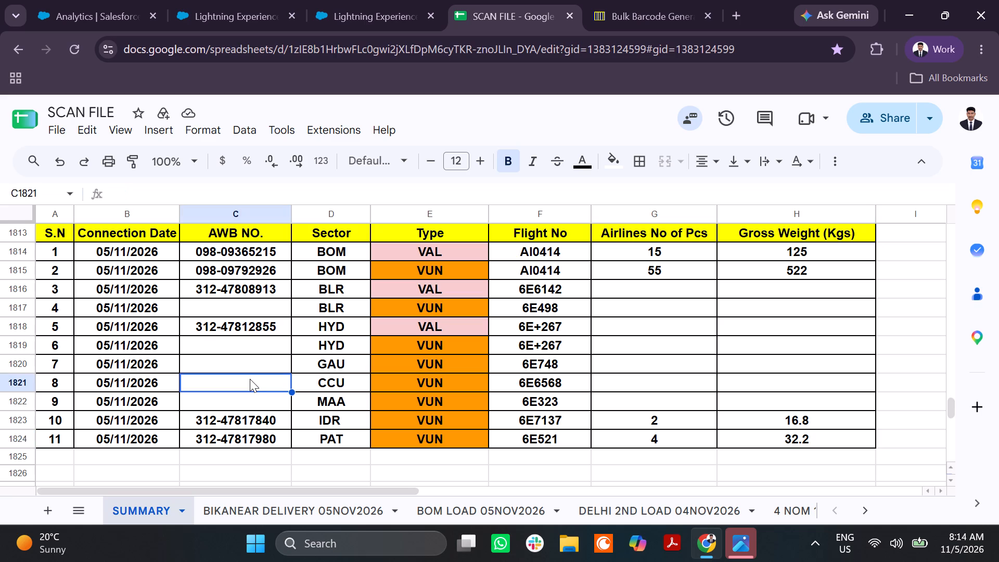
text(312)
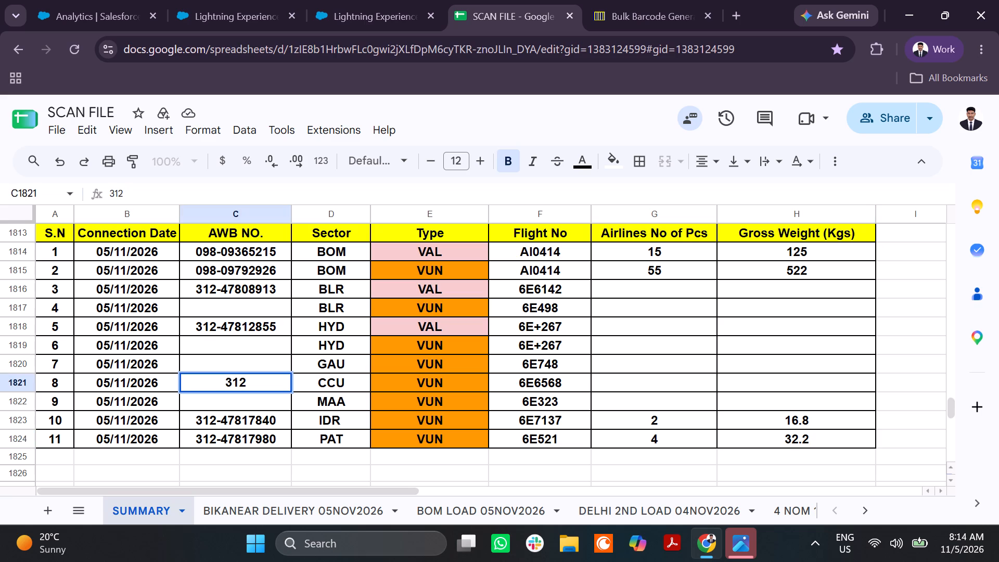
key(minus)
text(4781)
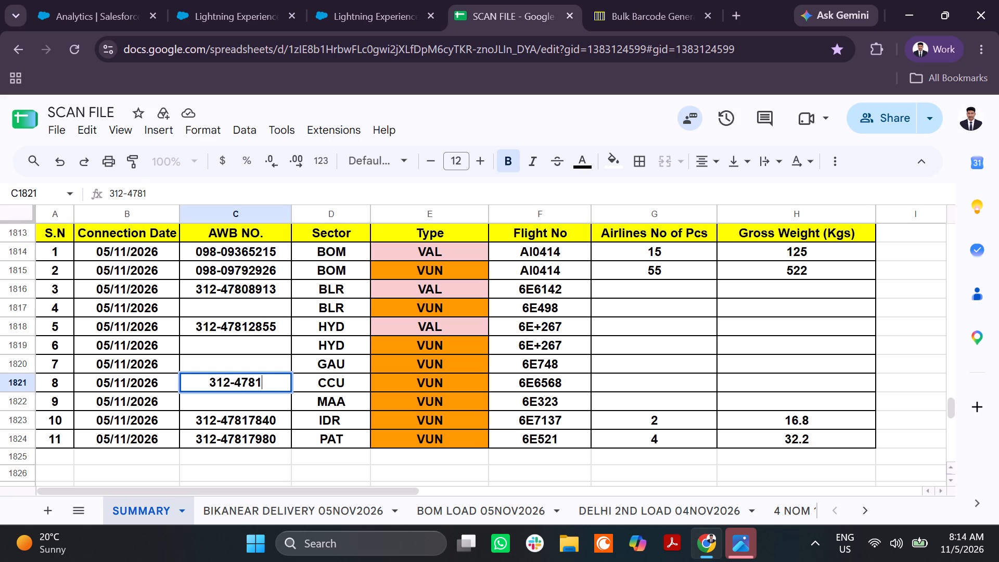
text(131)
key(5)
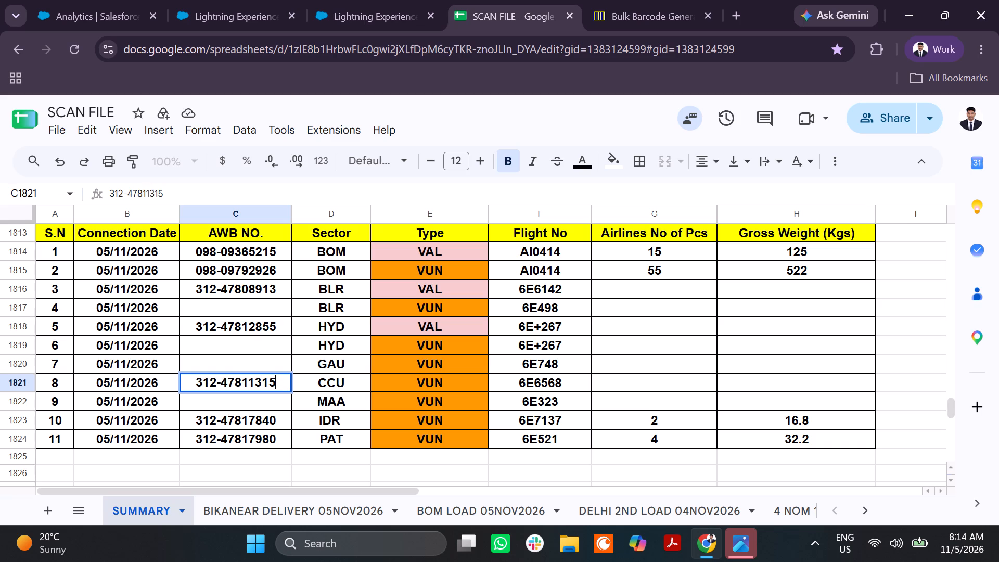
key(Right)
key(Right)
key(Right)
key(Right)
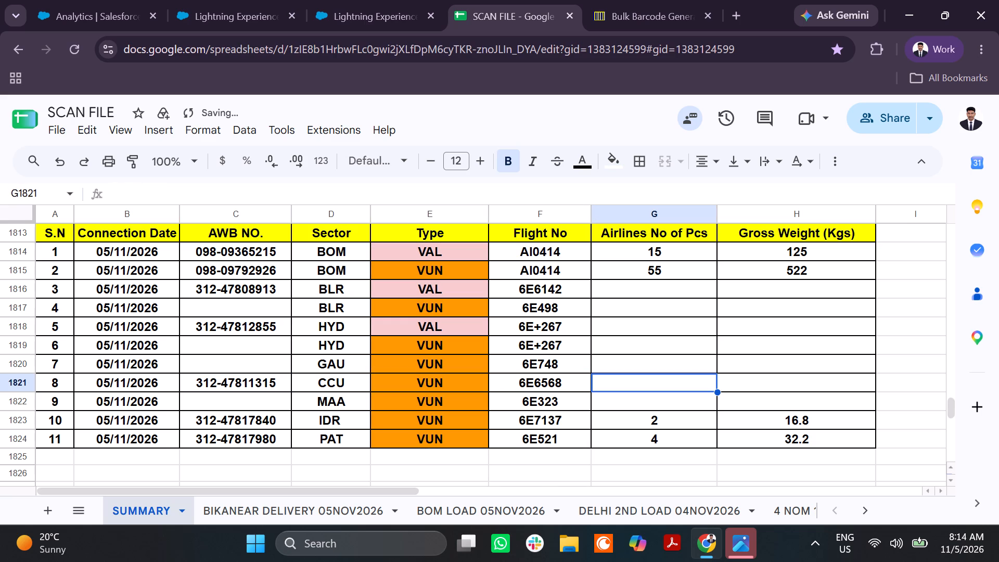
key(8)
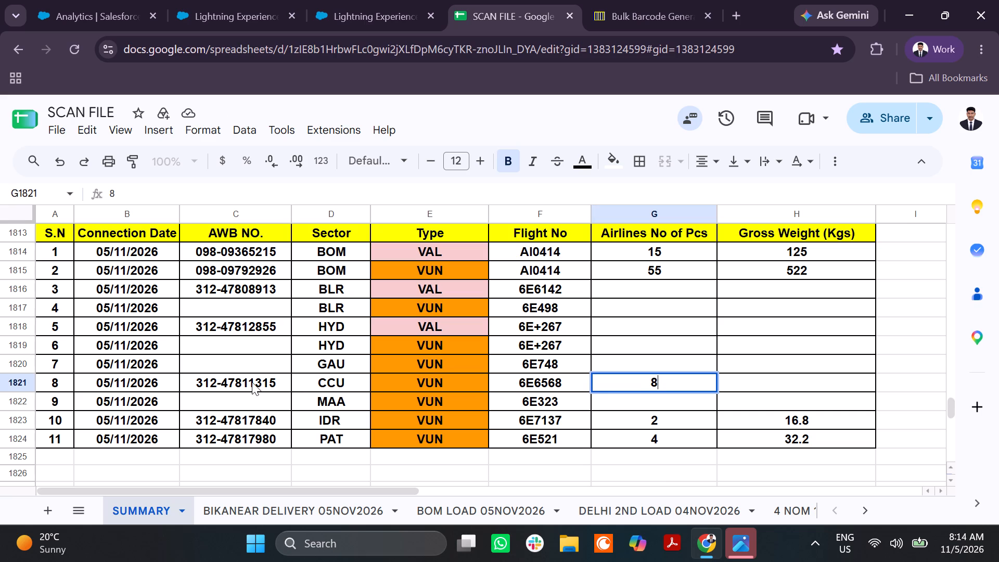
Change the CCU row's flight number to 6E384 and enter its gross weight as 50.40 kg.
click(547, 380)
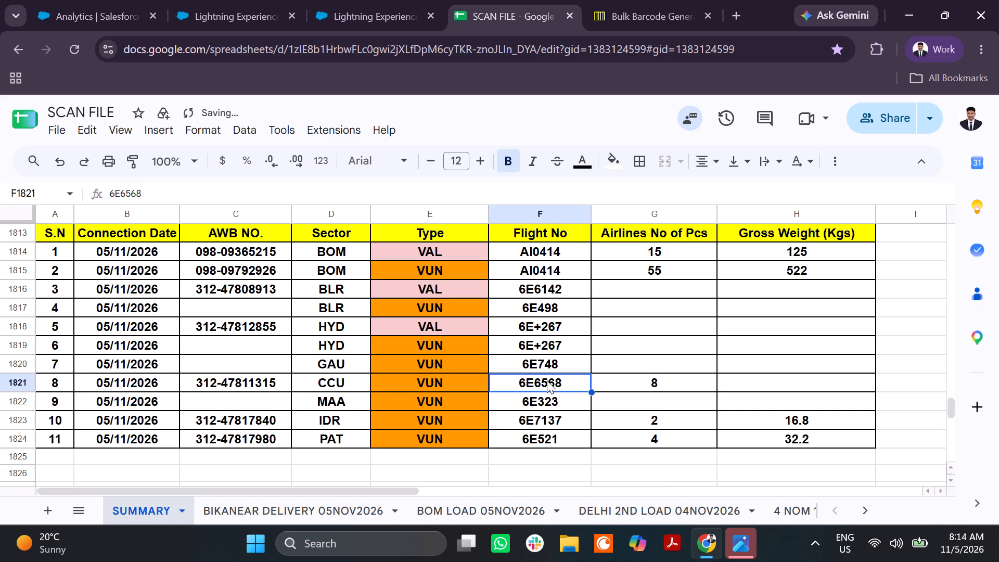
key(6)
key(e)
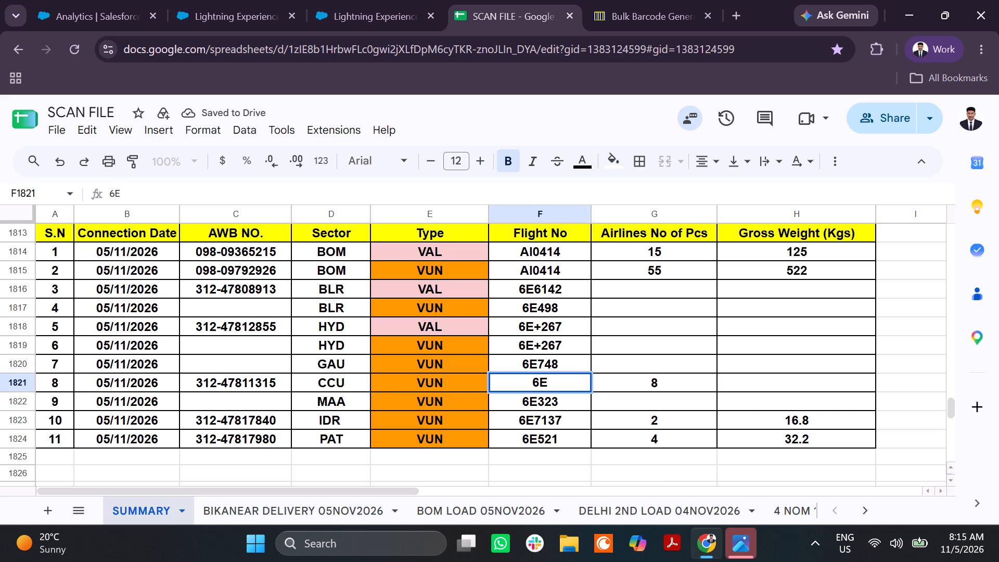
key(3)
text(84)
key(Right)
key(Right)
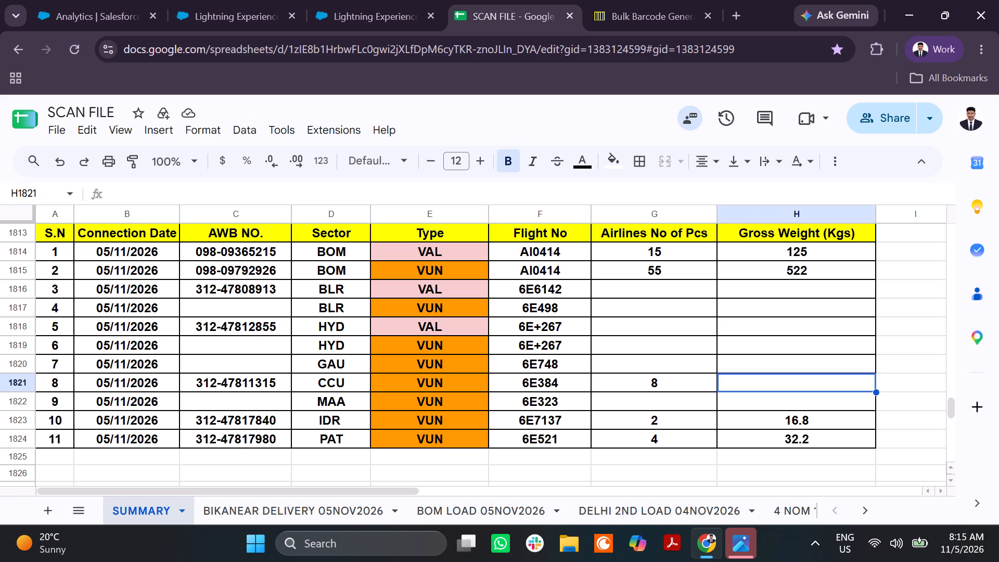
key(5)
text(0.4)
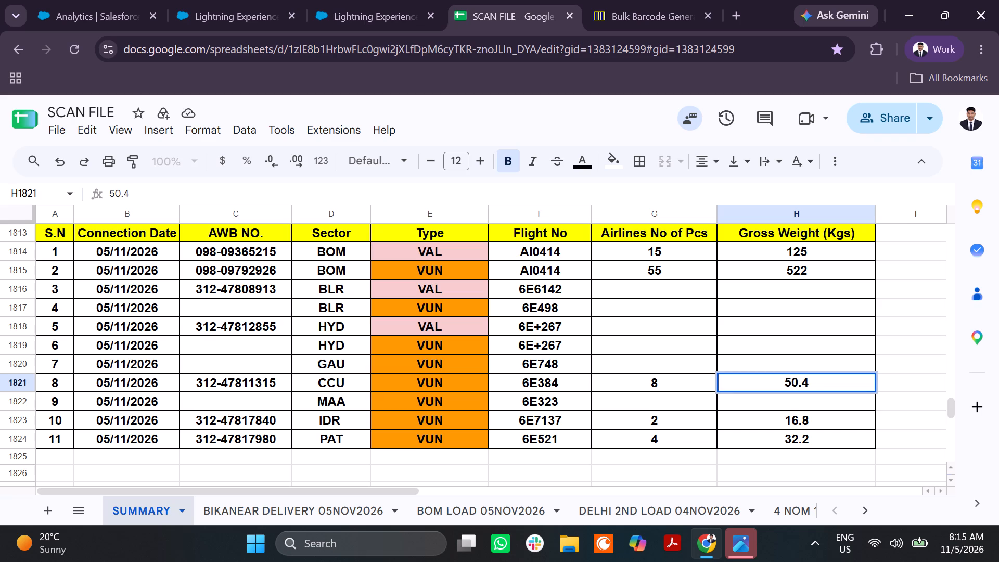
key(0)
key(Down)
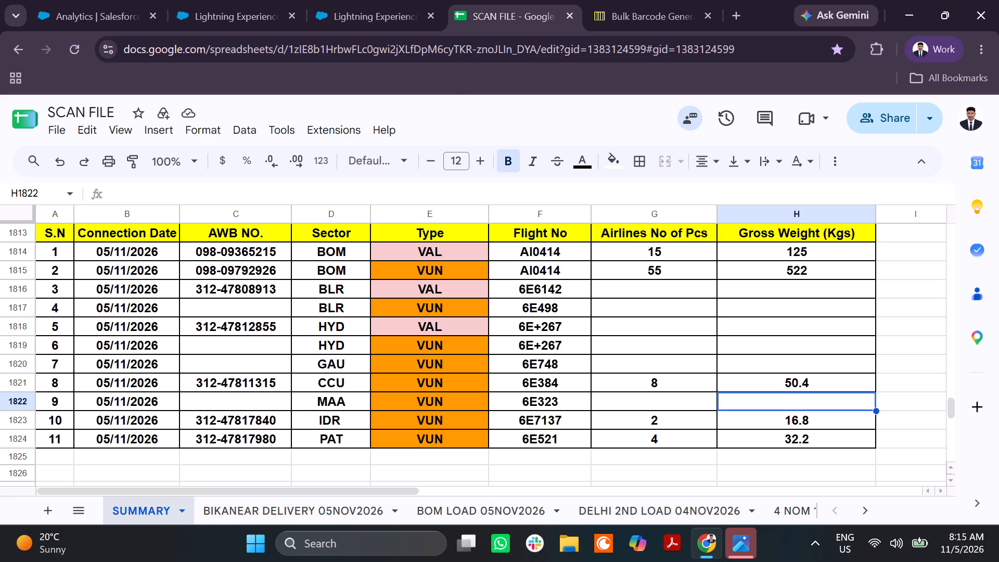
Return to the Salesforce Linehaul page, set the type to Outbound and open the list of all drafts.
click(402, 17)
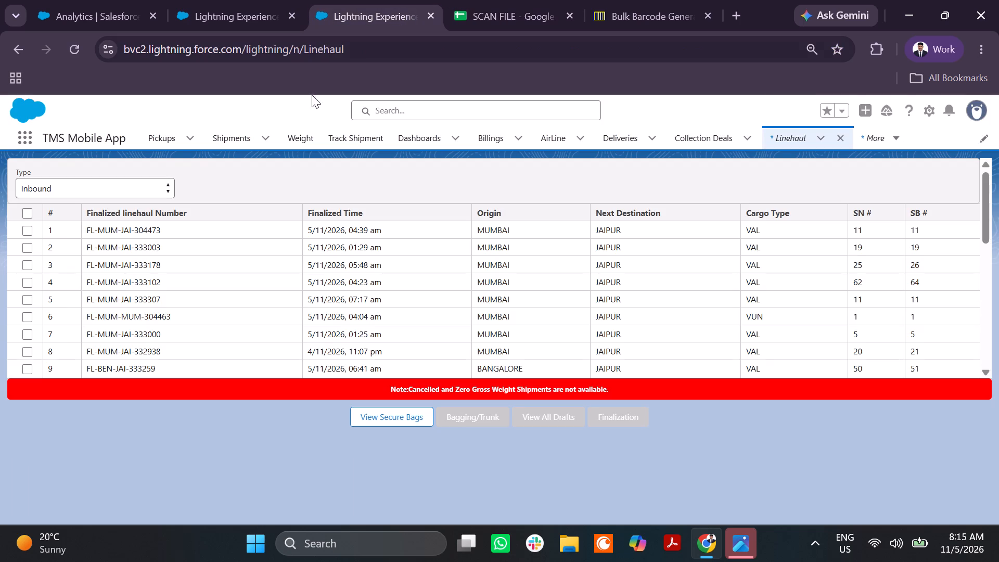
click(137, 183)
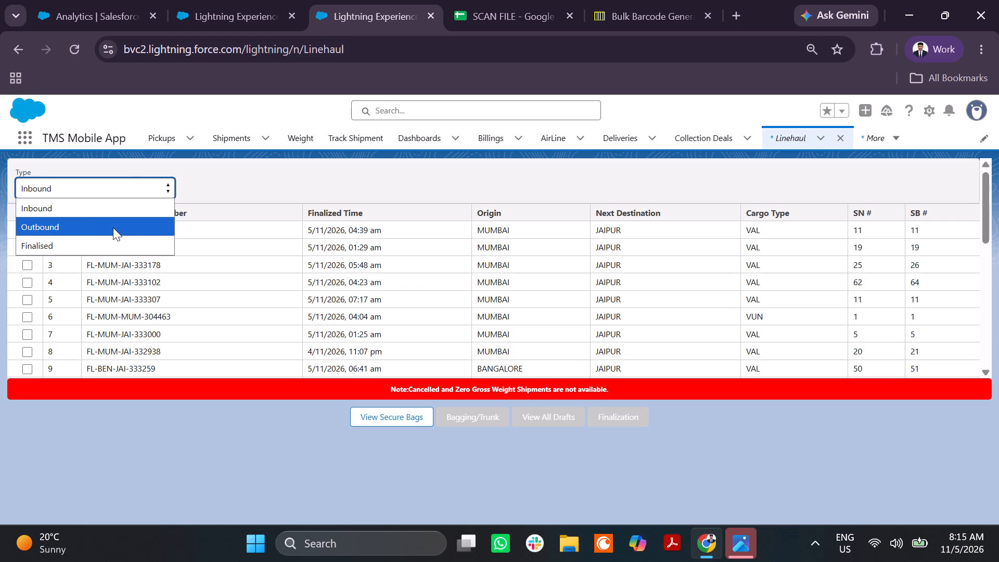
click(112, 228)
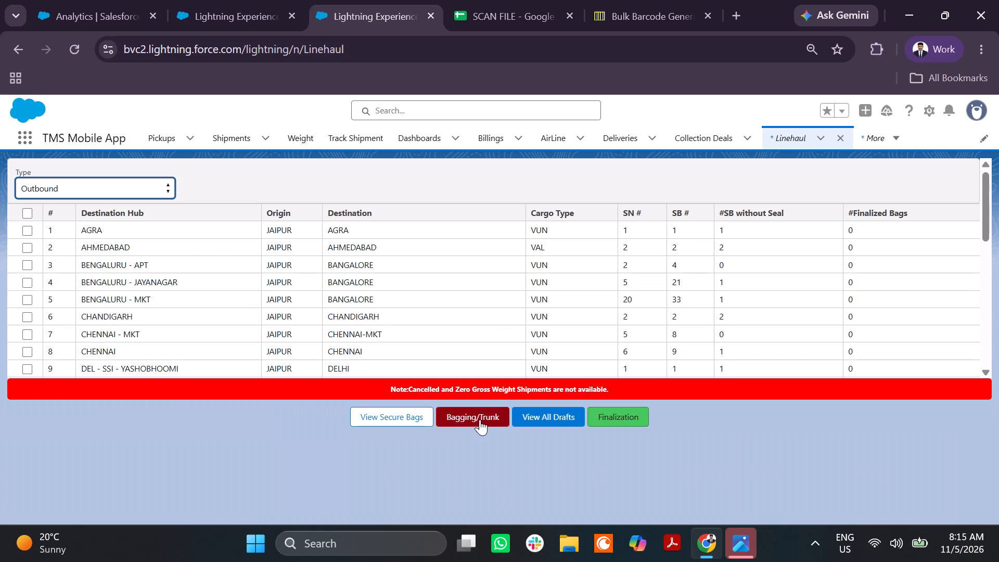
click(480, 419)
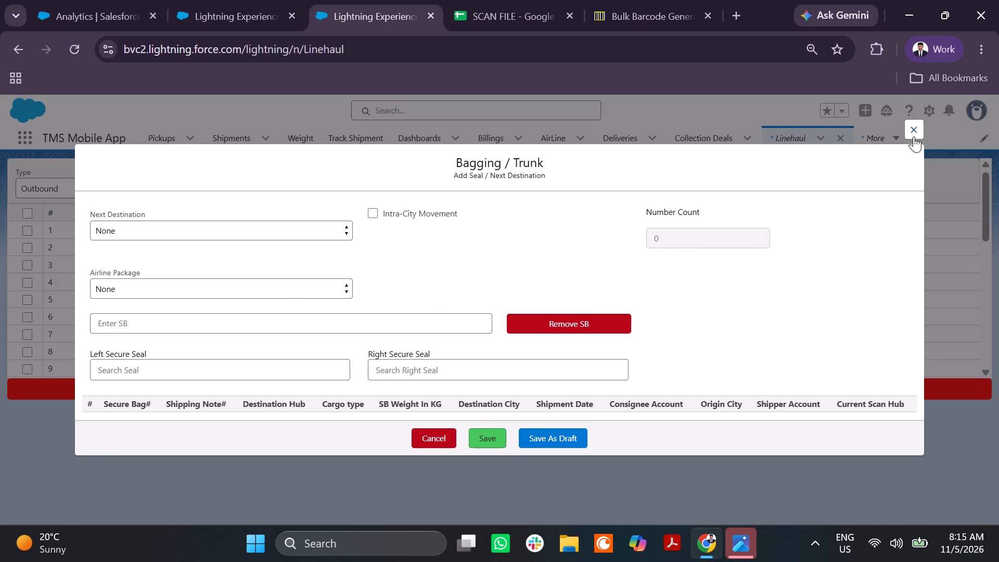
click(914, 135)
click(570, 413)
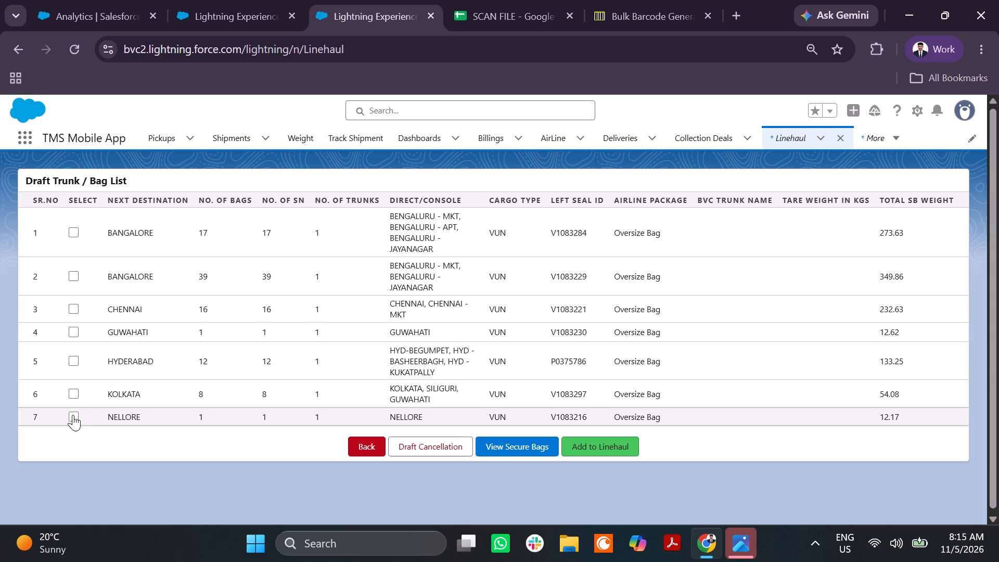
Select the Kolkata draft with seal ID V1083297 and add it to a linehaul.
click(73, 399)
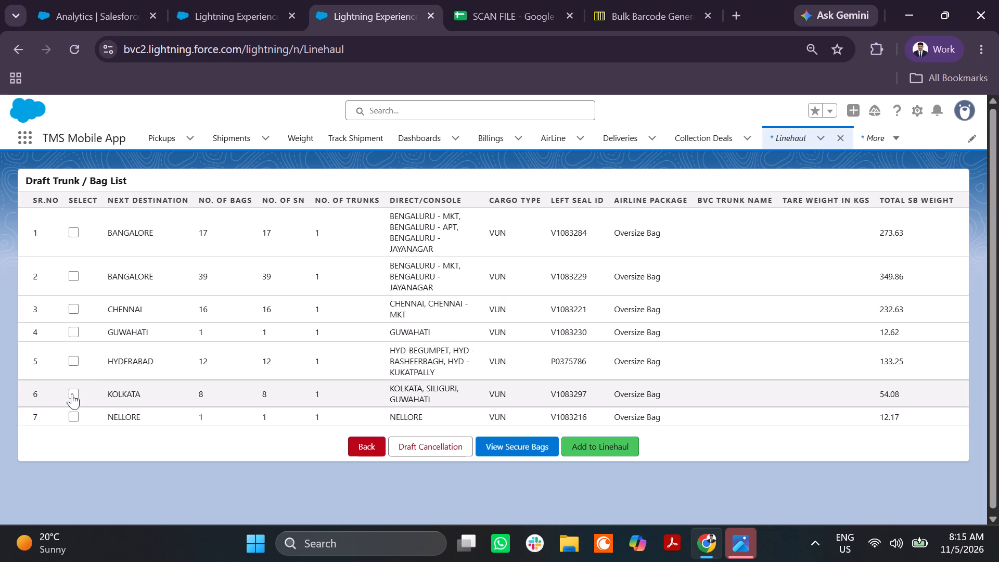
click(72, 393)
click(601, 439)
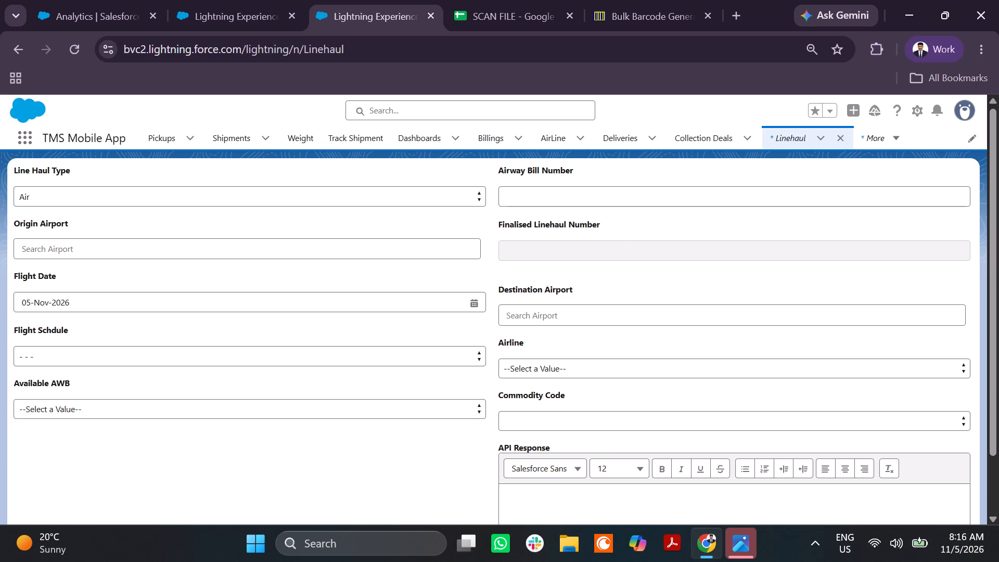
click(315, 253)
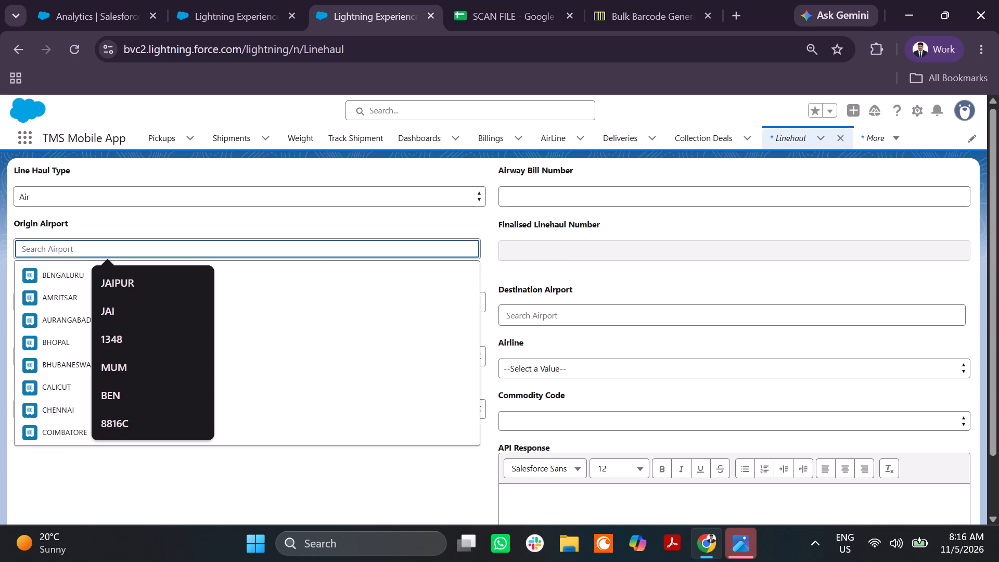
text(JAI)
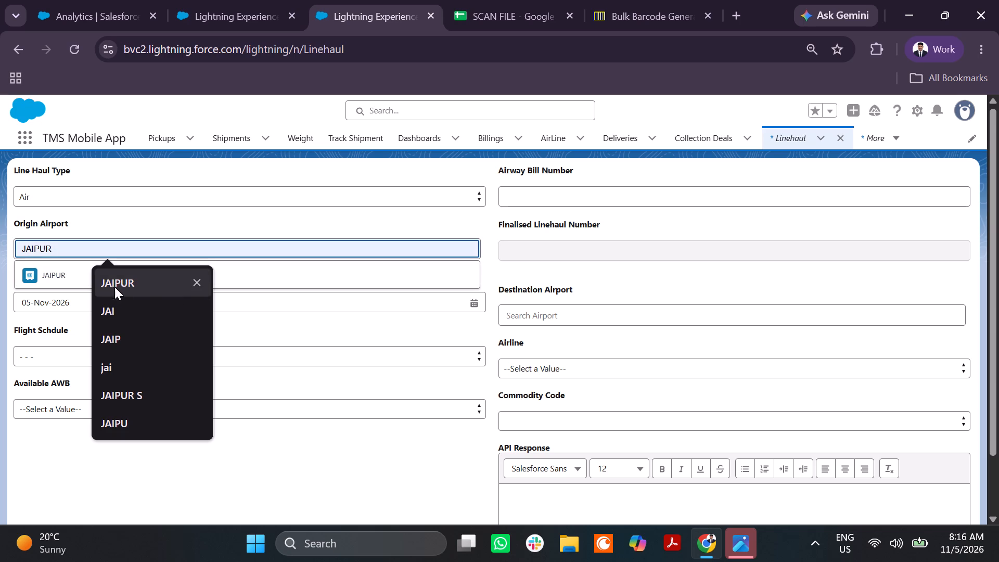
click(41, 272)
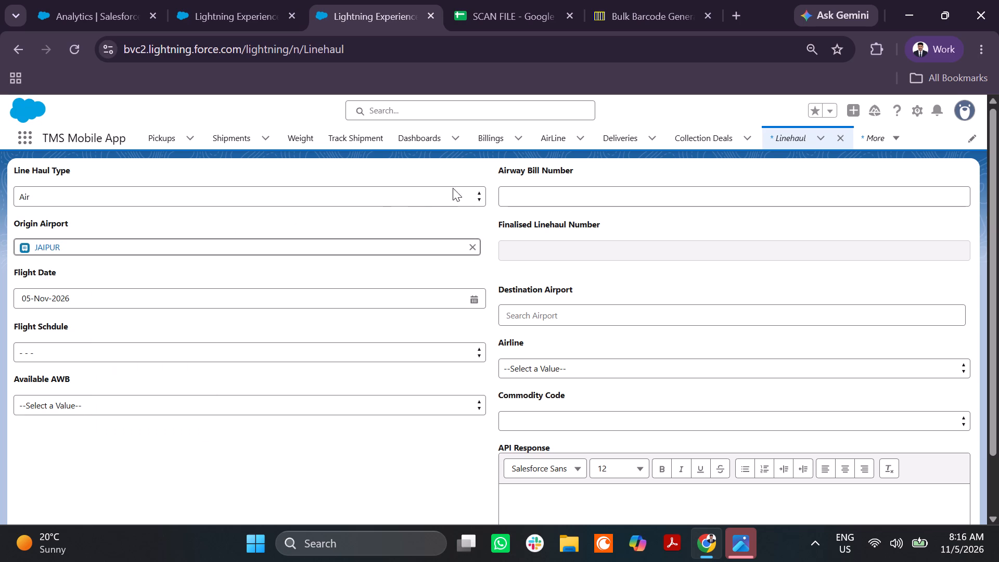
click(538, 194)
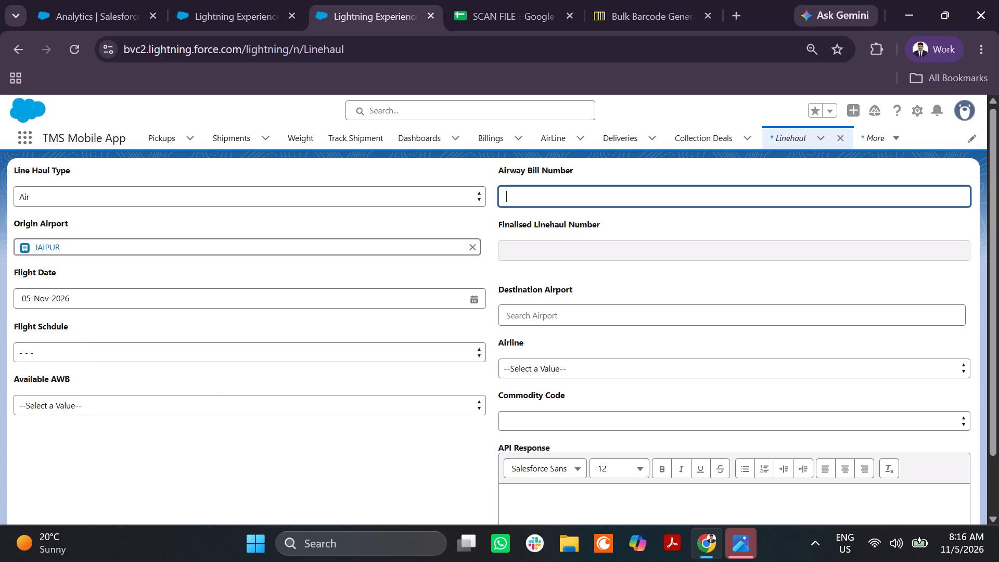
key(4)
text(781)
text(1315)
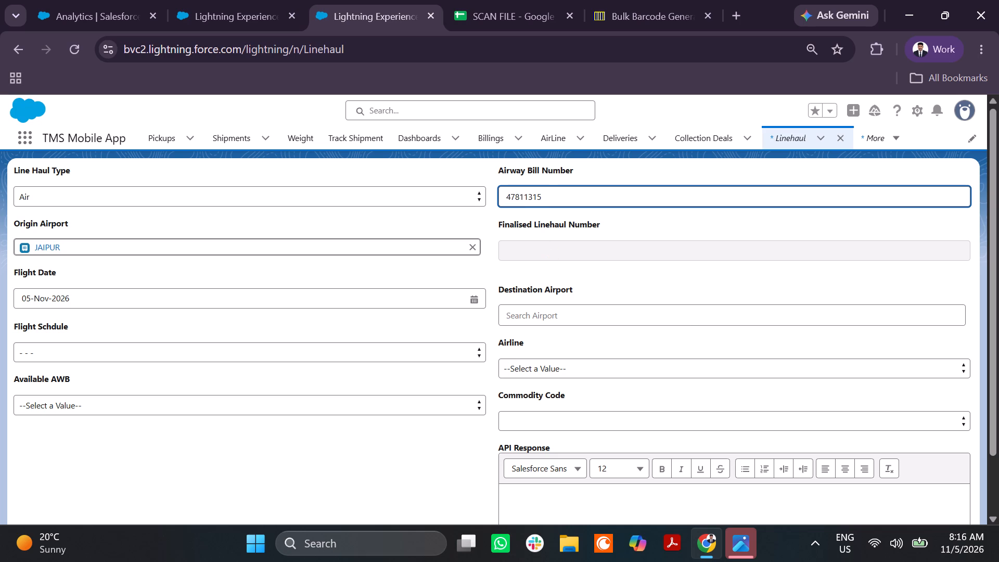
Set destination airport Kolkata, airline Indigo and commodity code SIL, and finalise the linehaul.
click(559, 312)
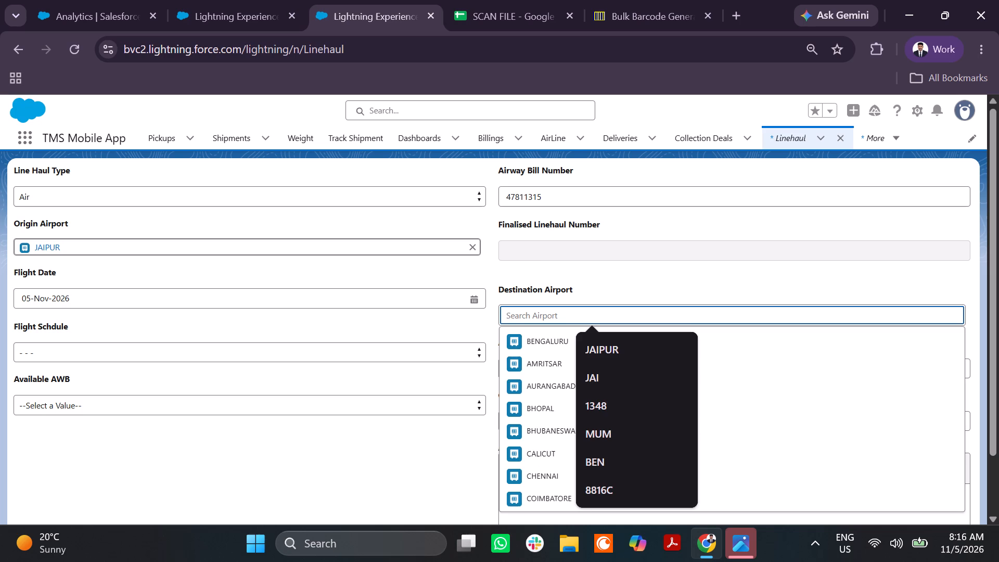
text(KOLK)
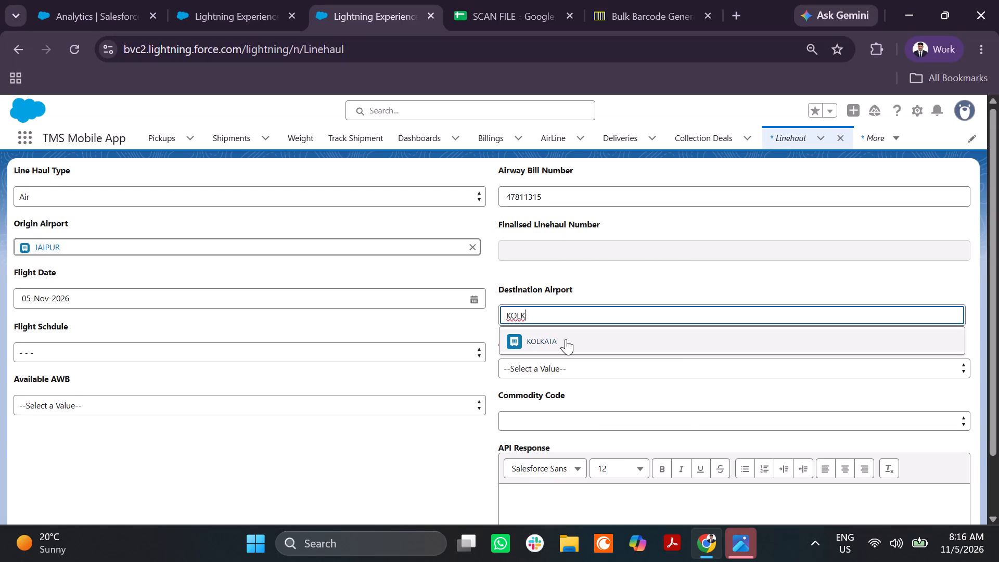
click(566, 339)
click(556, 361)
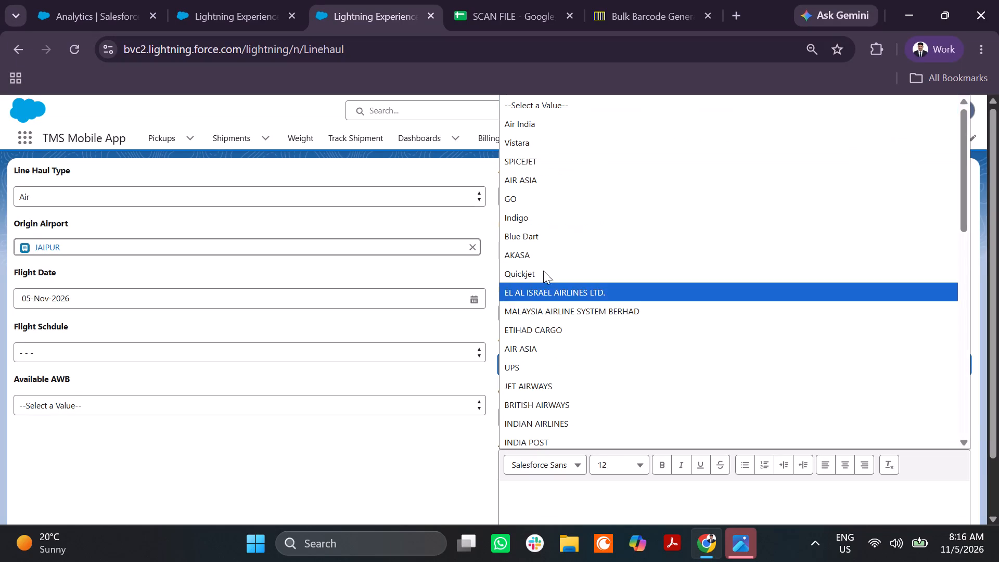
click(551, 226)
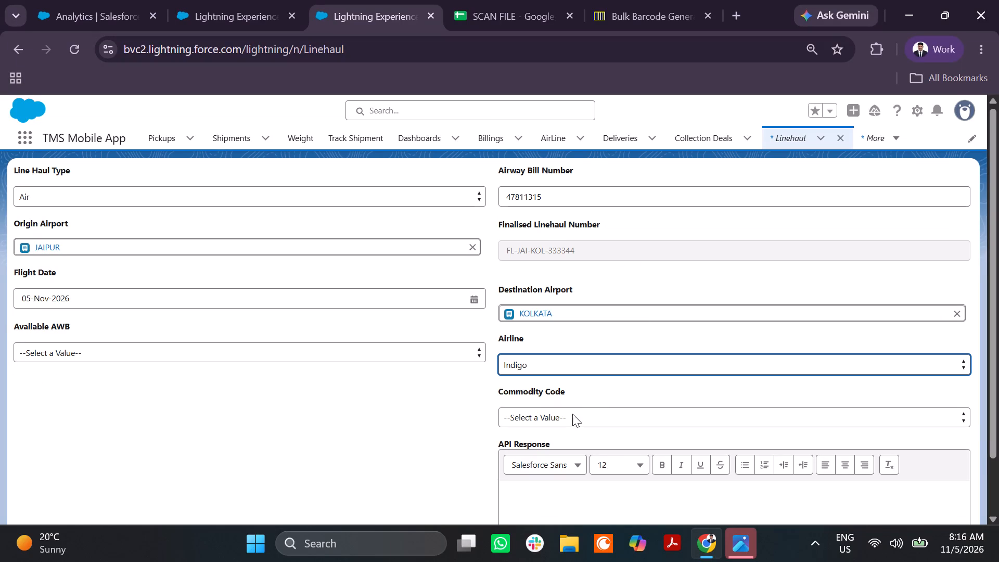
click(572, 414)
click(532, 487)
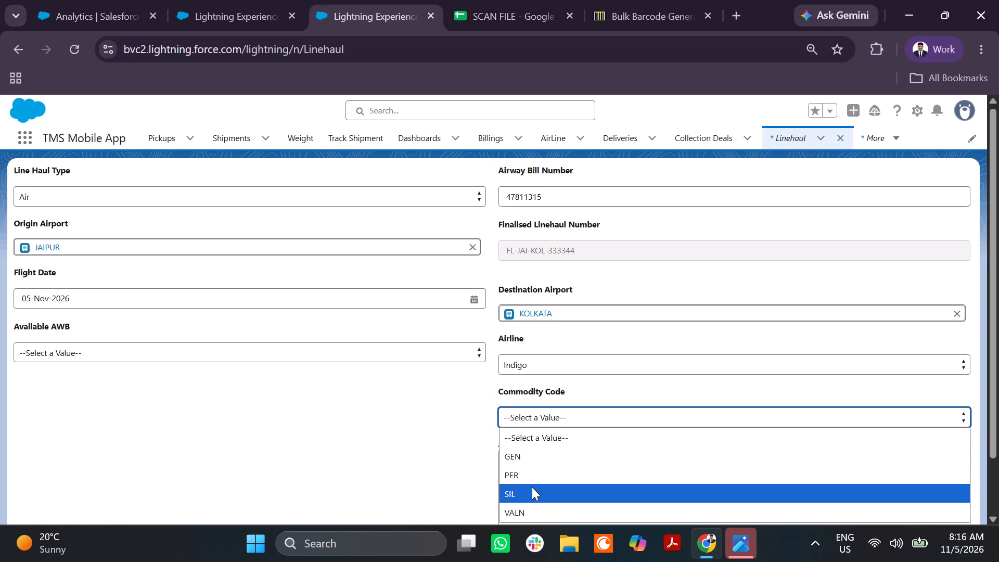
scroll(415, 456, down, 3)
click(476, 513)
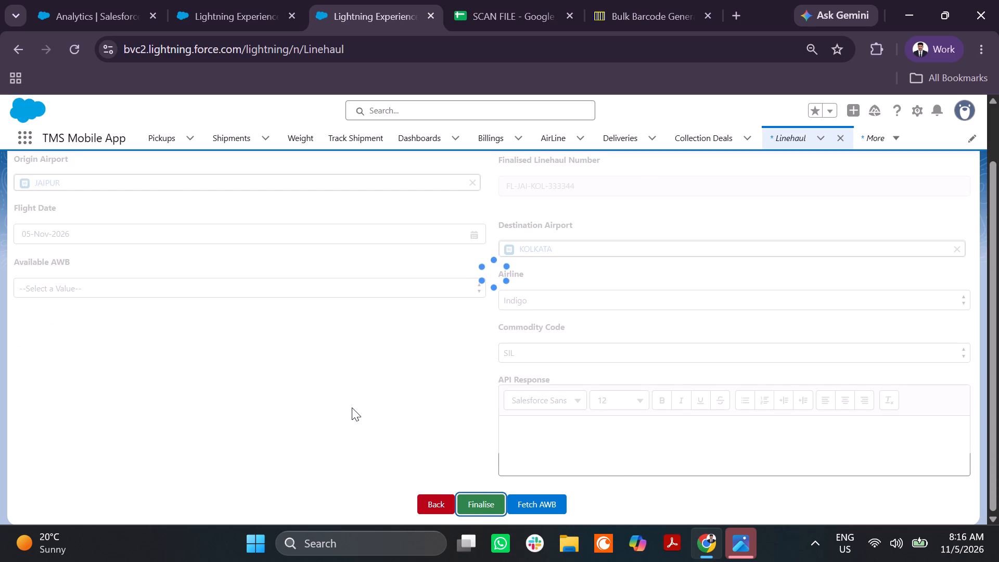
Reload the Linehaul page and the Track Shipment page.
click(81, 52)
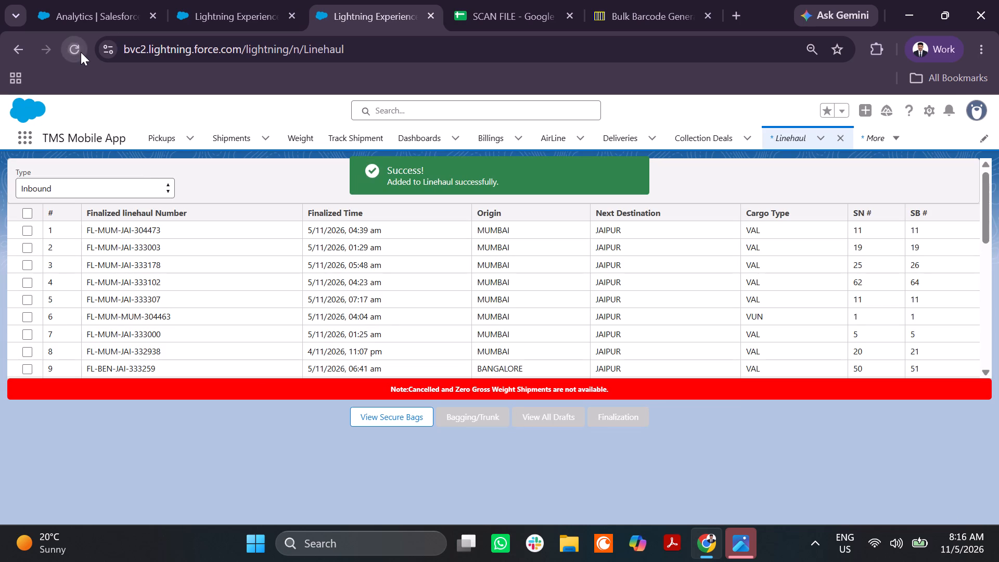
click(242, 26)
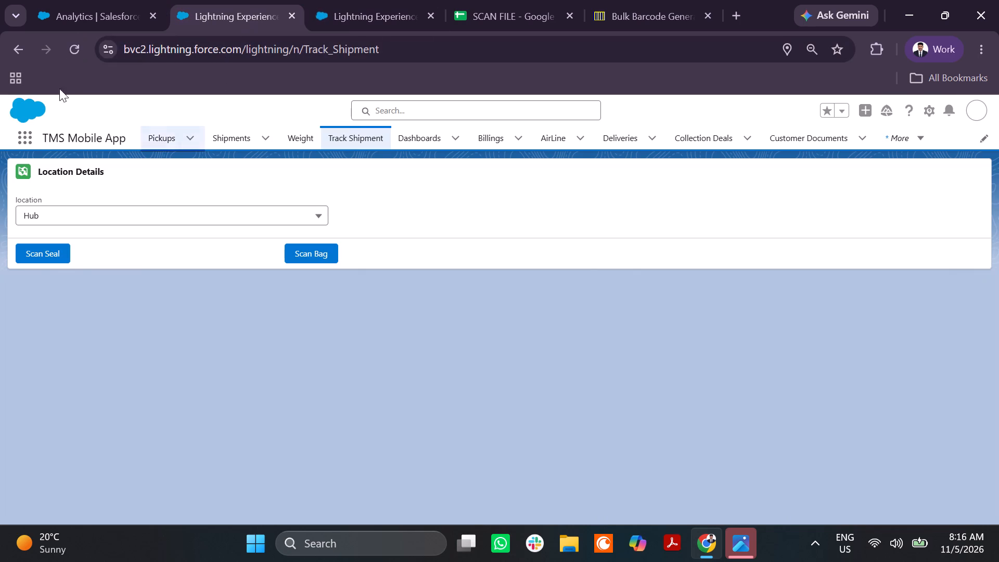
click(76, 42)
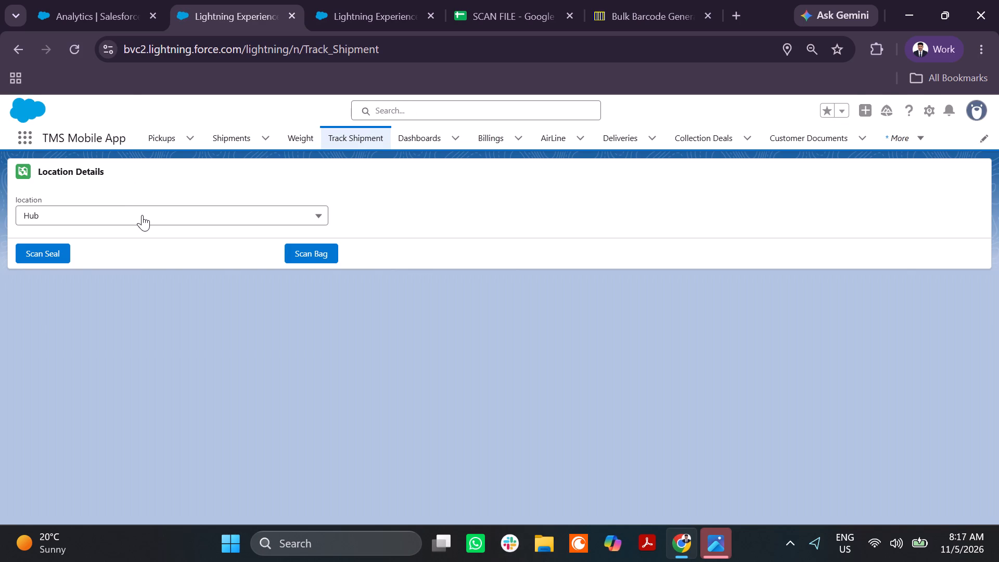
Set the Track Shipment location to Port and the airport to Jaipur, bringing up Airline AWB Scanning.
click(142, 215)
click(134, 256)
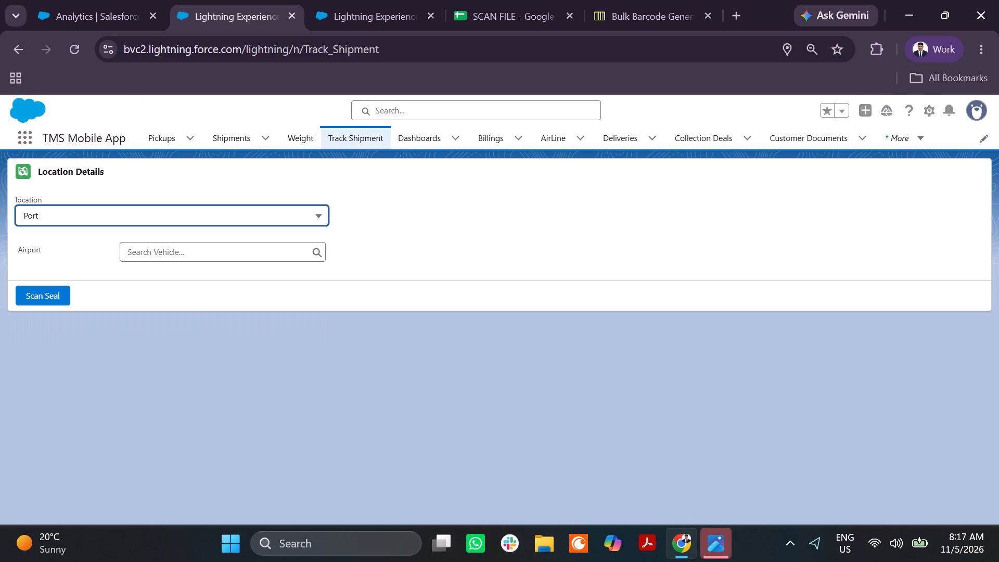
click(152, 243)
text(JAI)
click(173, 317)
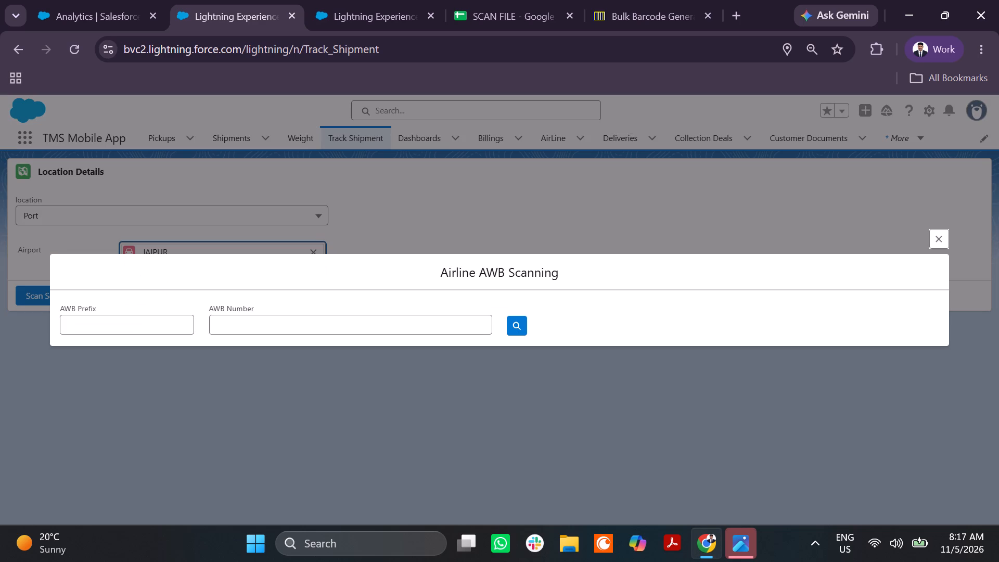
click(111, 322)
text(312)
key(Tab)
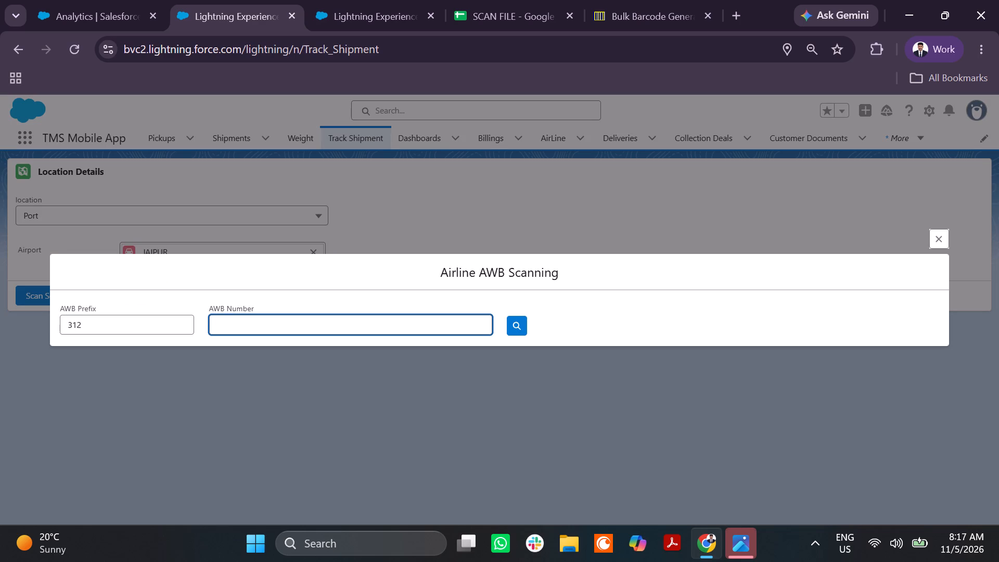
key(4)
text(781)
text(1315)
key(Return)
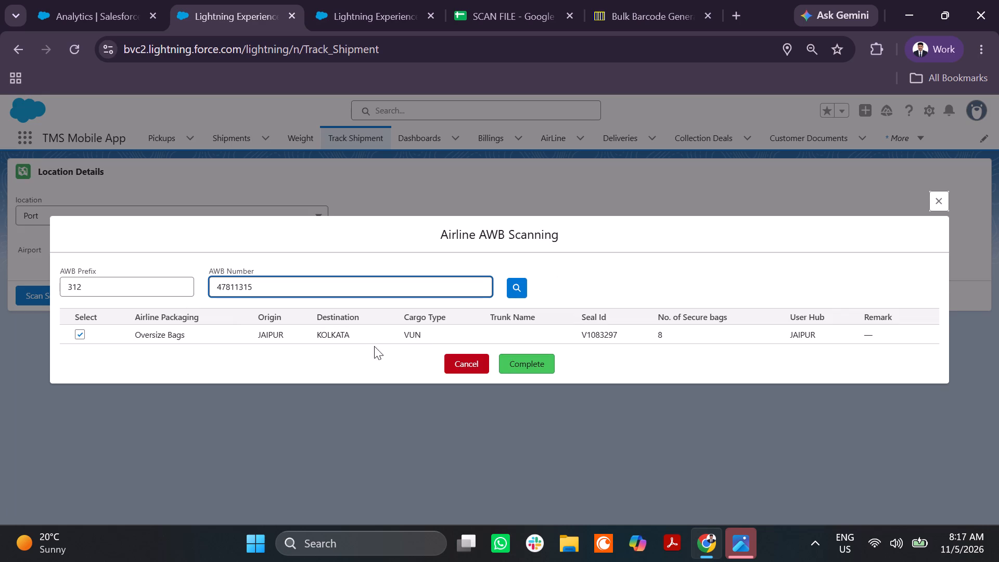
click(522, 372)
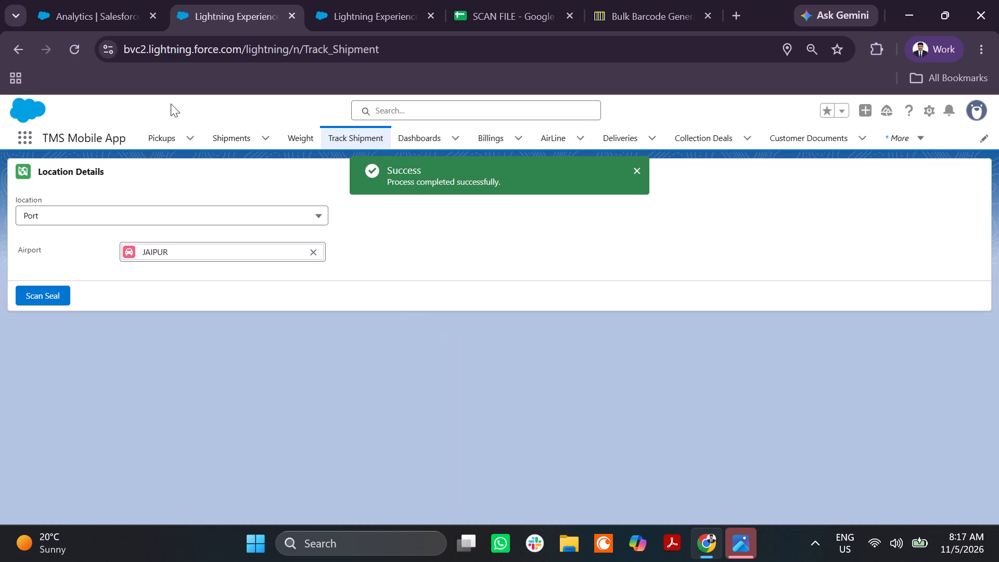
Reload the Track Shipment page and the Linehaul page.
click(74, 55)
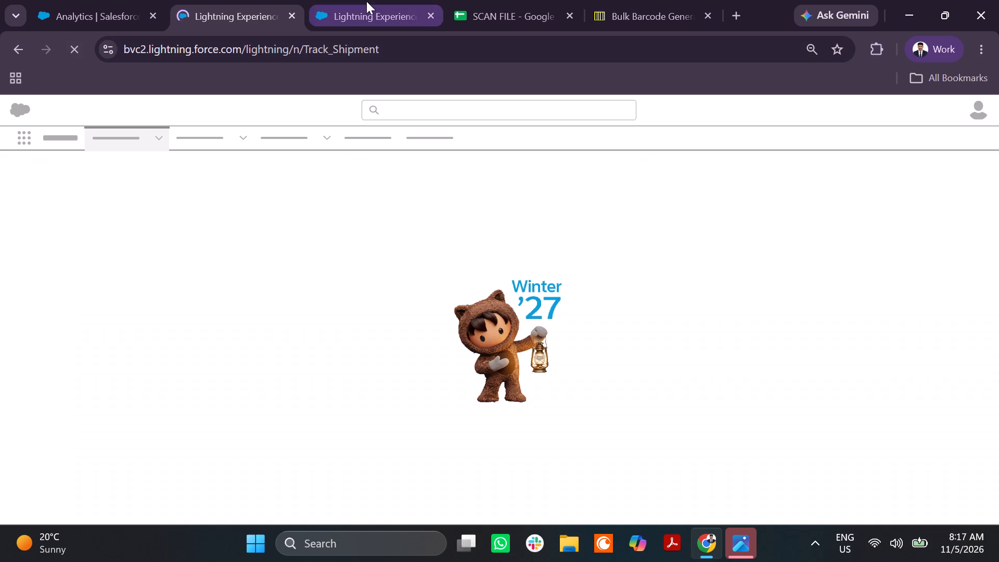
click(366, 1)
click(80, 46)
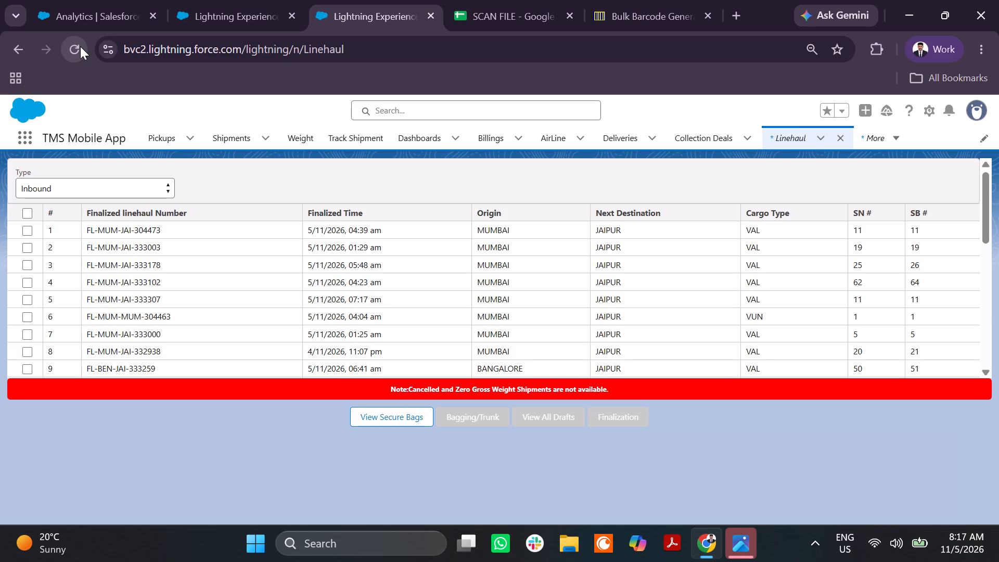
click(470, 0)
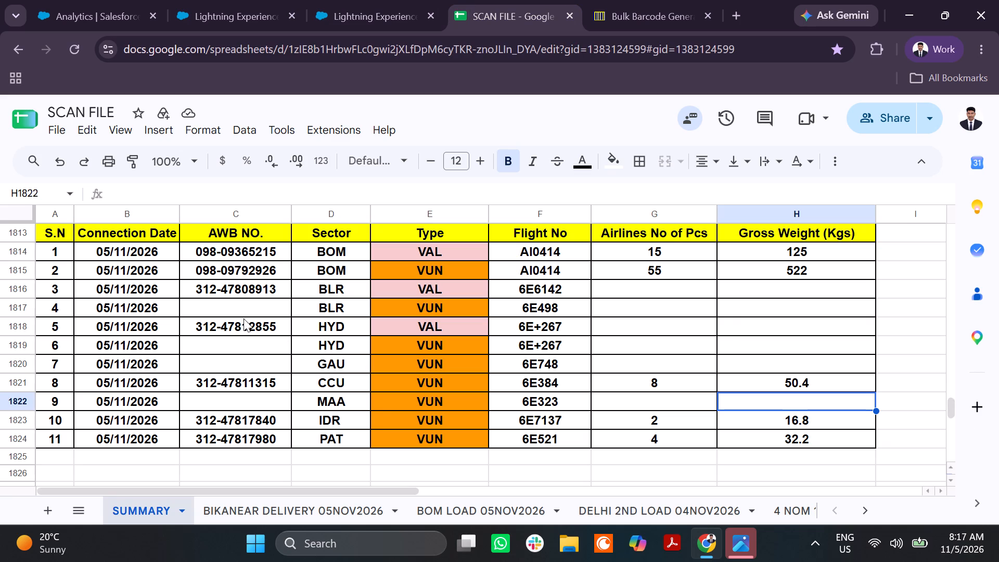
click(245, 302)
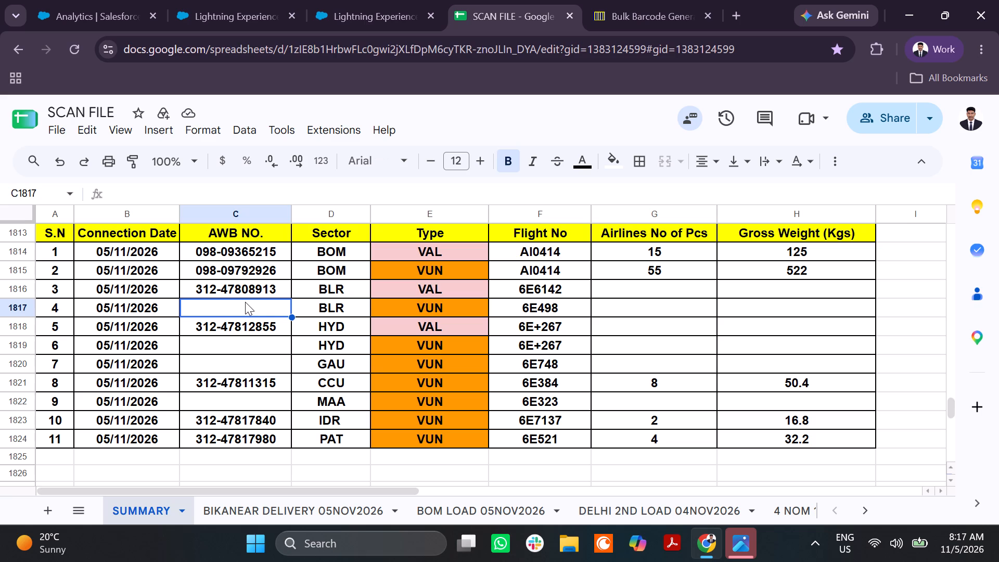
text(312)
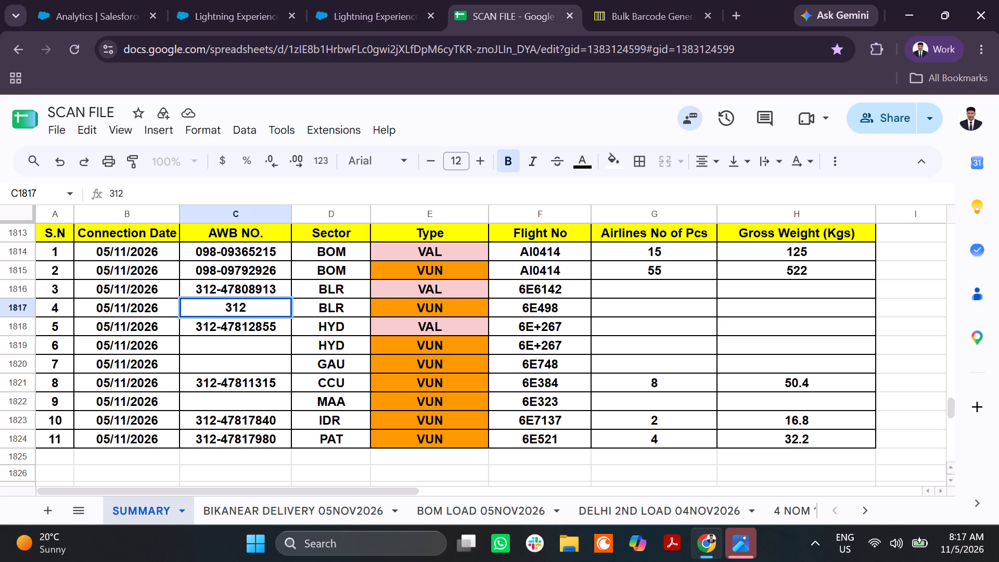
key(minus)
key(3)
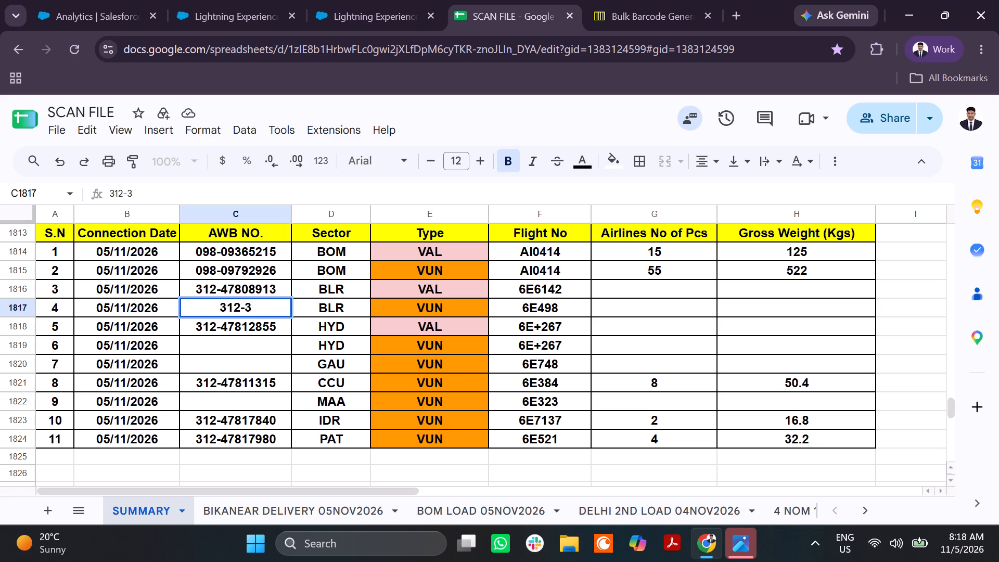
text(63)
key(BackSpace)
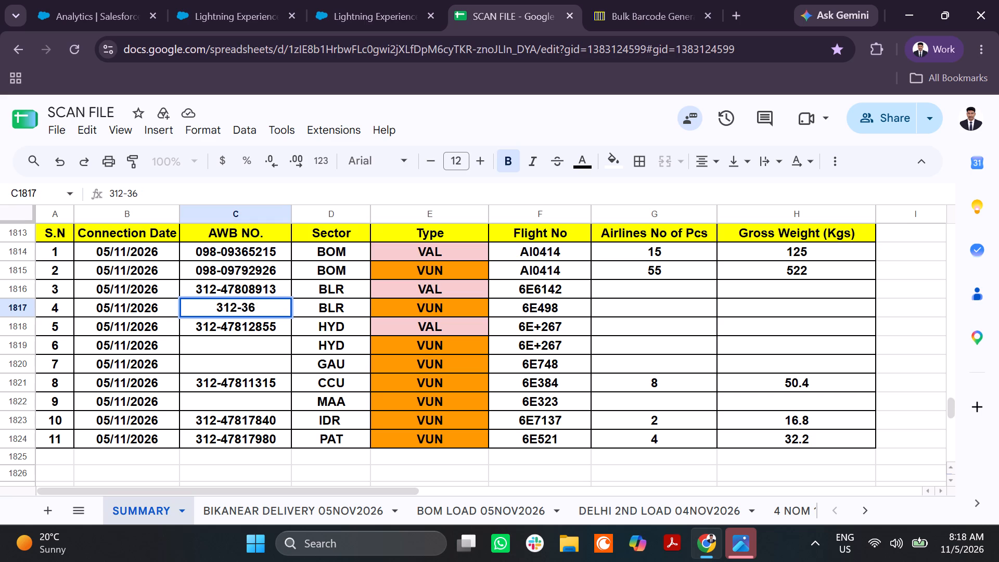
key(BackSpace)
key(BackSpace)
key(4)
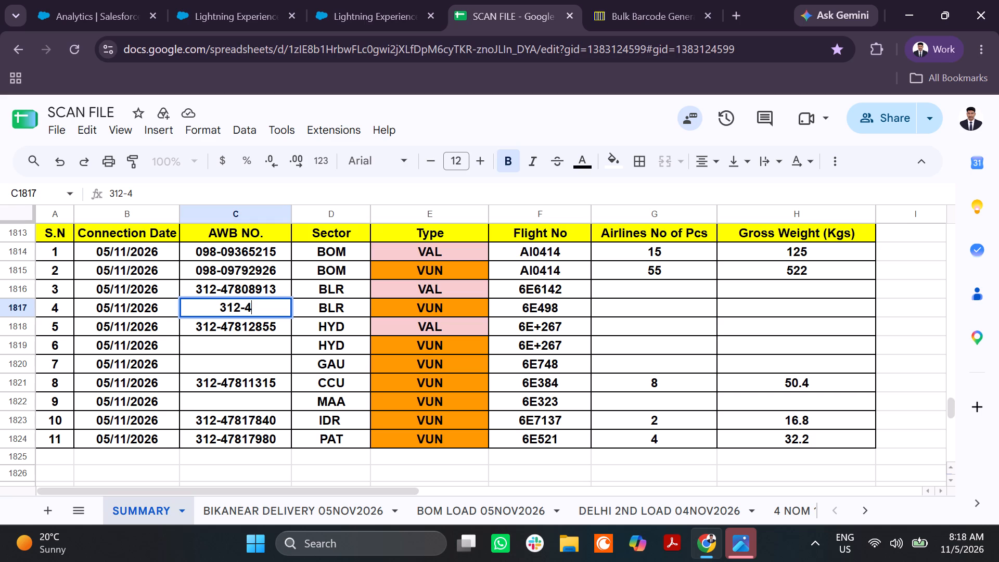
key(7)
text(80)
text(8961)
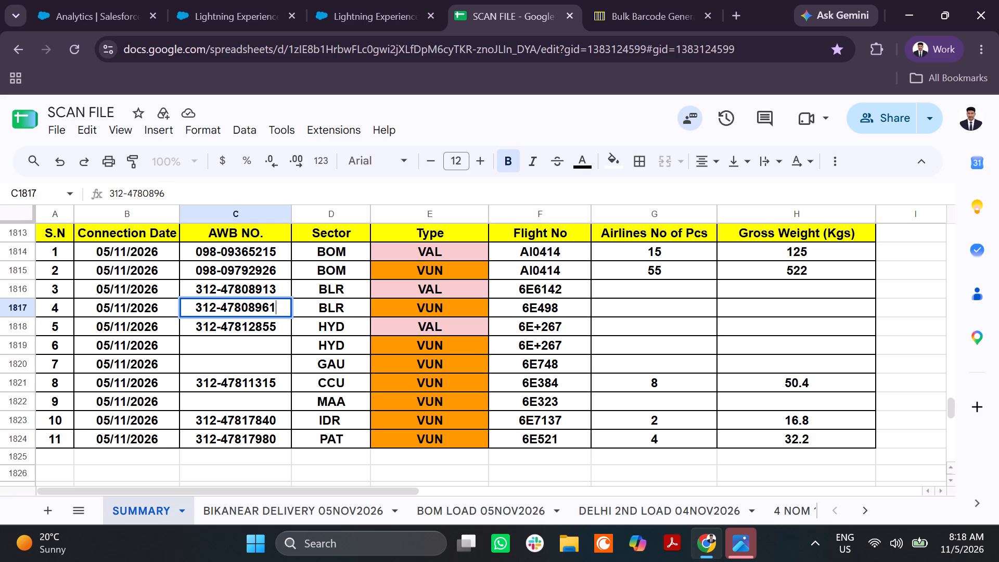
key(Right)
Replace the BLR VUN row's flight number with 6E6142, copied down from the BLR VAL row above.
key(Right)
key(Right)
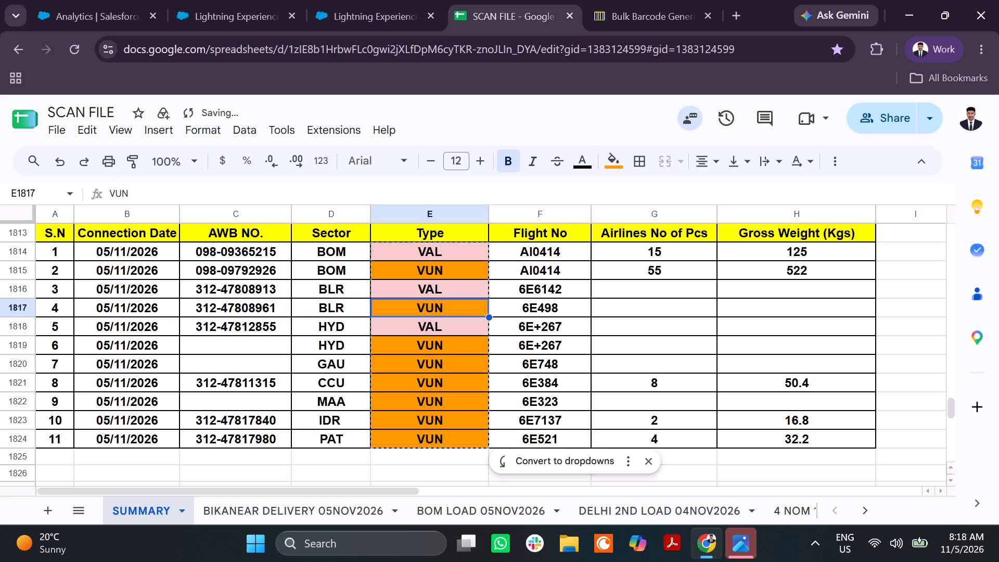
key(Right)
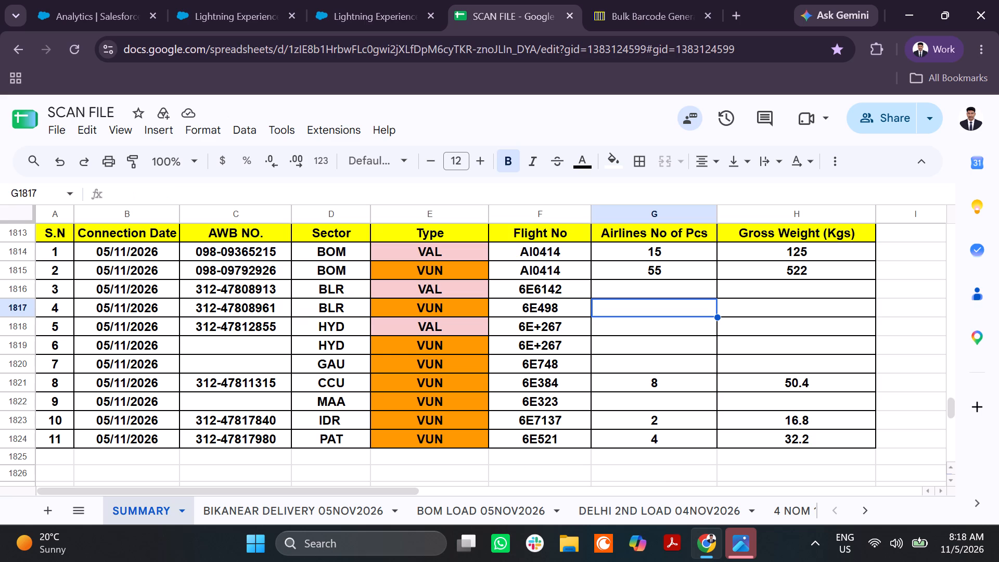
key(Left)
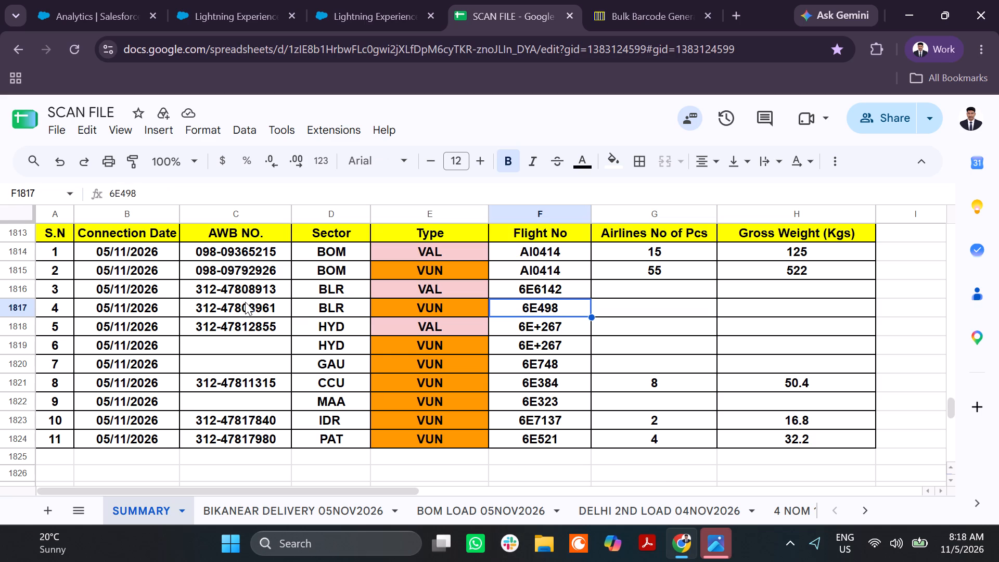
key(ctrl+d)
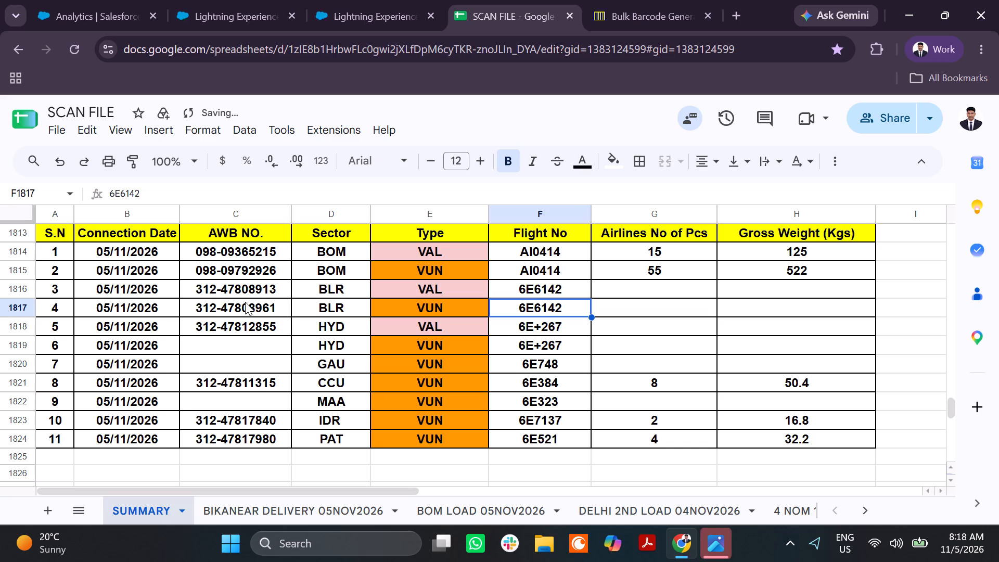
Enter 44 airline pieces and a gross weight of 363 kg for the BLR VUN row.
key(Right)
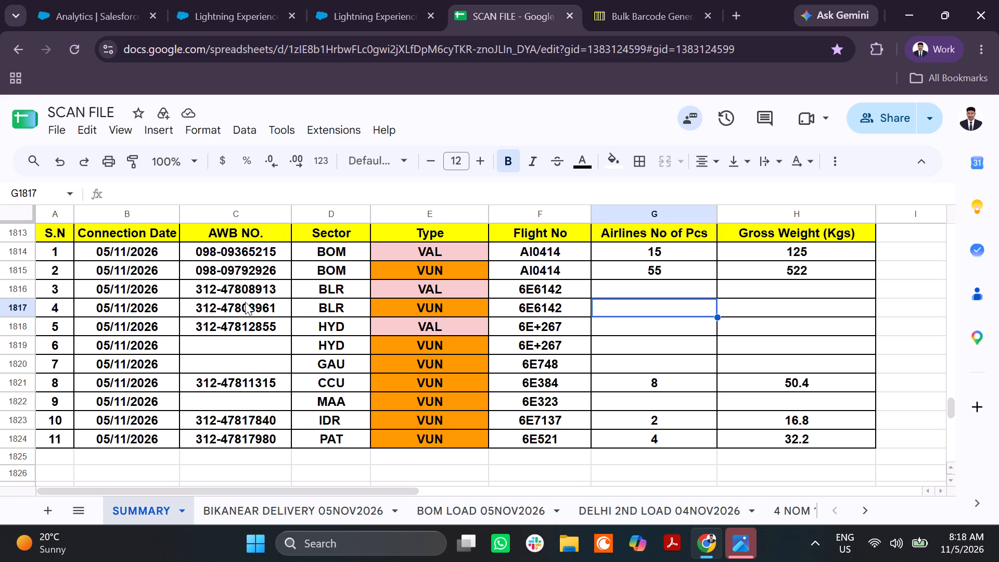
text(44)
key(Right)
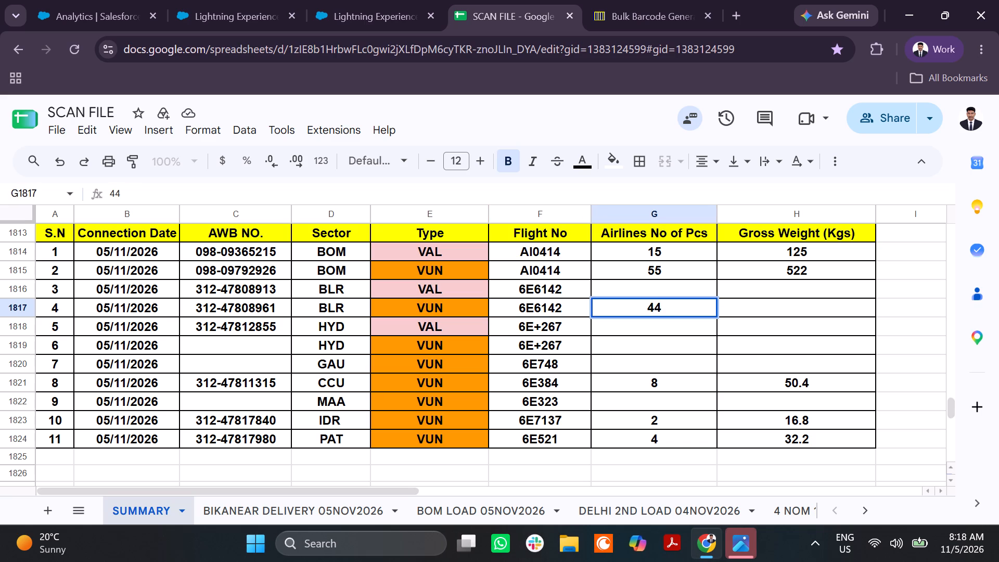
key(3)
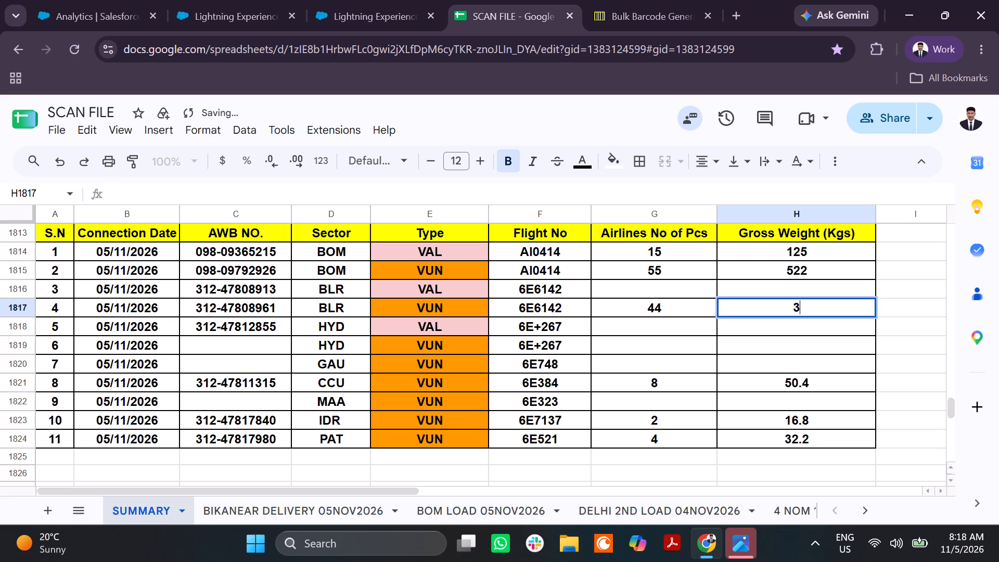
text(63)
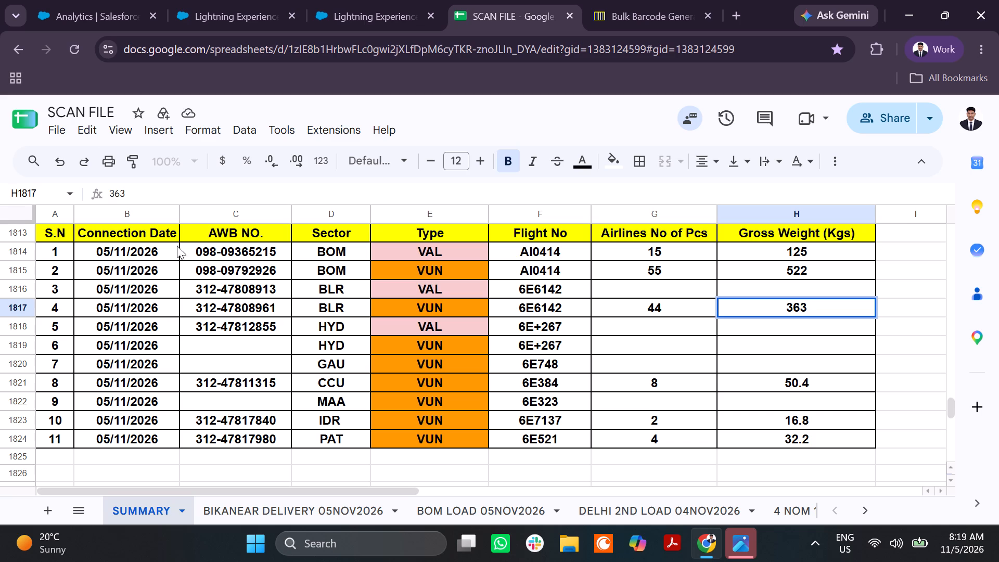
In Salesforce's outbound Linehaul drafts, select the Bangalore draft with left seal ID V1083229 and add it to a linehaul.
click(341, 0)
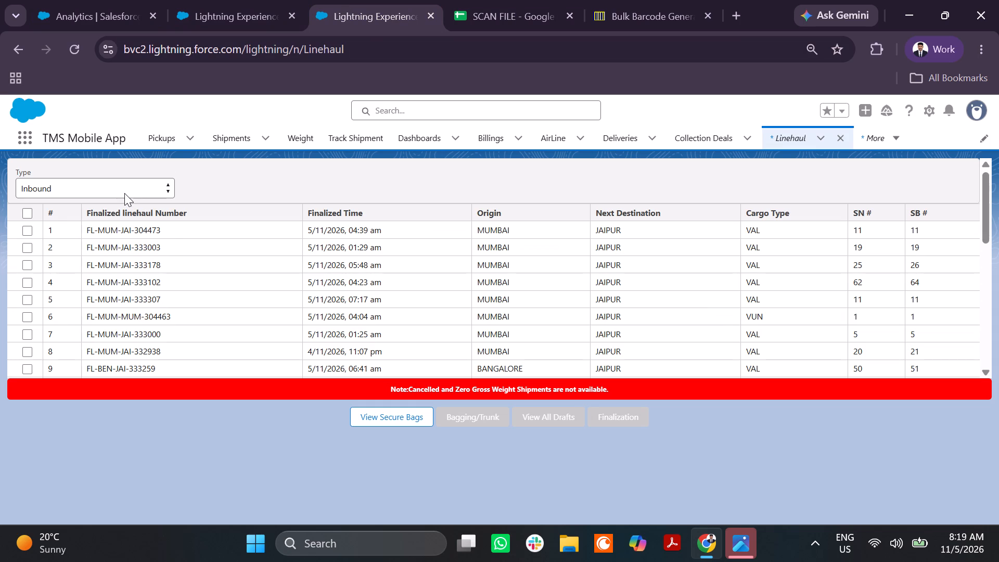
click(124, 193)
click(118, 223)
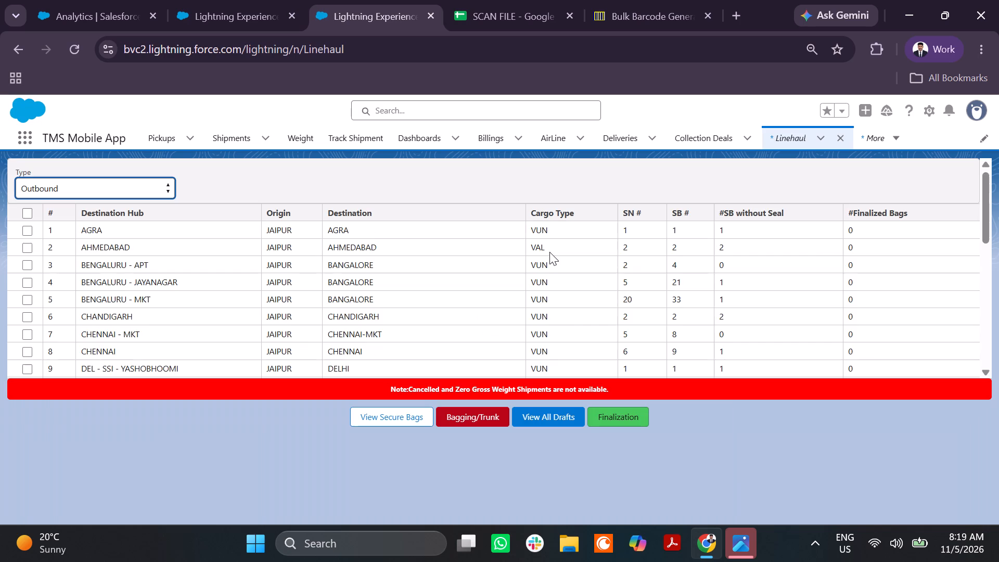
click(547, 405)
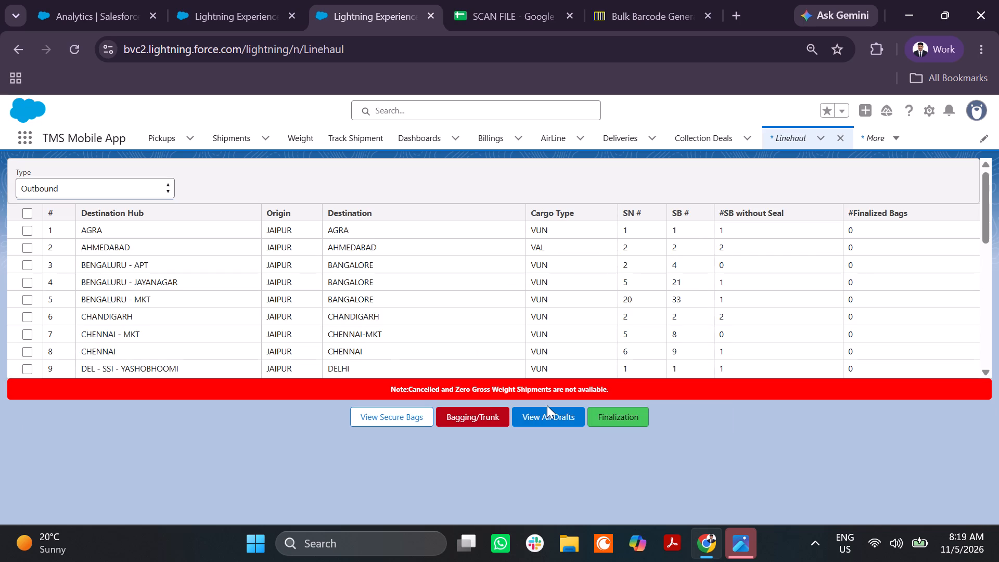
click(548, 407)
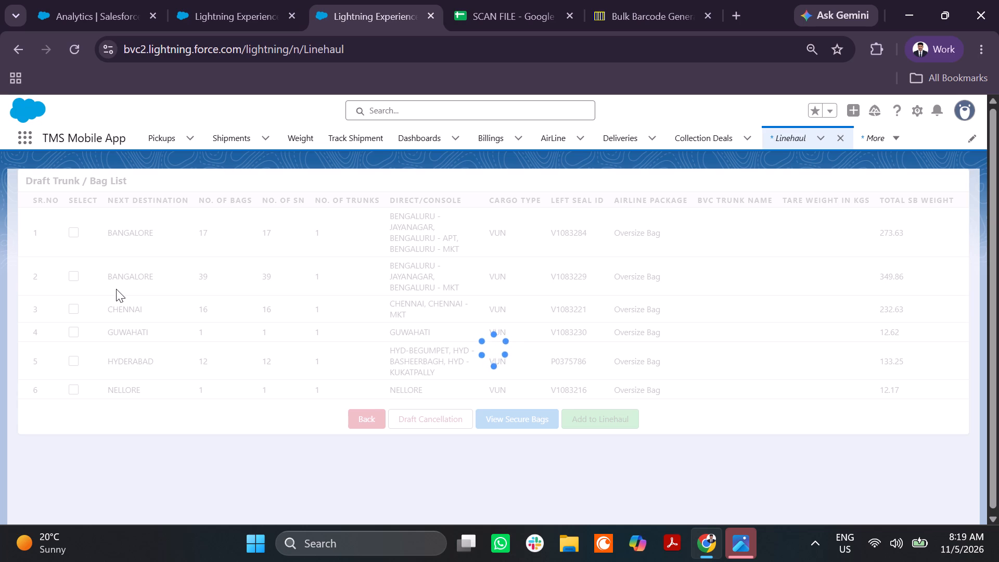
click(75, 275)
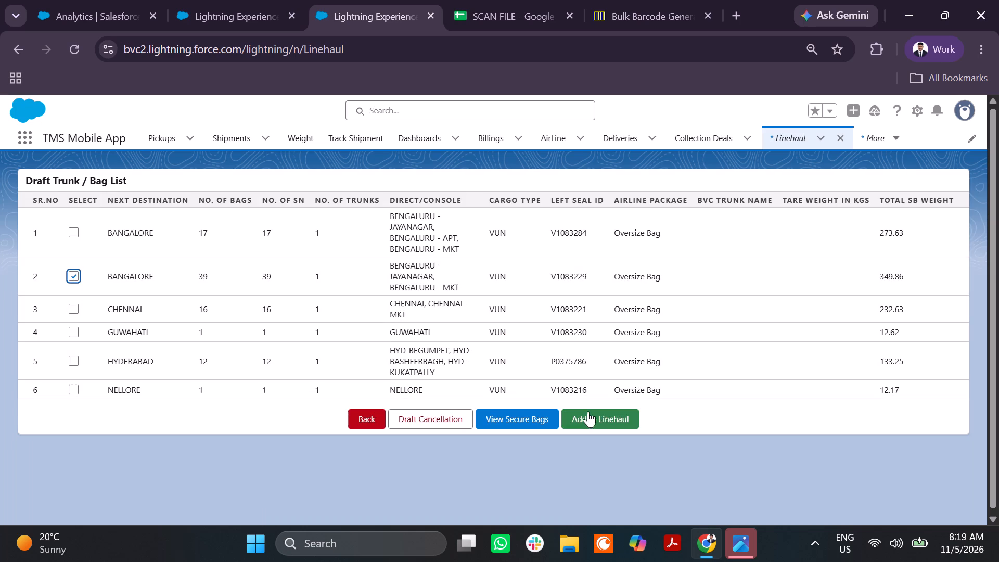
click(598, 416)
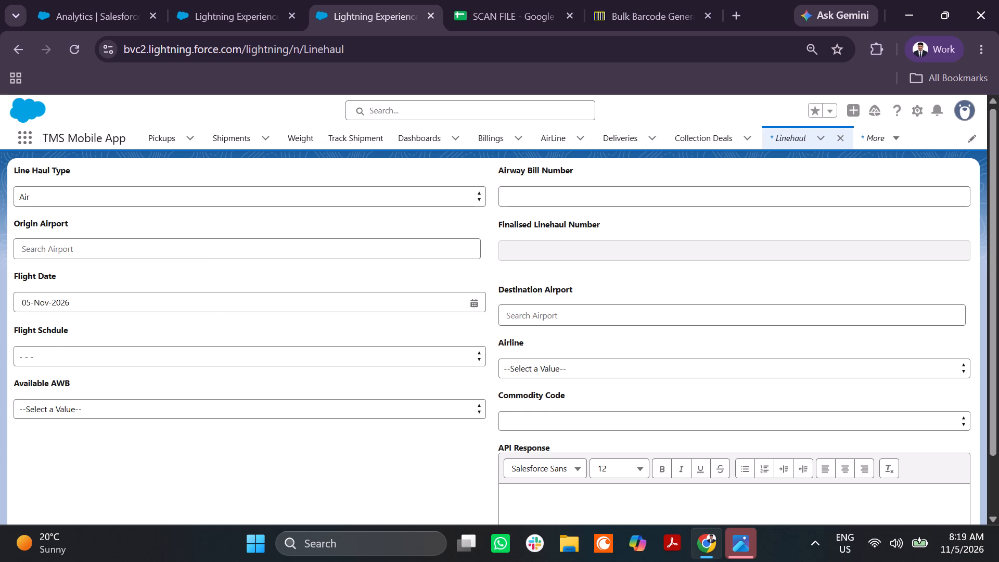
Set the air linehaul's origin airport to Jaipur and its airway bill number to 47808961.
click(216, 253)
text(JAI)
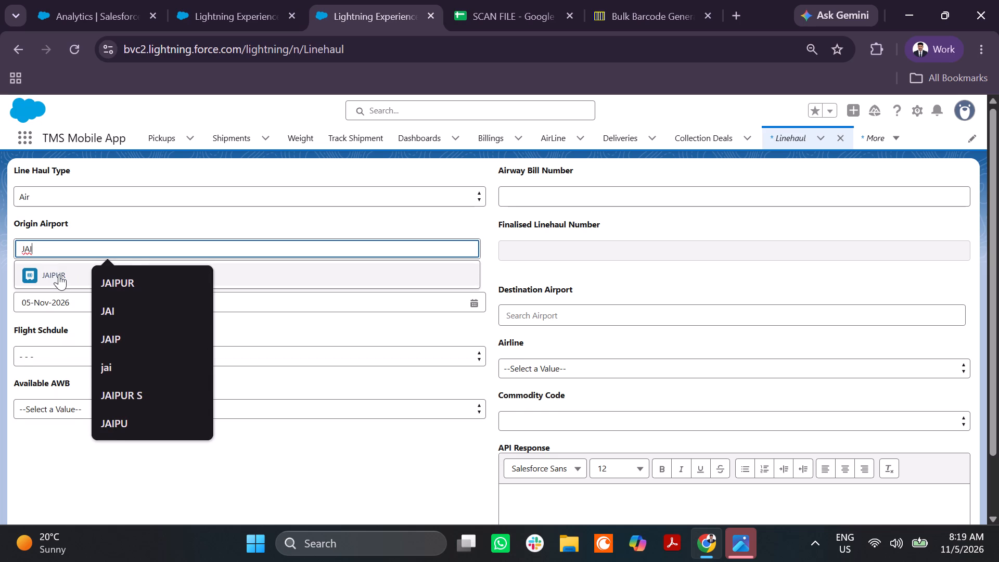
click(221, 199)
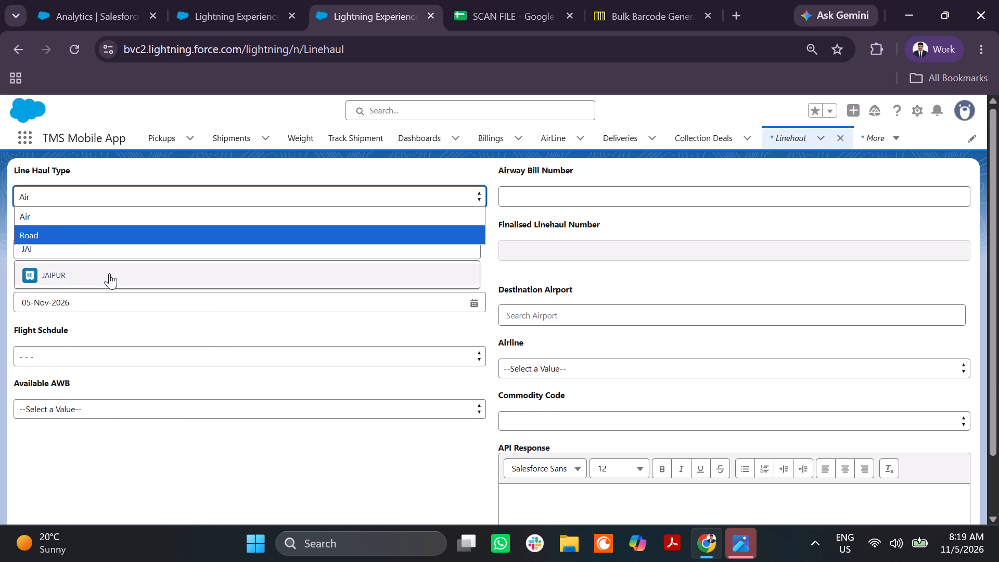
click(109, 273)
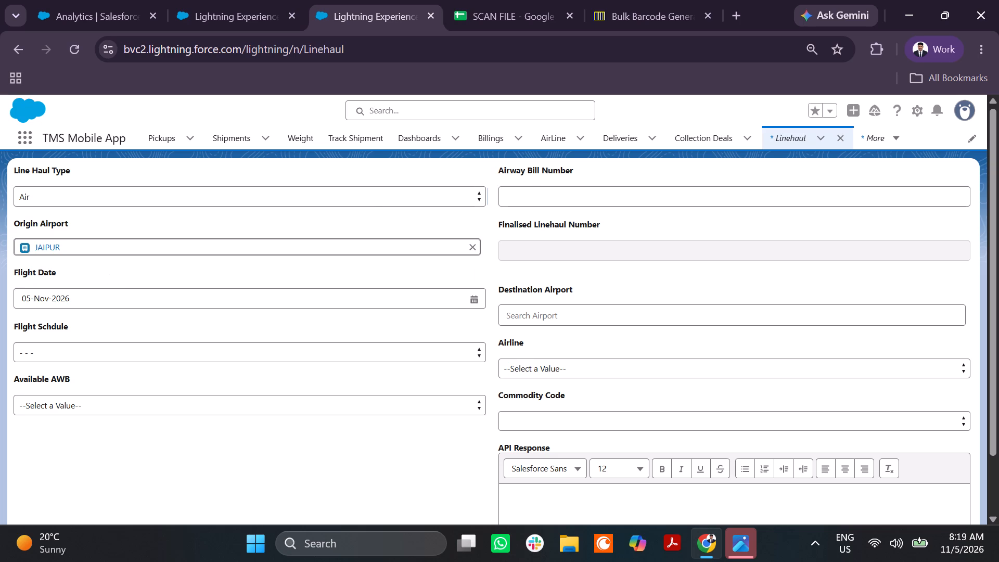
click(534, 198)
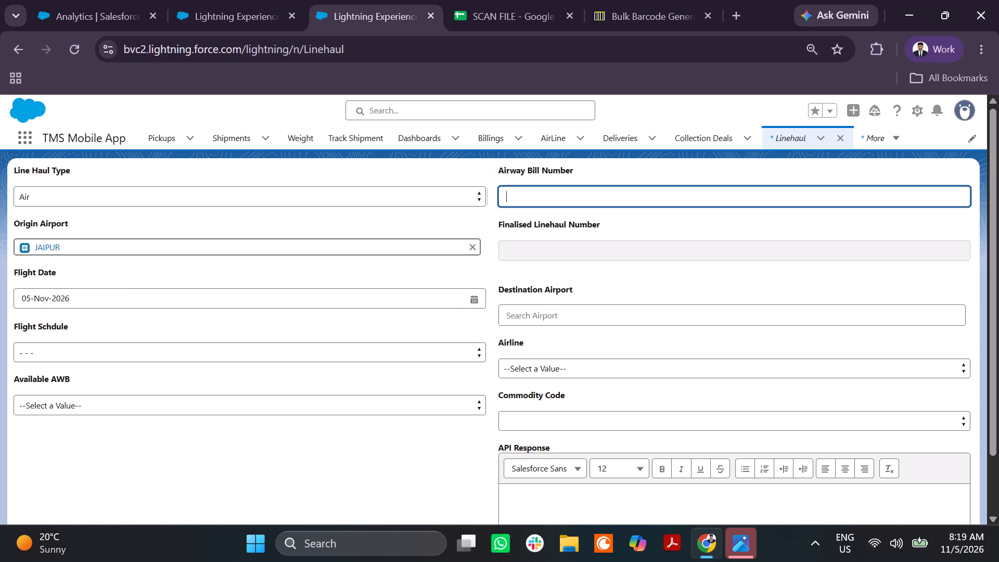
key(4)
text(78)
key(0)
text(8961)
Set the air linehaul's destination airport to BENGALURU, its airline to Indigo and its commodity code to SIL.
click(561, 309)
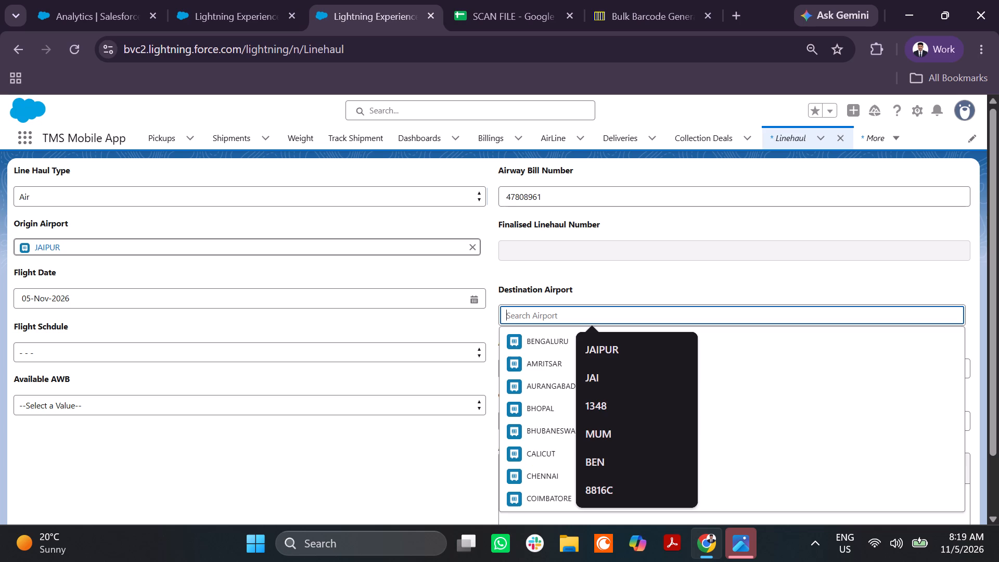
text(BEN)
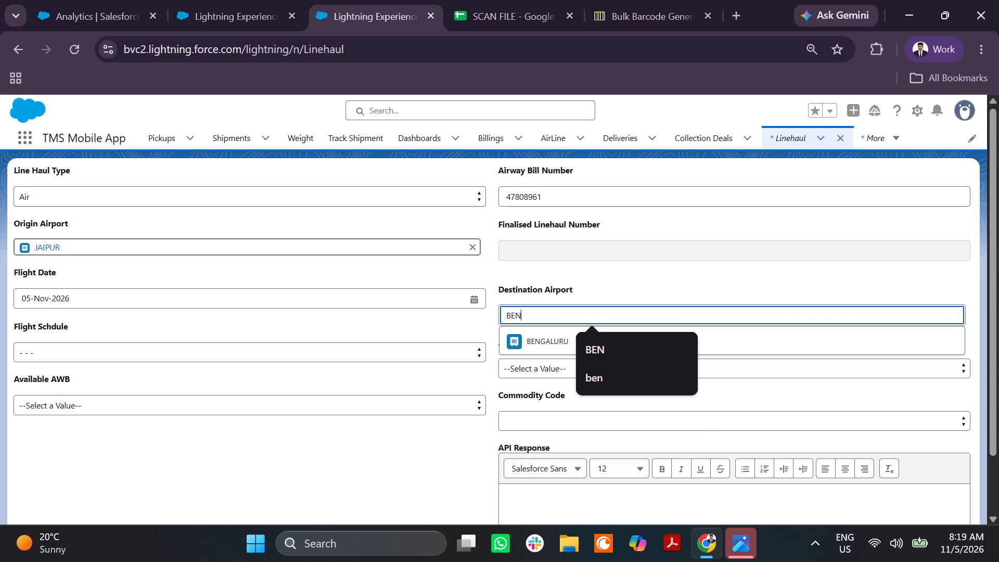
click(541, 346)
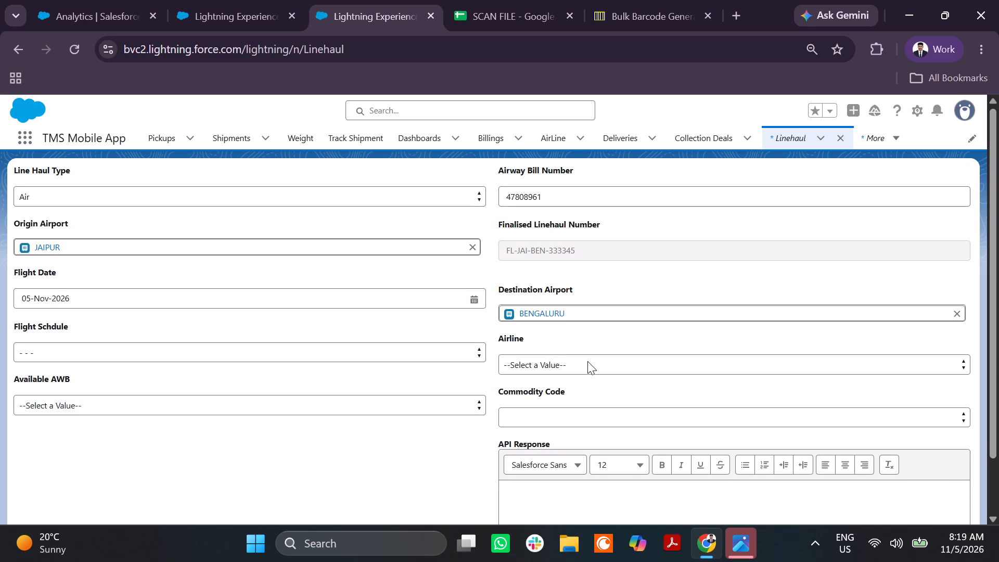
click(587, 361)
click(571, 222)
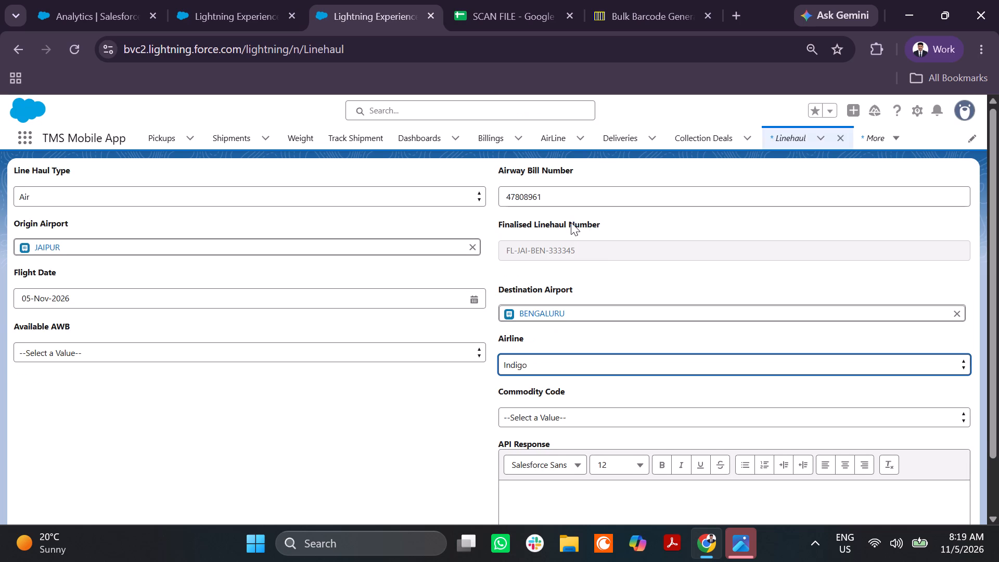
click(519, 418)
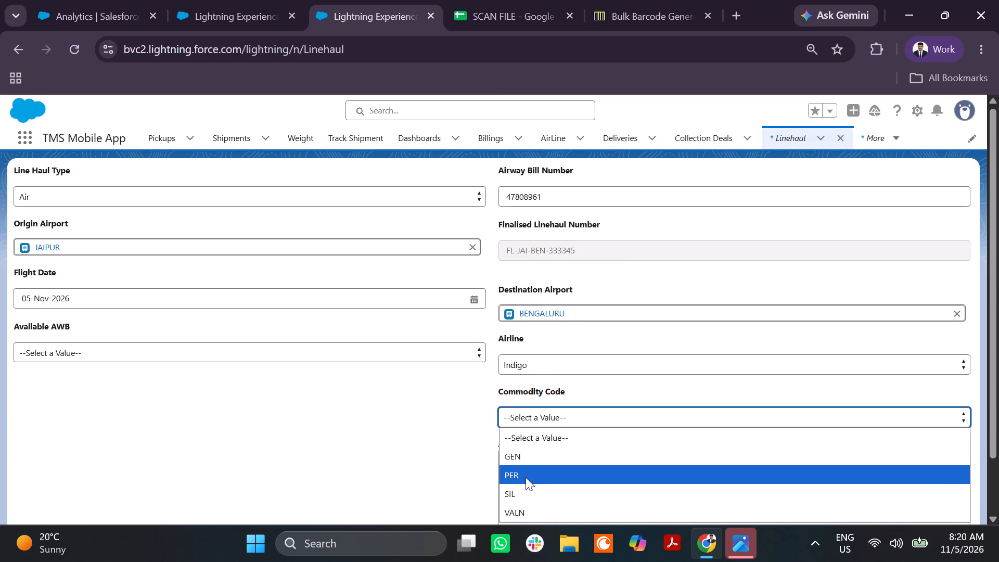
click(530, 489)
Finalise the Jaipur to Bengaluru air linehaul and reload the Linehaul page.
click(431, 478)
scroll(431, 478, down, 3)
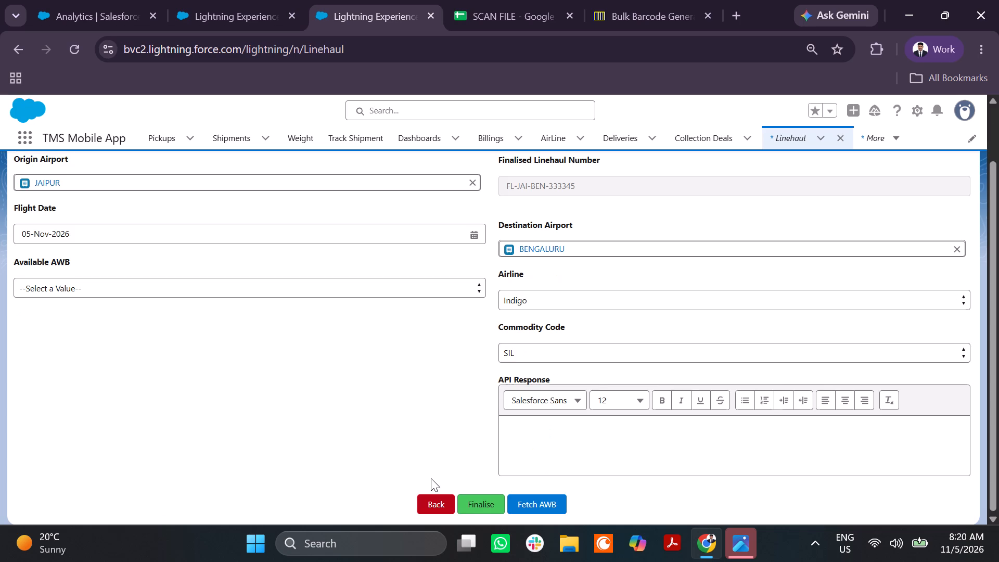
click(471, 494)
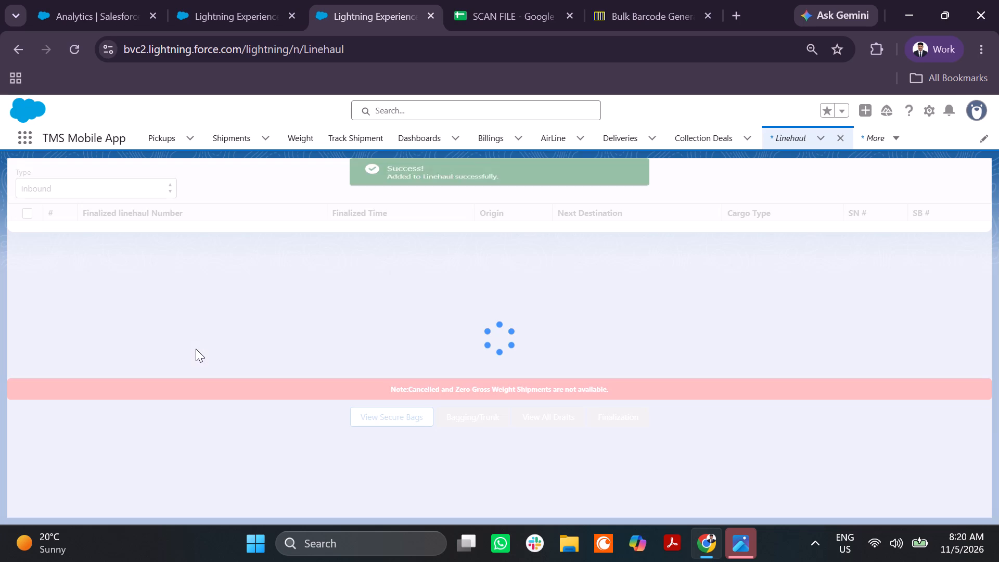
click(74, 60)
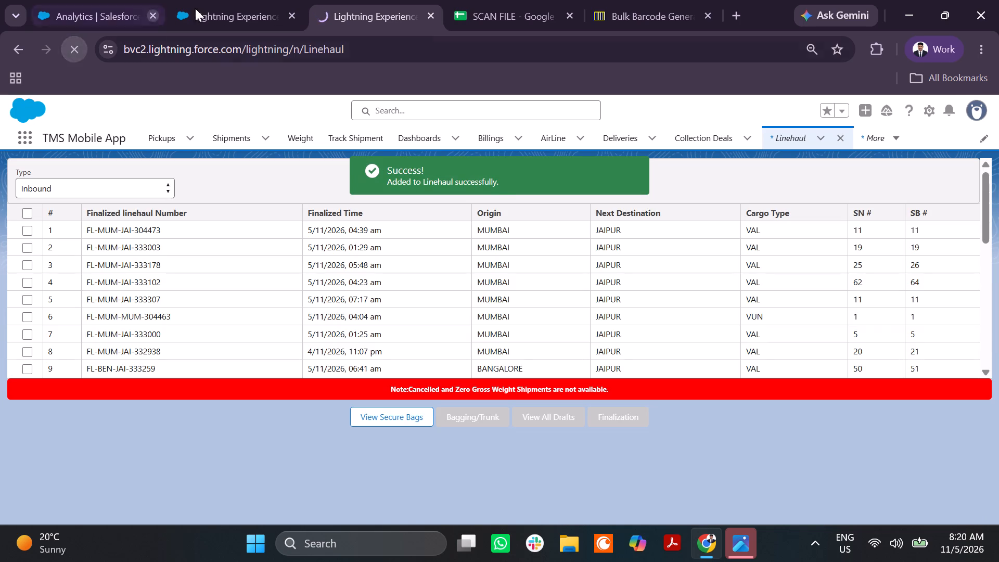
In Track Shipment, set the scanning location to Port and the airport to JAIPUR.
click(228, 0)
click(135, 203)
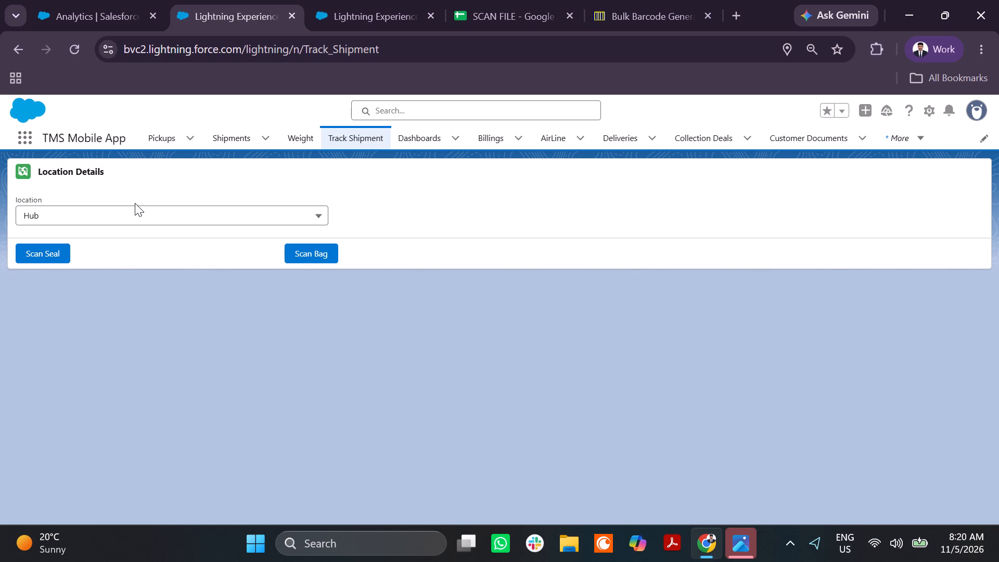
click(134, 213)
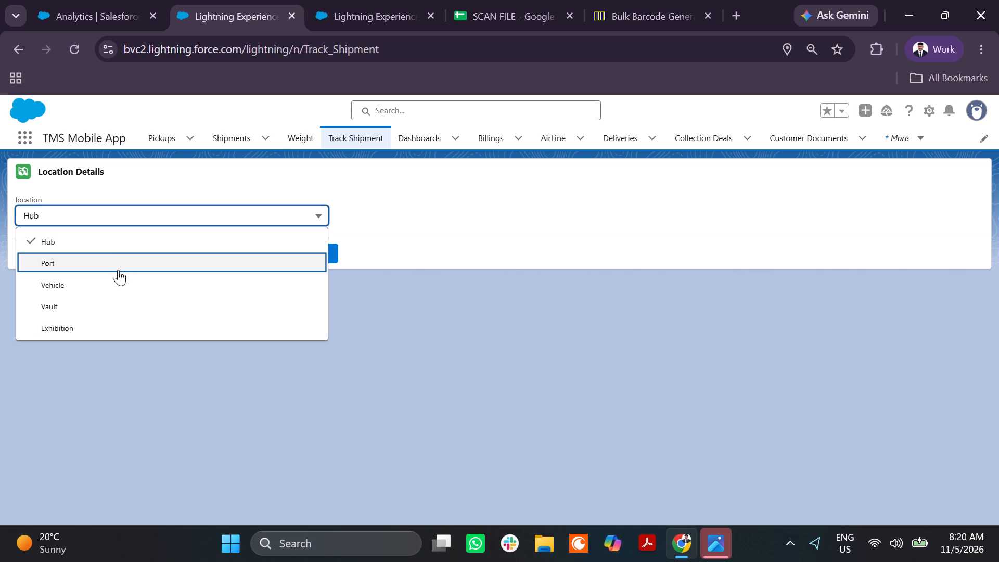
click(118, 270)
click(159, 251)
text(JAI)
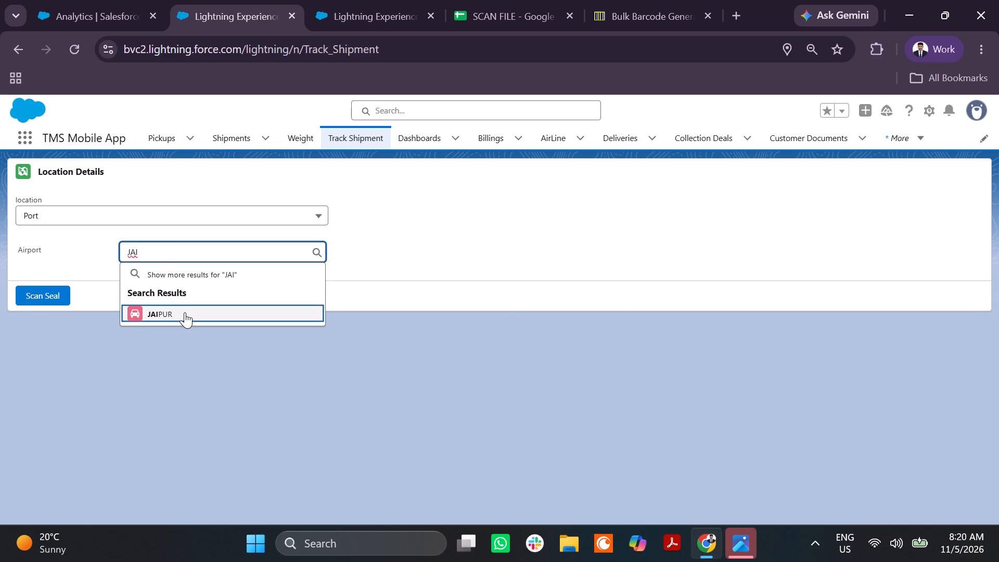
click(185, 312)
click(129, 329)
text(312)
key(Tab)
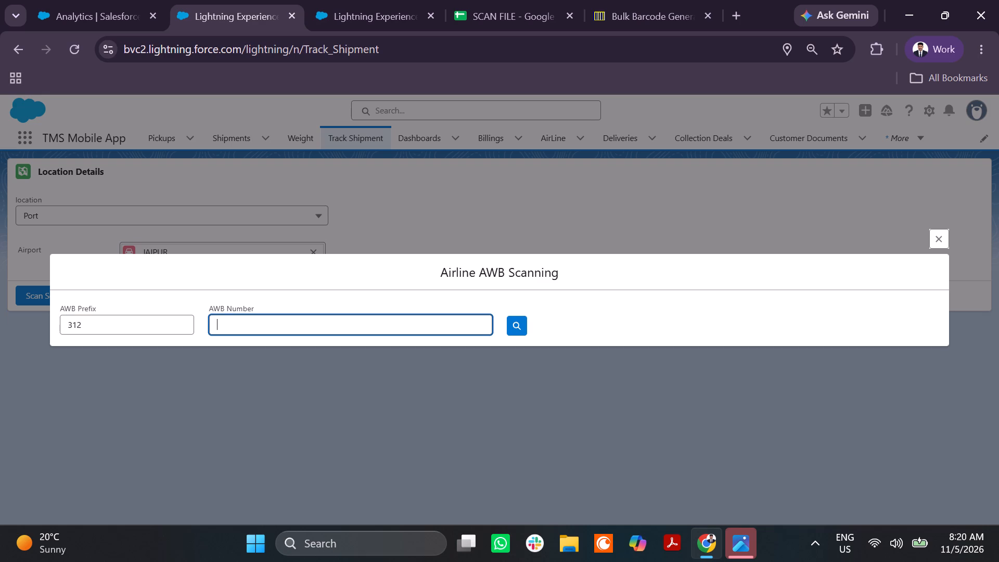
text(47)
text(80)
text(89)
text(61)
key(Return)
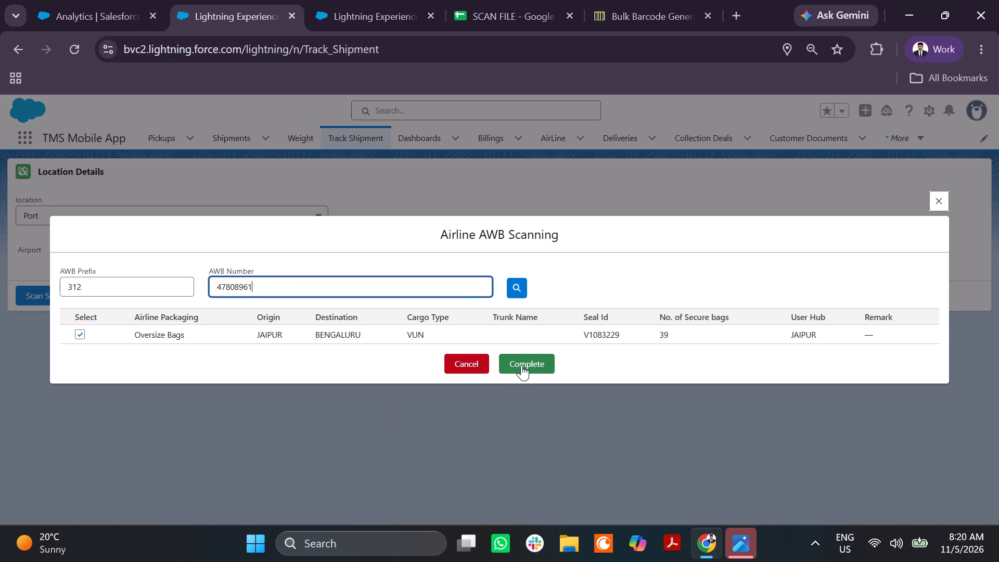
click(521, 365)
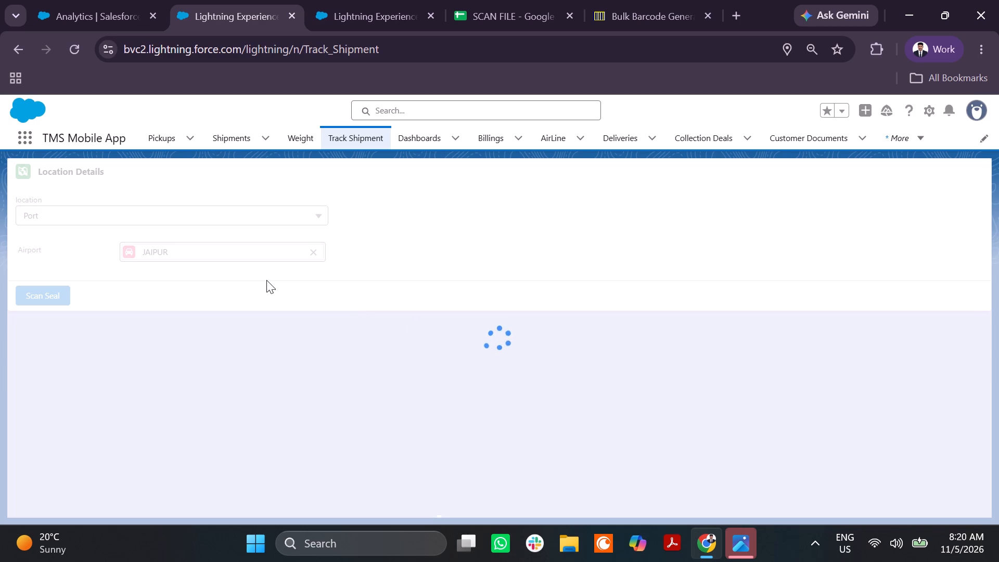
click(77, 57)
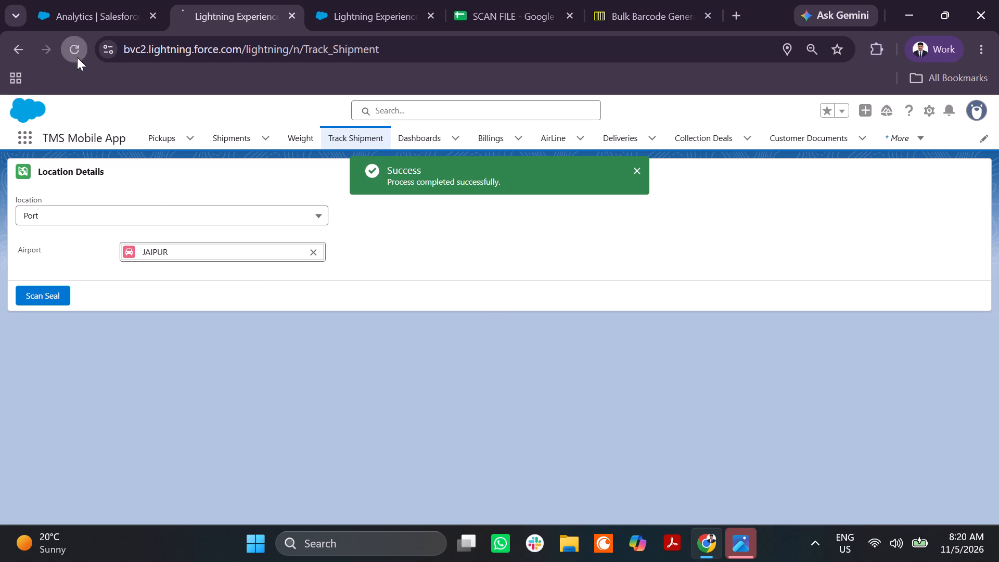
Return to the Linehaul page.
click(357, 27)
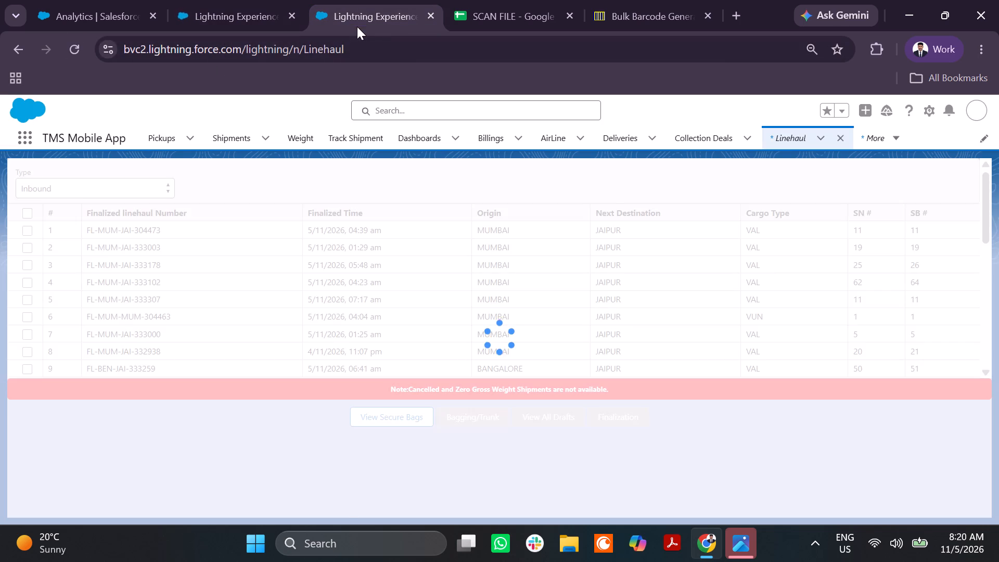
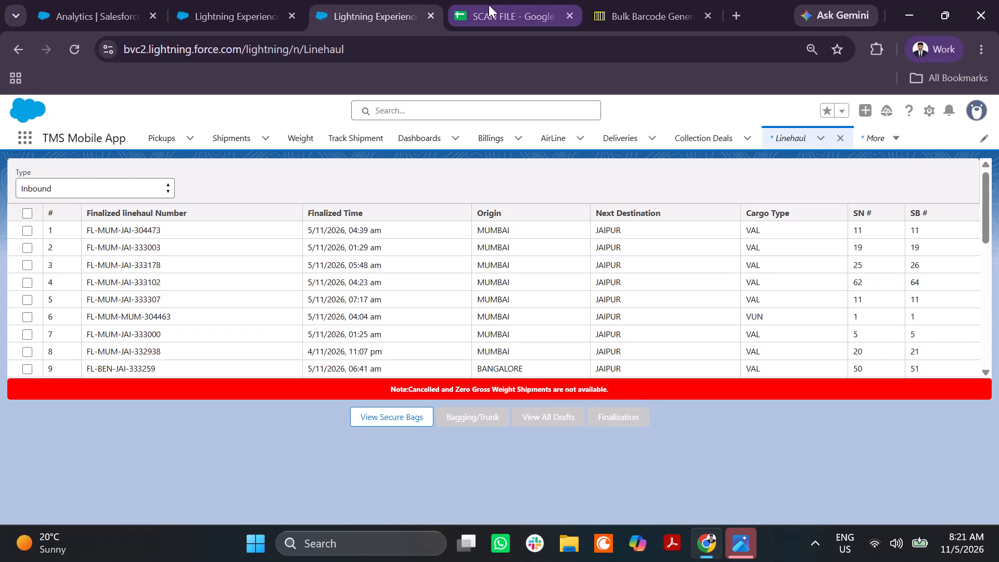
click(489, 5)
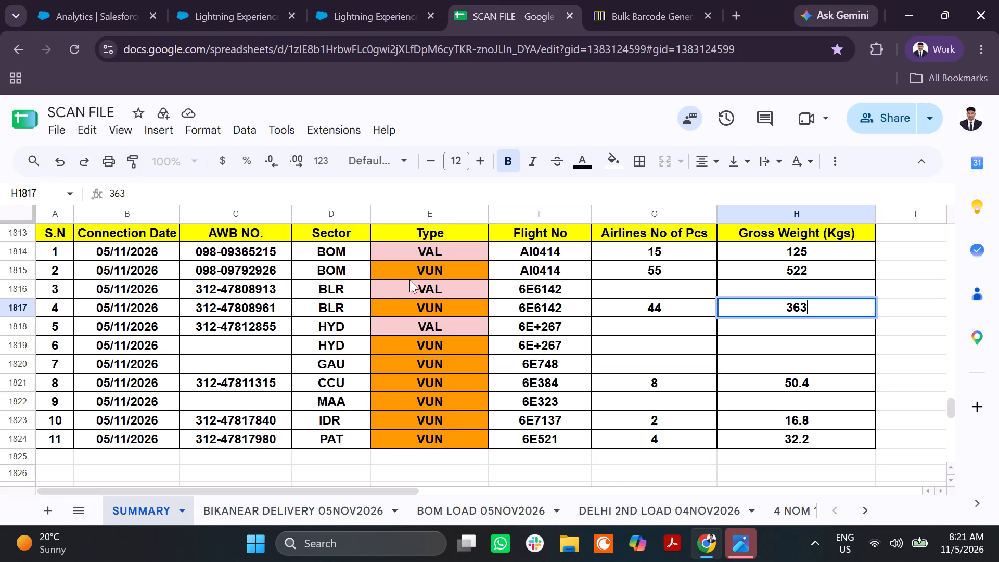
click(618, 320)
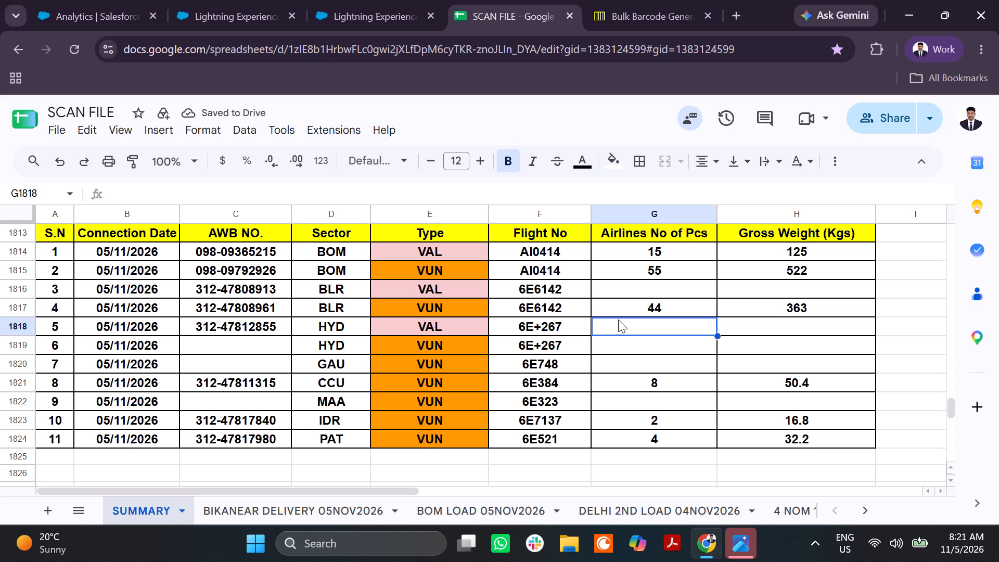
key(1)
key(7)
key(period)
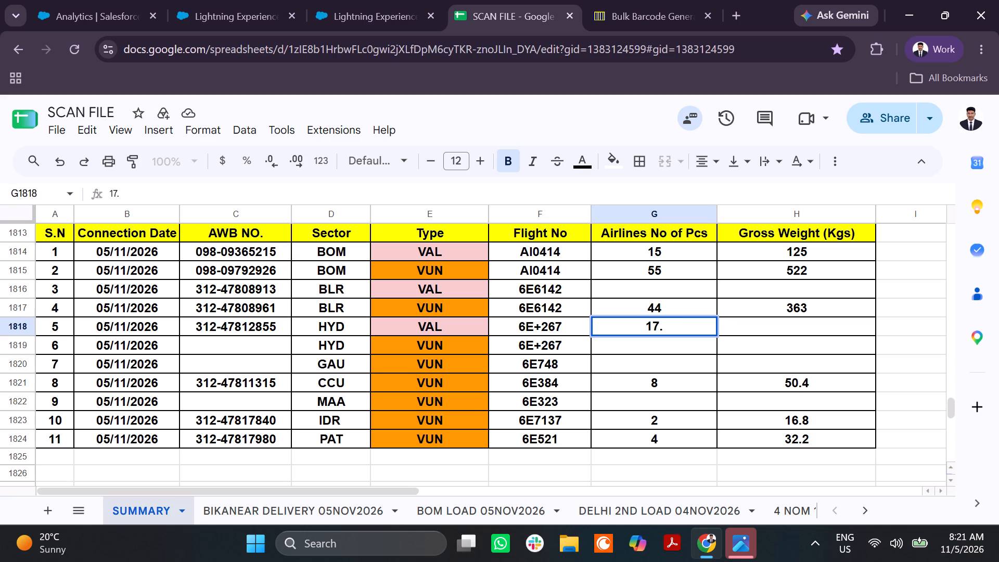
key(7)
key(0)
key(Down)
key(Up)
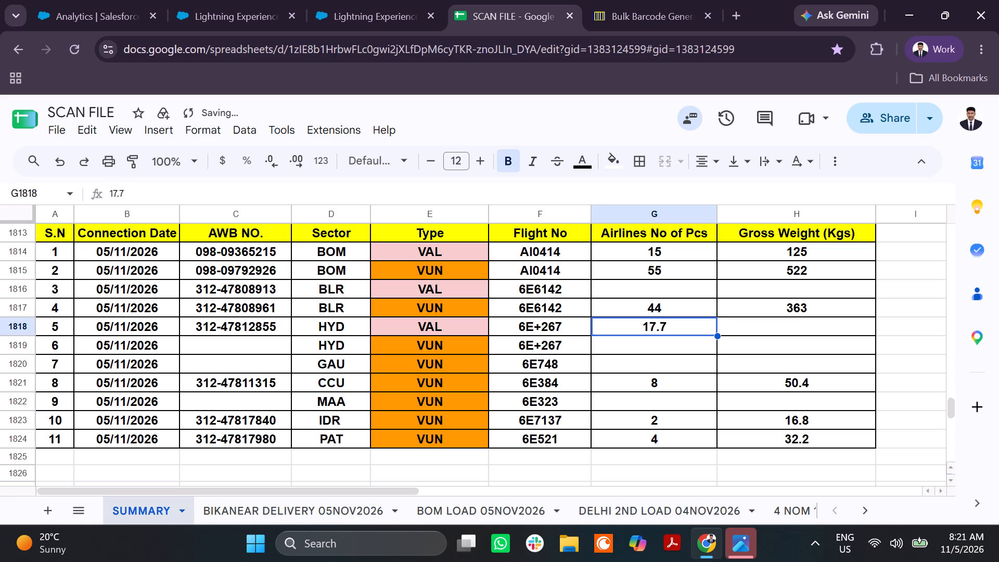
key(5)
key(Right)
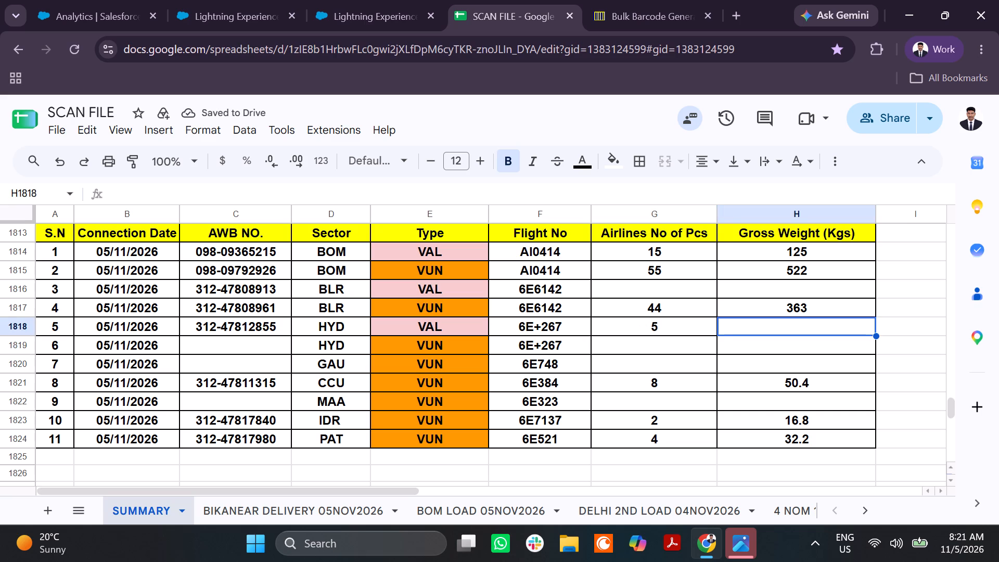
key(1)
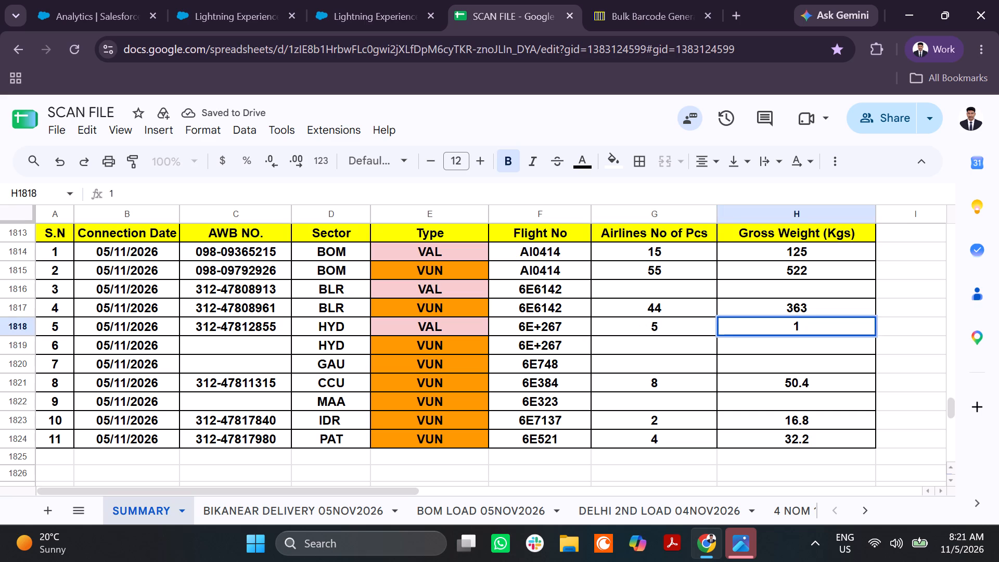
key(7)
text(.70)
key(Down)
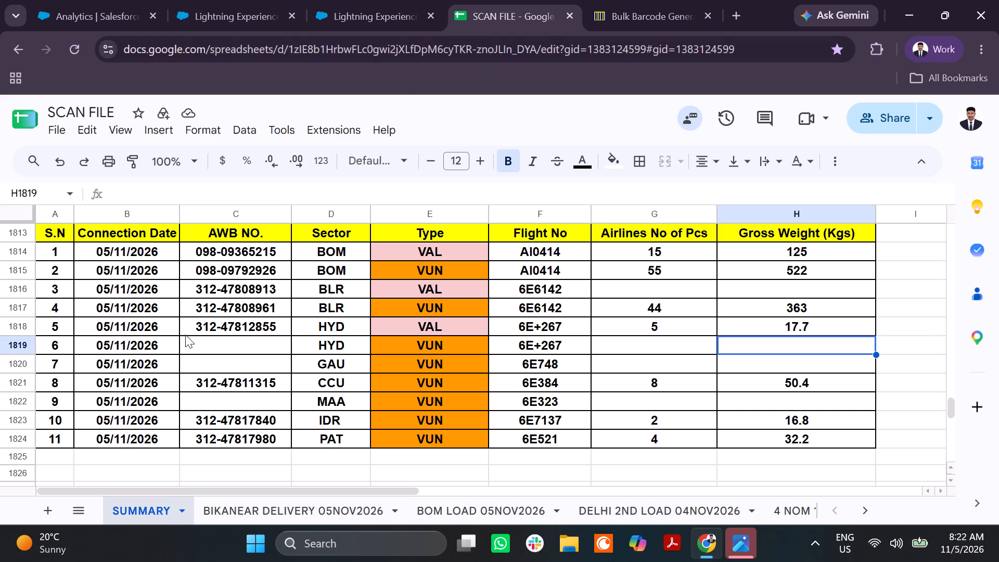
click(18, 321)
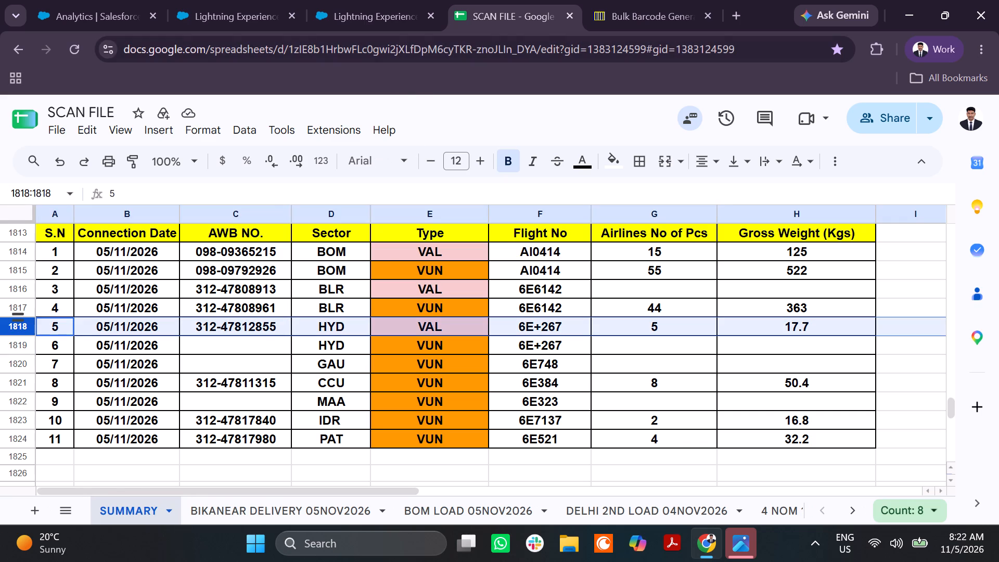
right_click(18, 321)
click(105, 284)
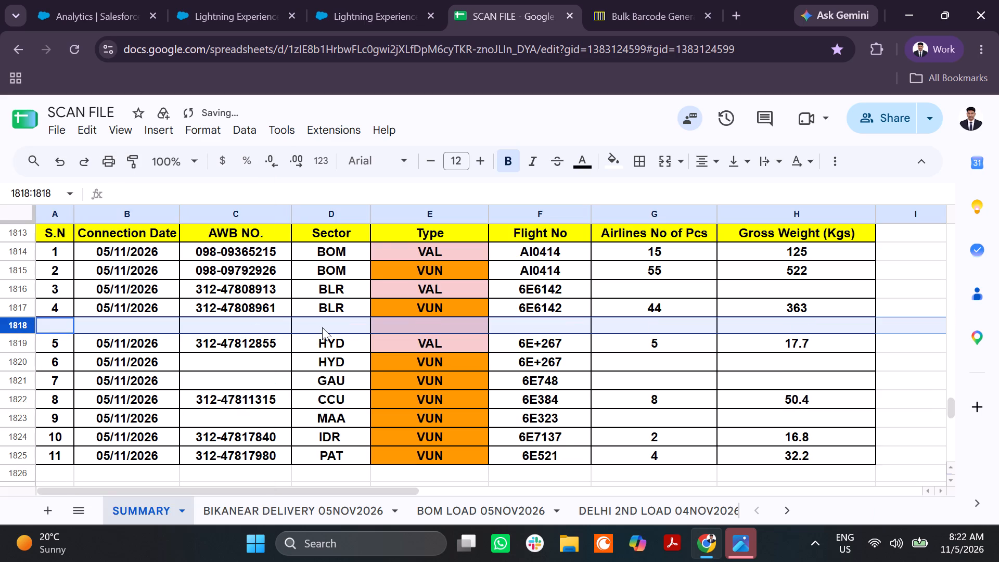
Fill the blank row's sector BLR, type VUN and connection date 05/11/2026 down from the row above.
click(322, 327)
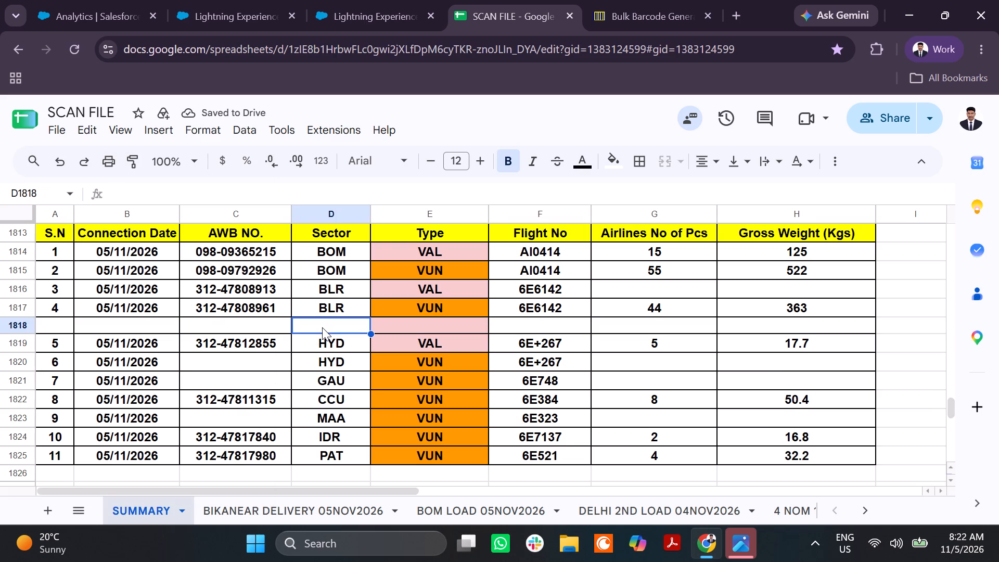
key(ctrl+d)
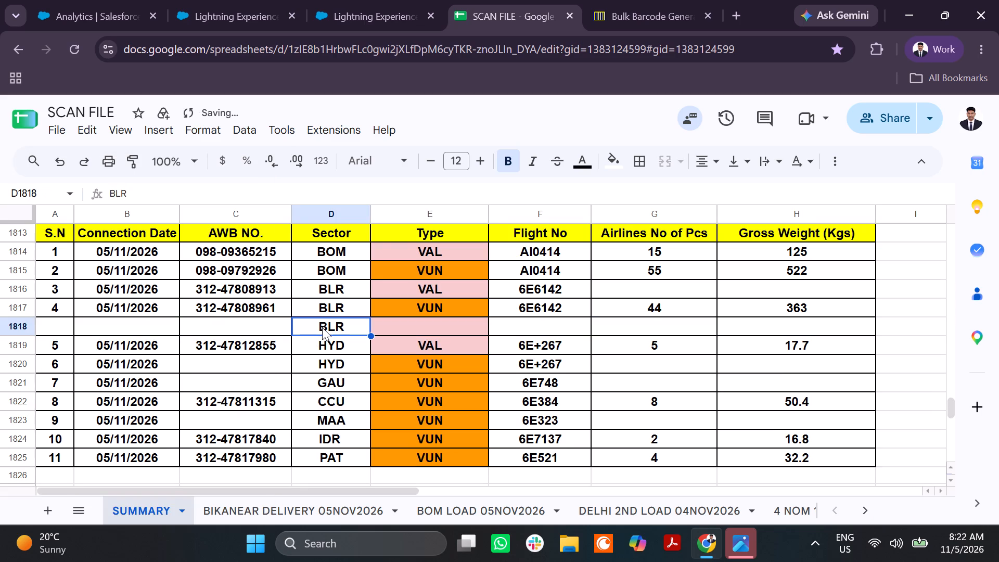
key(Right)
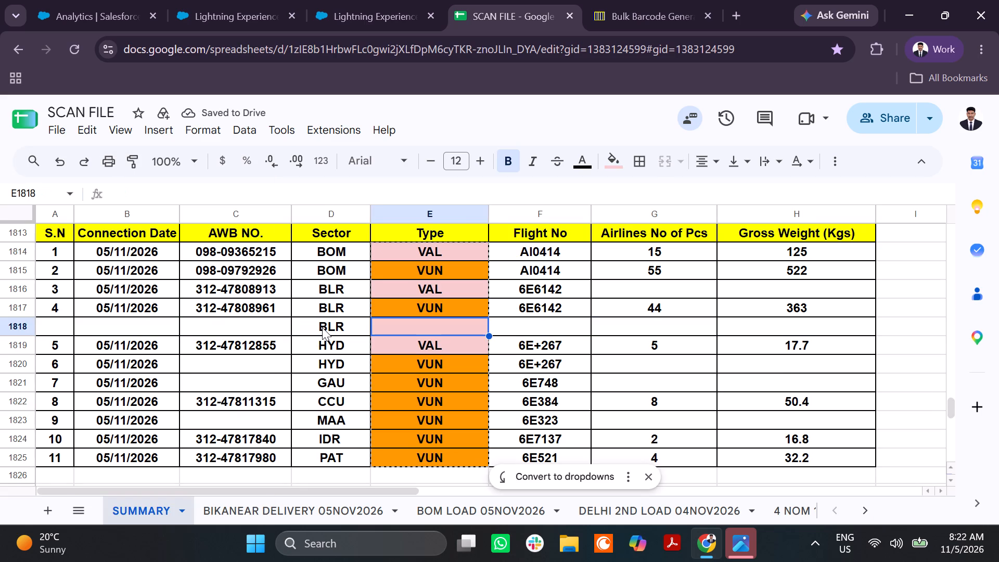
key(ctrl+d)
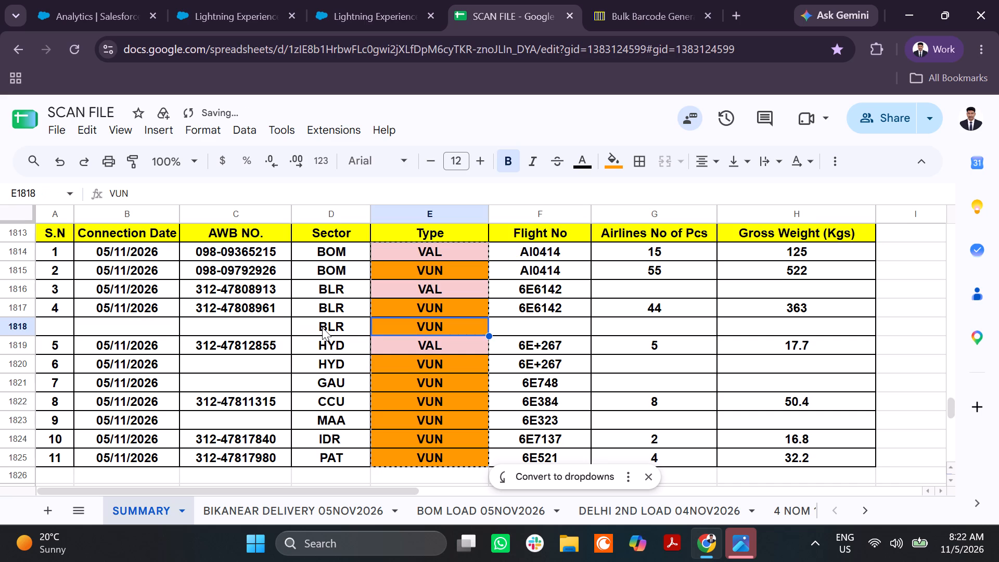
key(Left)
key(Left)
key(Left)
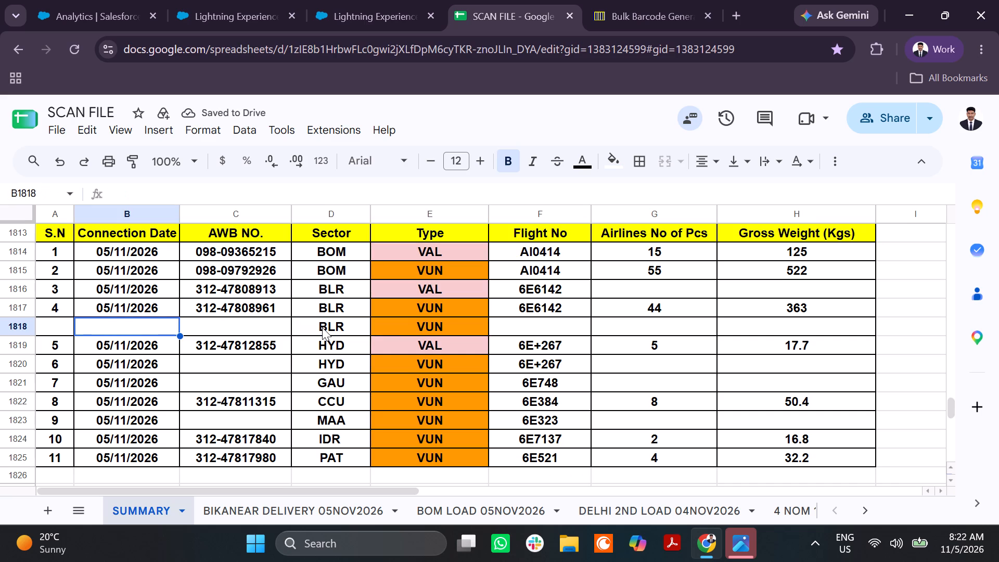
key(ctrl+d)
key(Left)
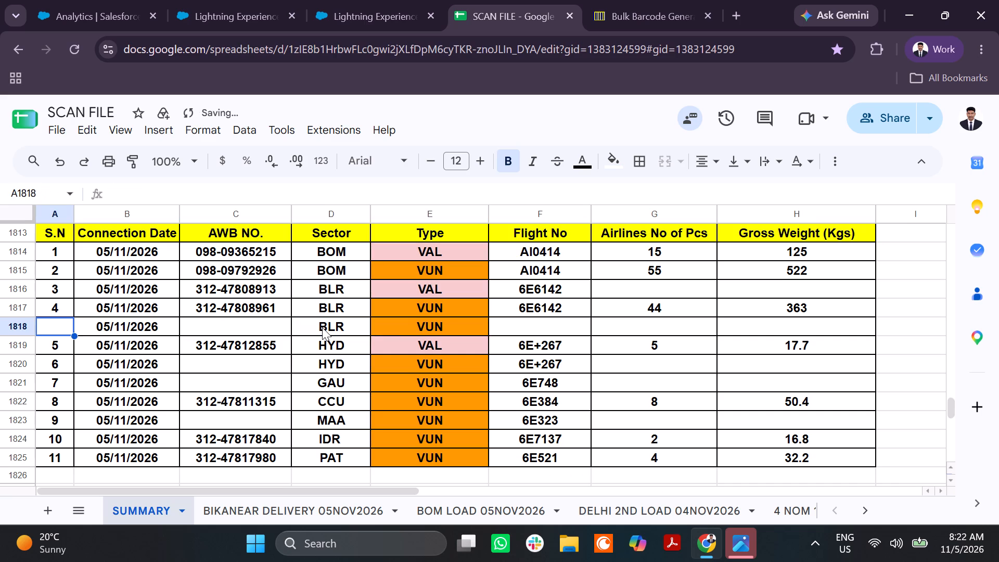
key(Right)
key(Right)
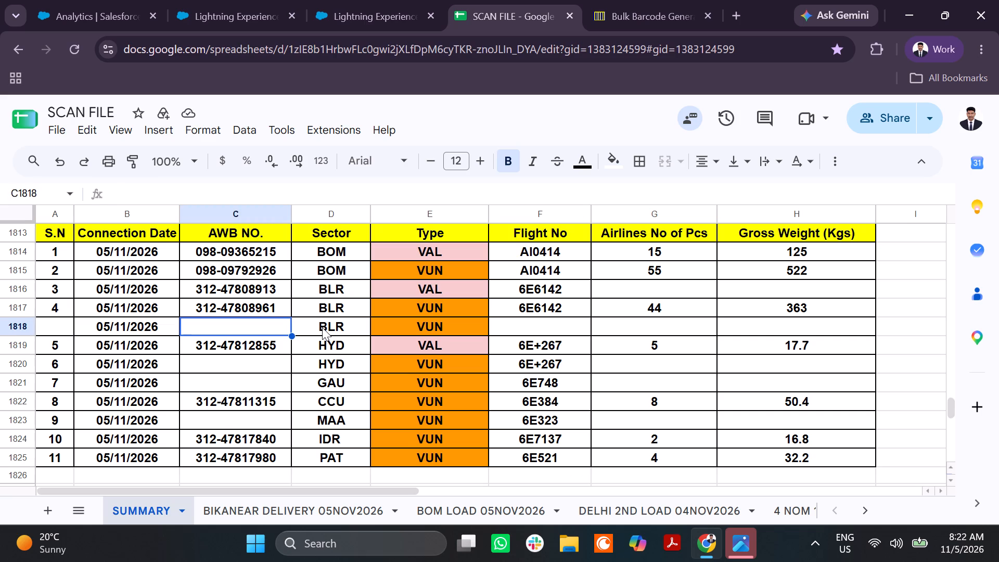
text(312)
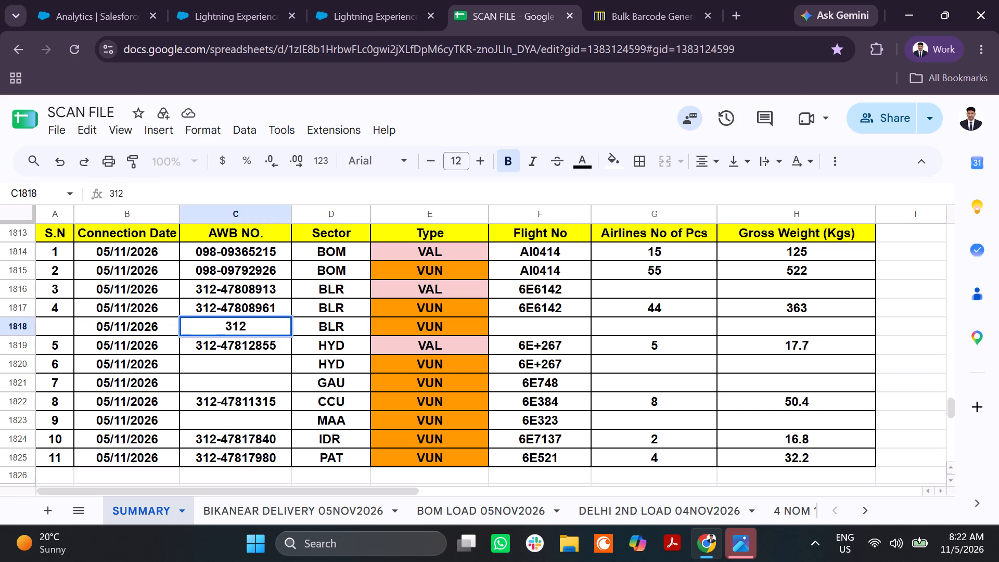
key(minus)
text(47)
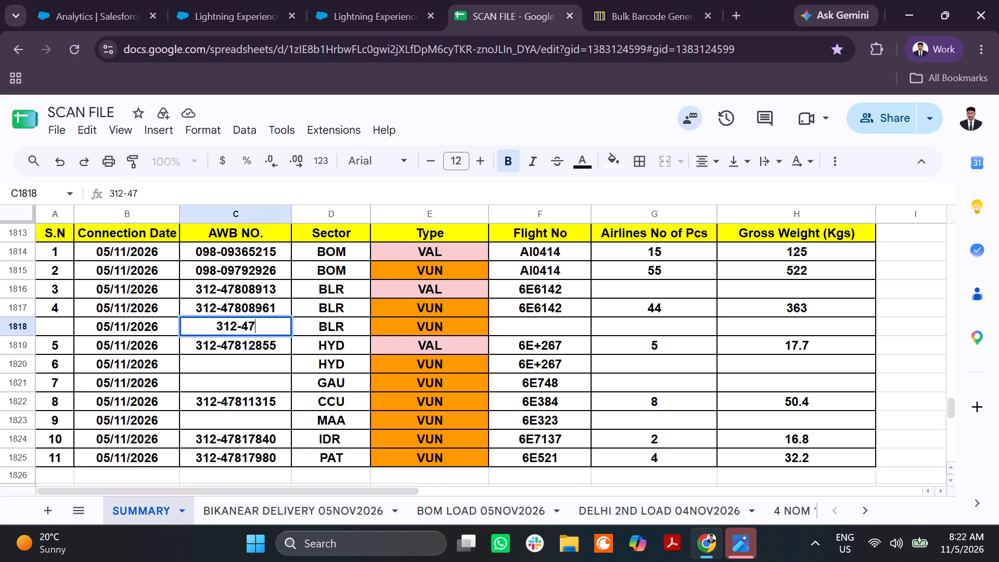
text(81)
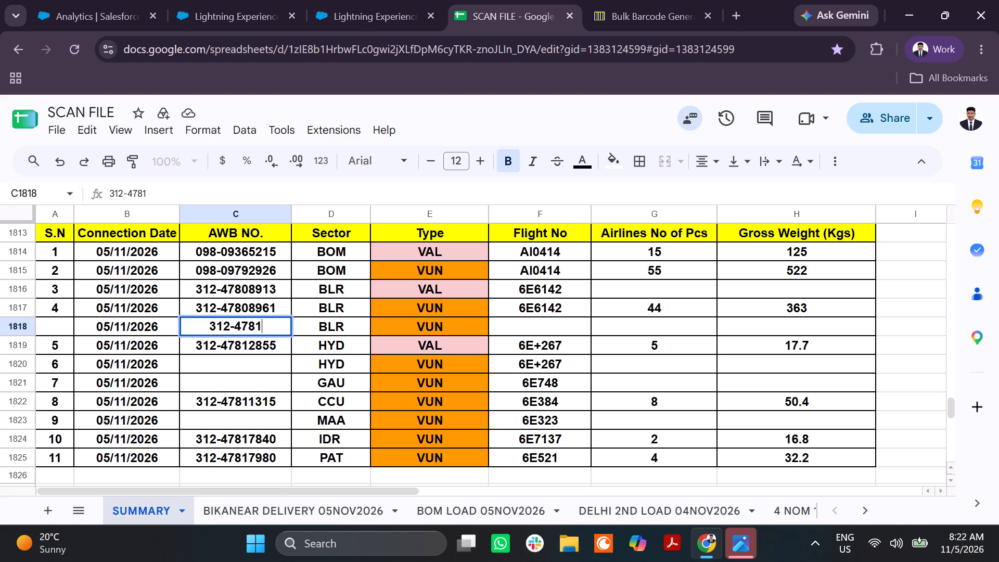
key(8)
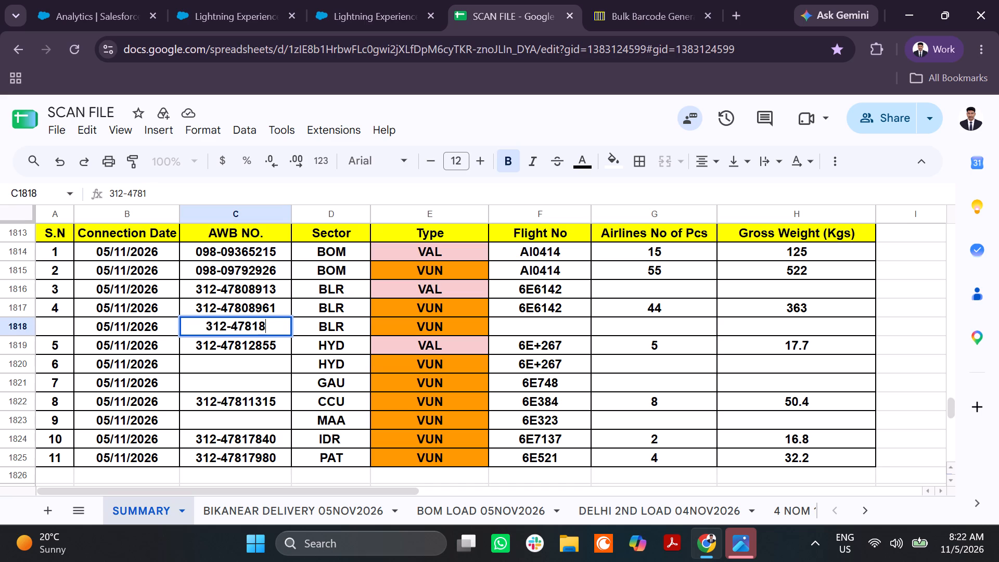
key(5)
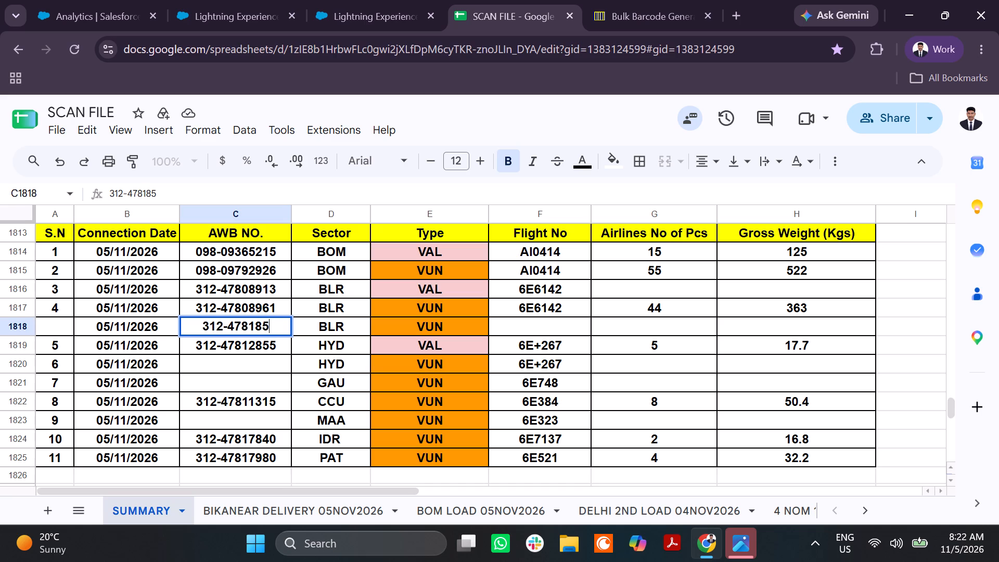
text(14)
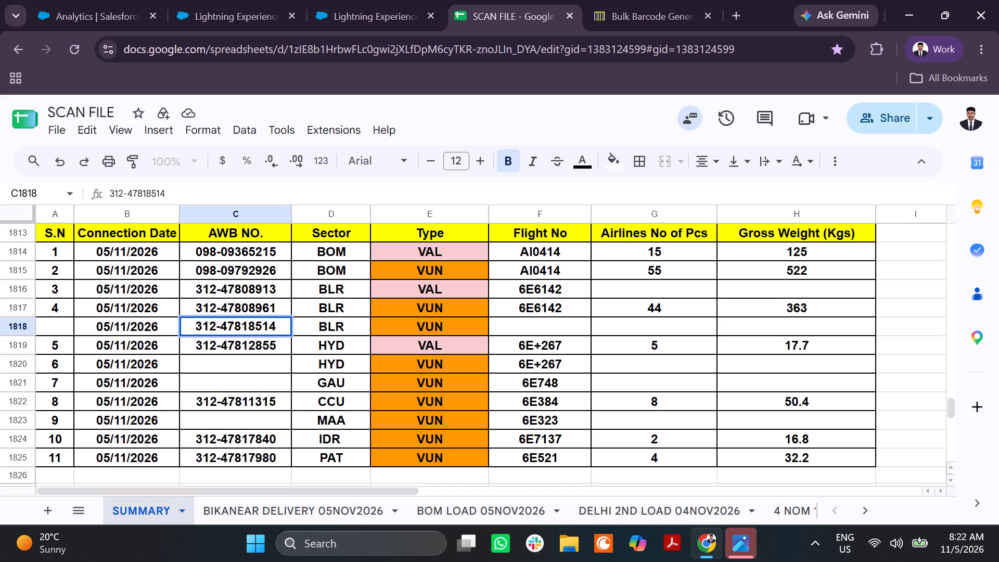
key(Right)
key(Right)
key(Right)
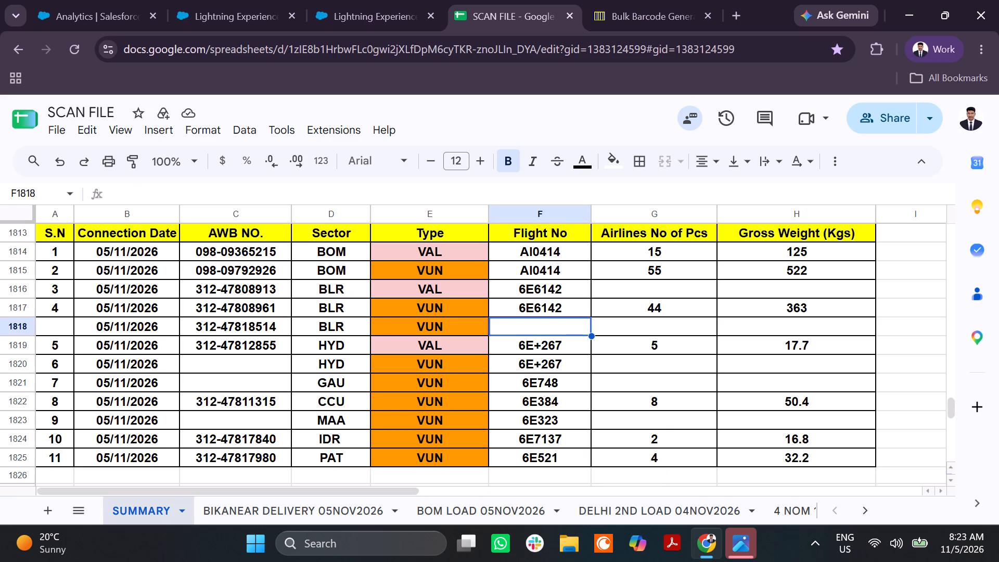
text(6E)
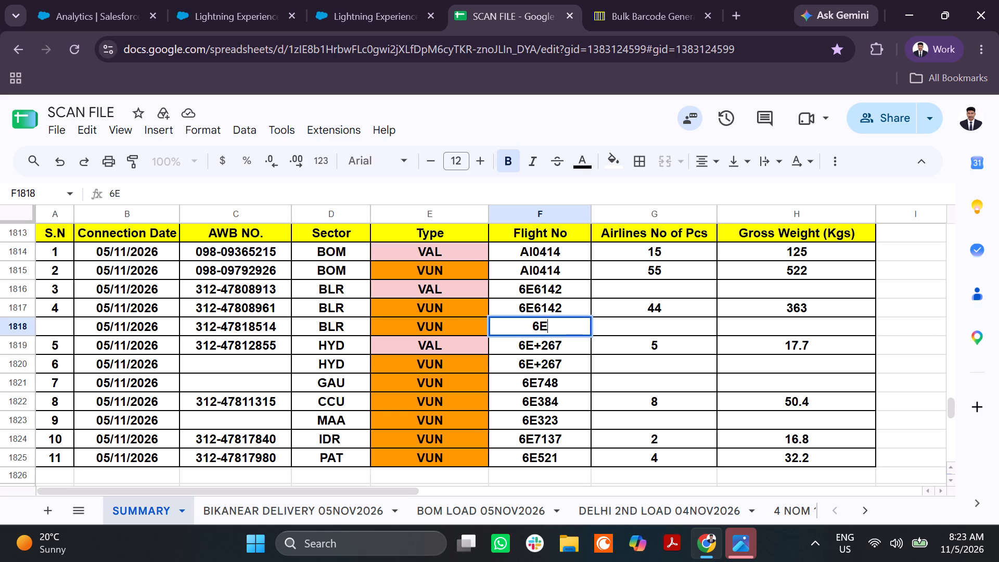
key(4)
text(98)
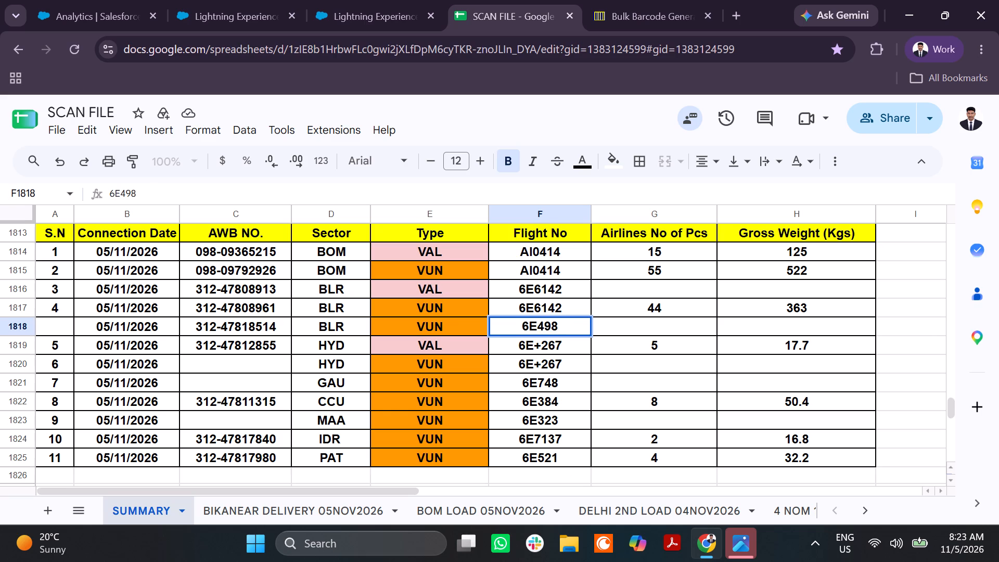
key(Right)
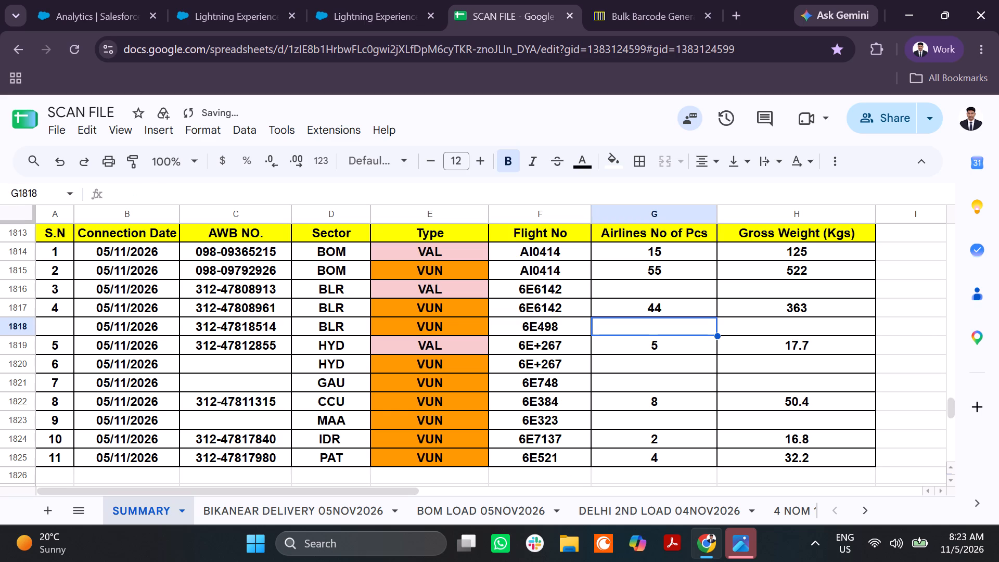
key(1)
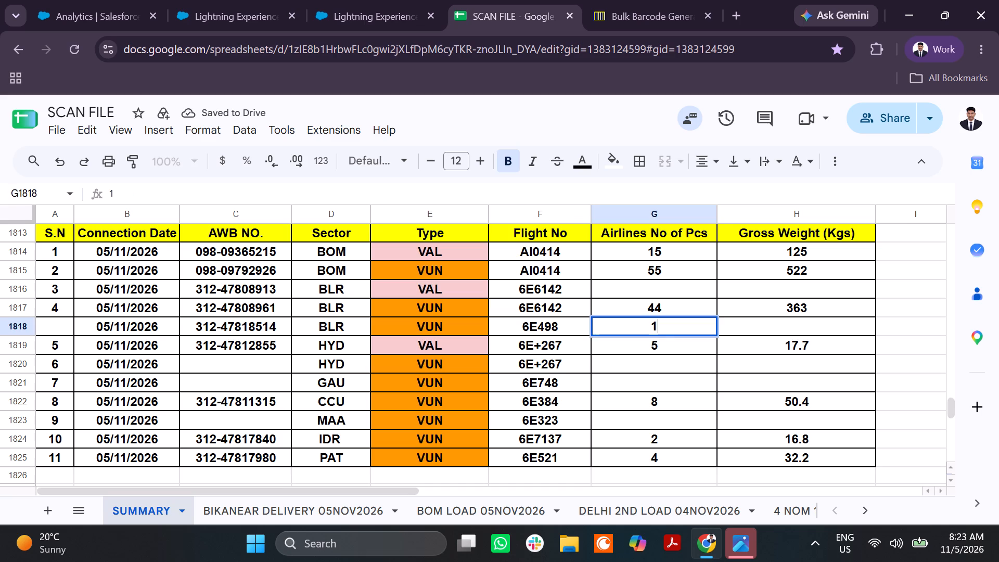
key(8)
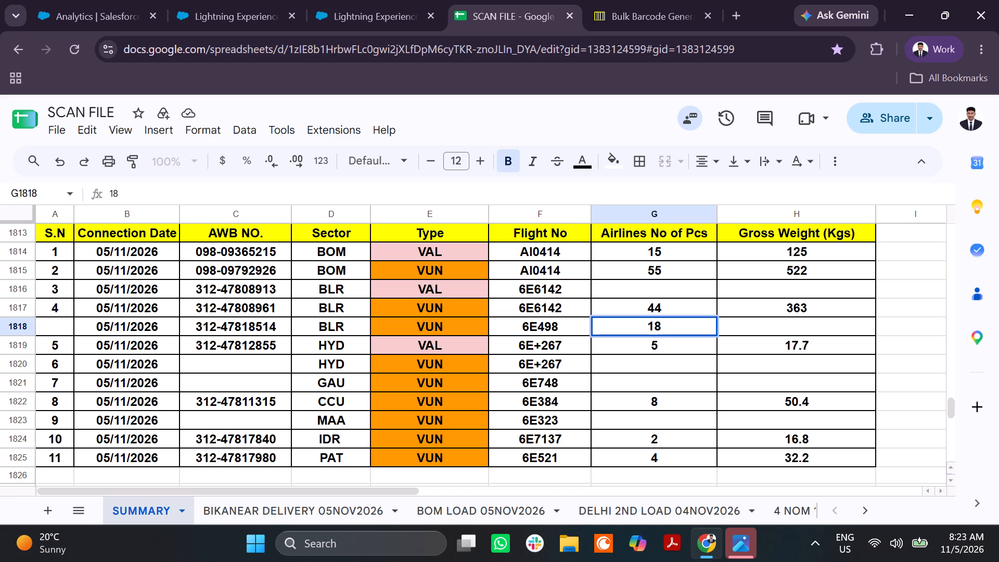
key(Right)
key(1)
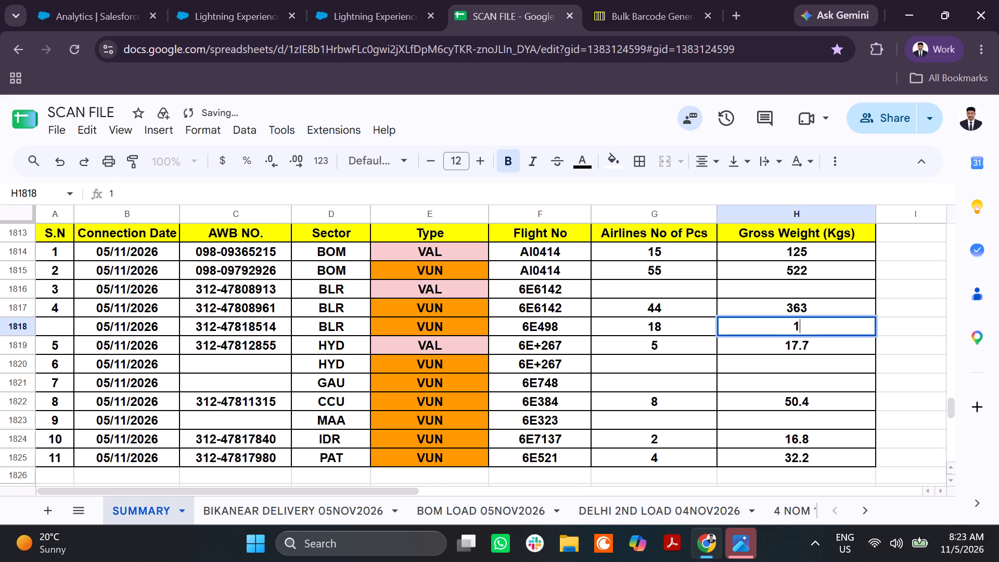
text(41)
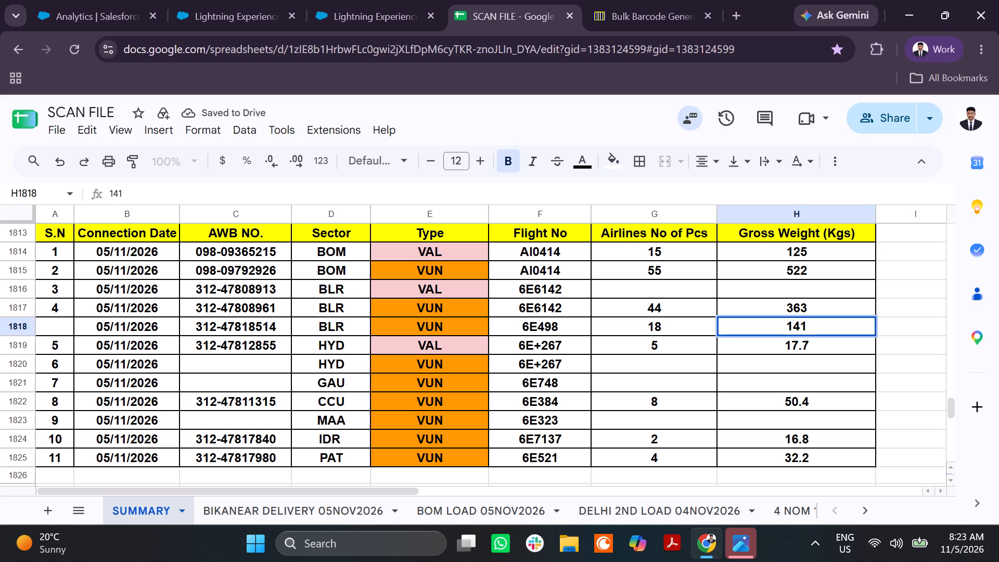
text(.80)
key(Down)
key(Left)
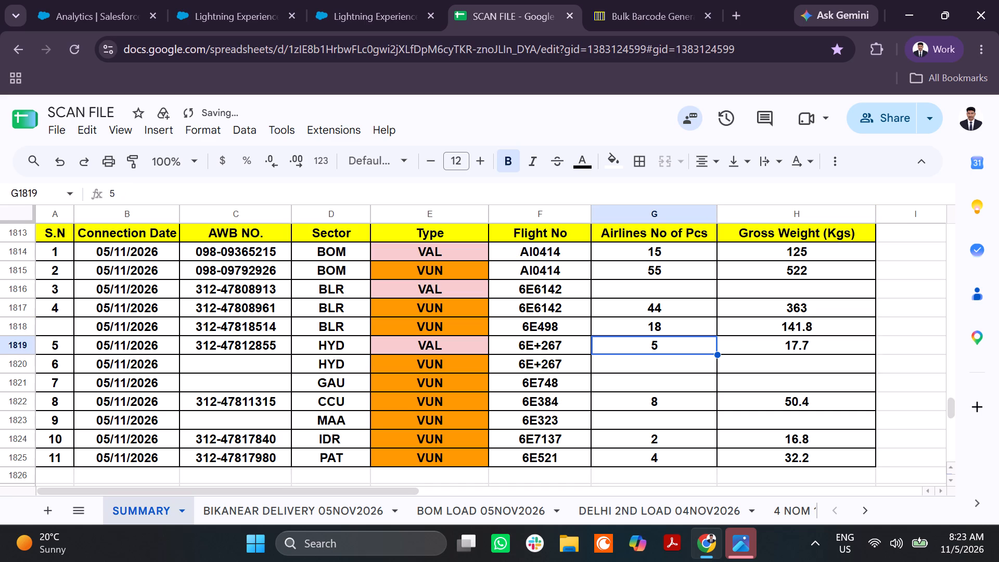
Switch to the Salesforce Linehaul page and add the outbound Bangalore VUN draft with seal V1083284 to a linehaul.
click(284, 321)
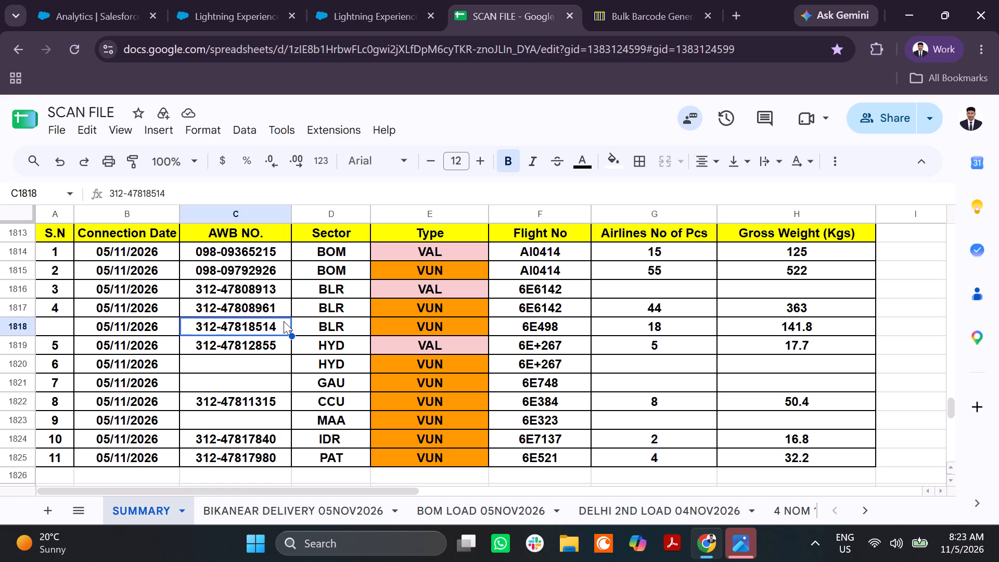
click(341, 0)
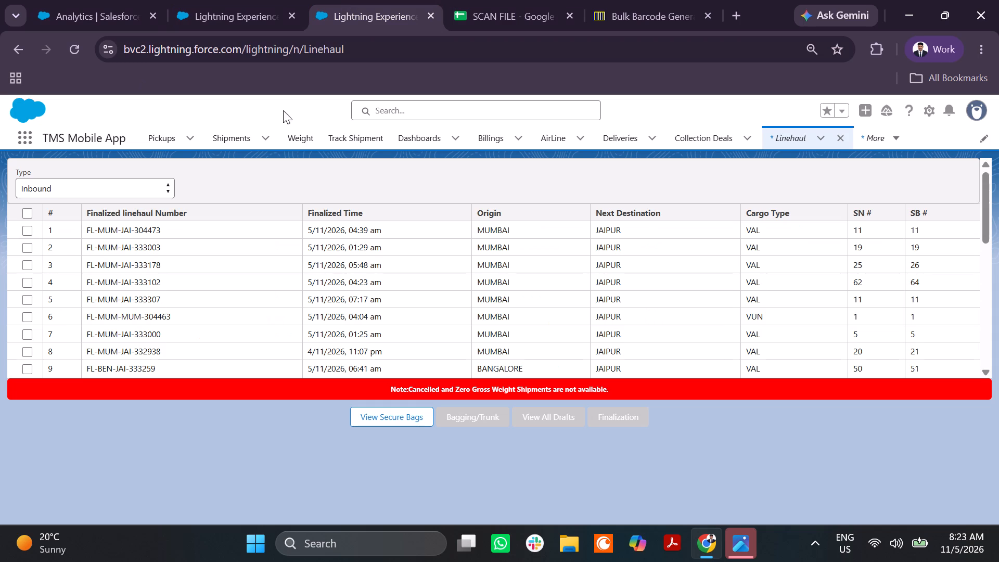
click(136, 182)
click(93, 222)
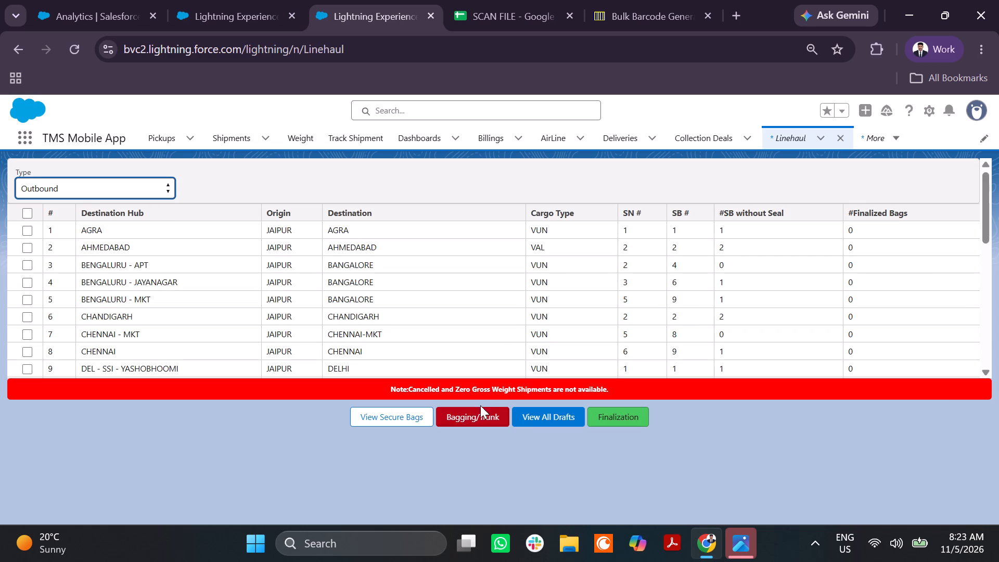
click(523, 422)
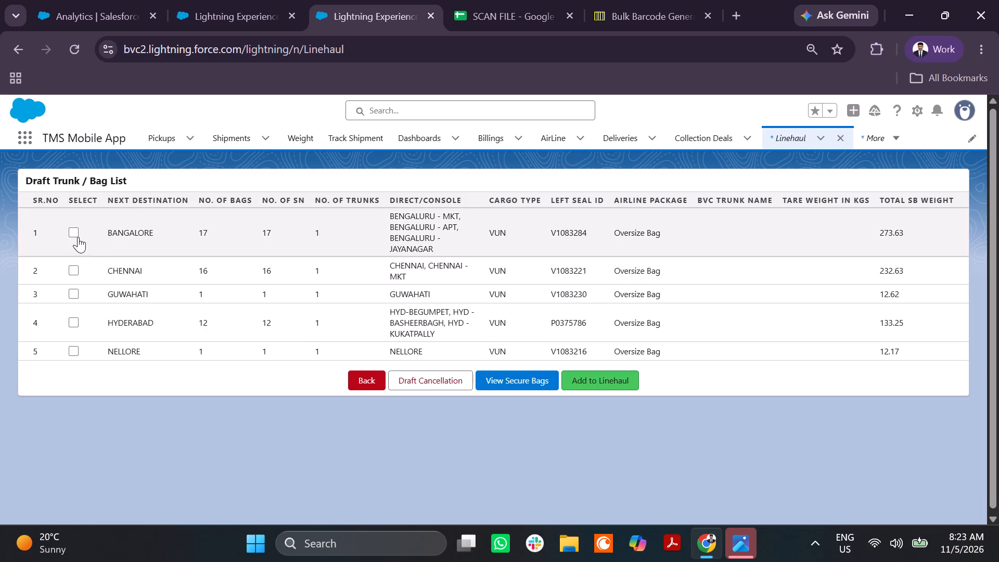
click(74, 231)
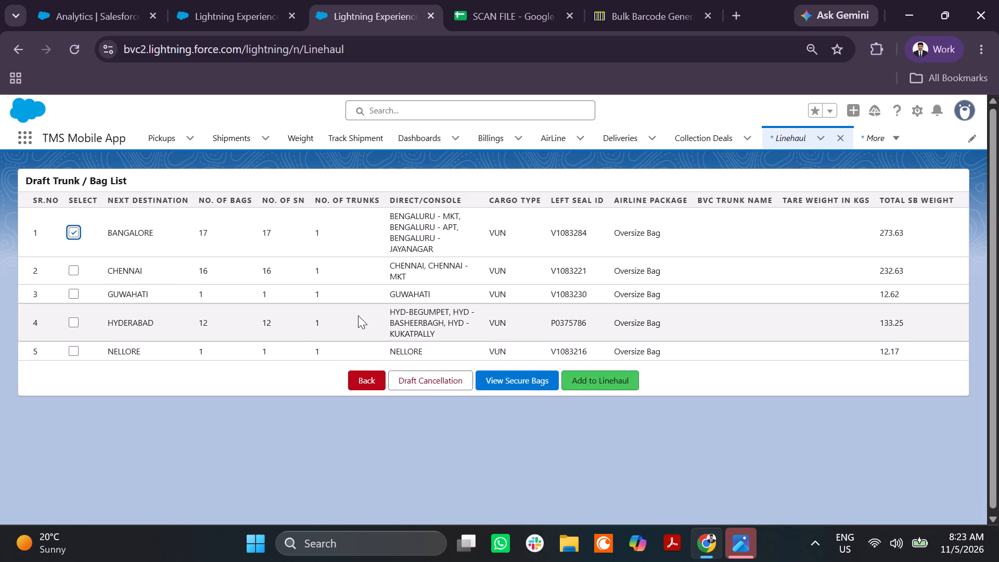
click(587, 377)
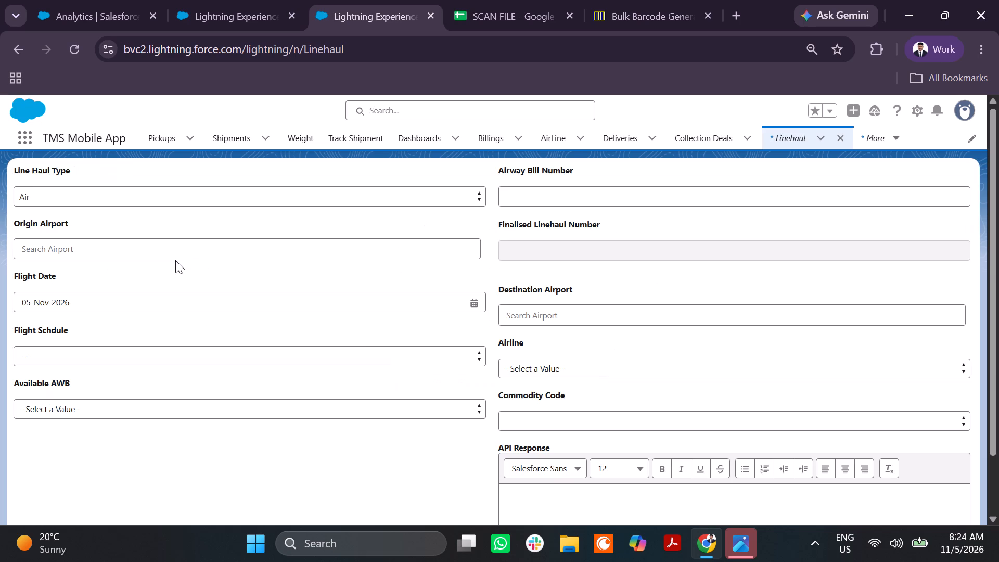
click(174, 249)
text(JAI)
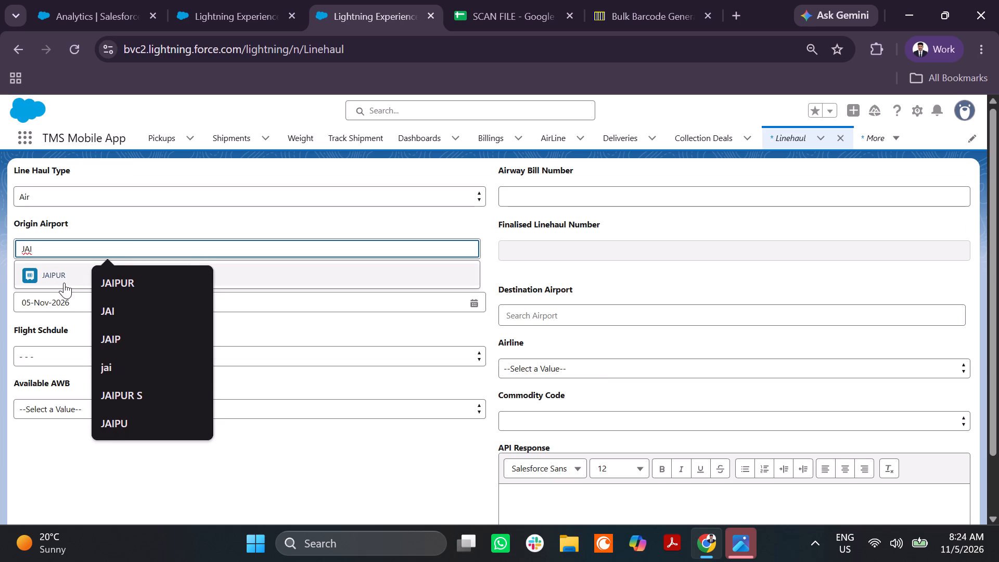
click(57, 278)
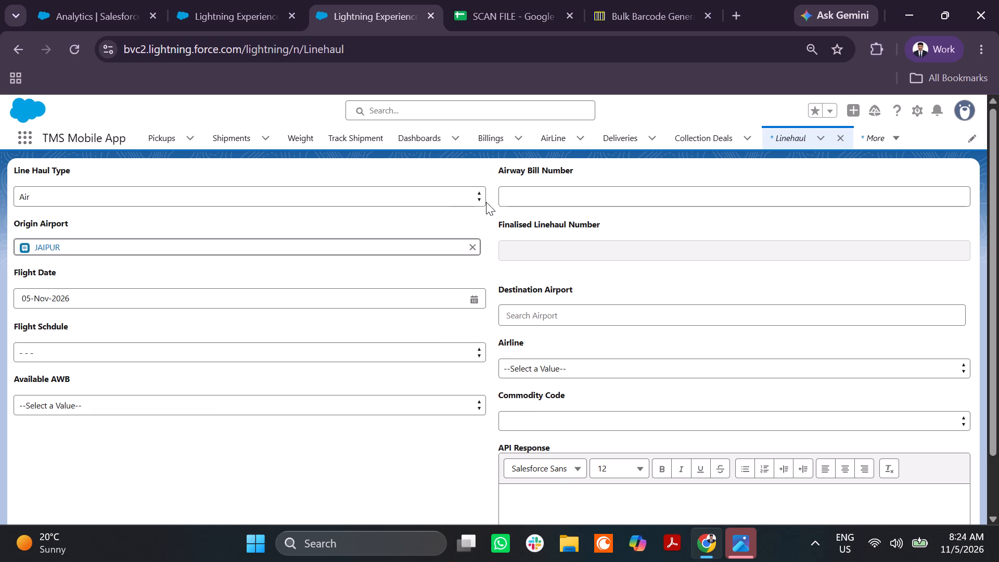
click(559, 184)
click(547, 197)
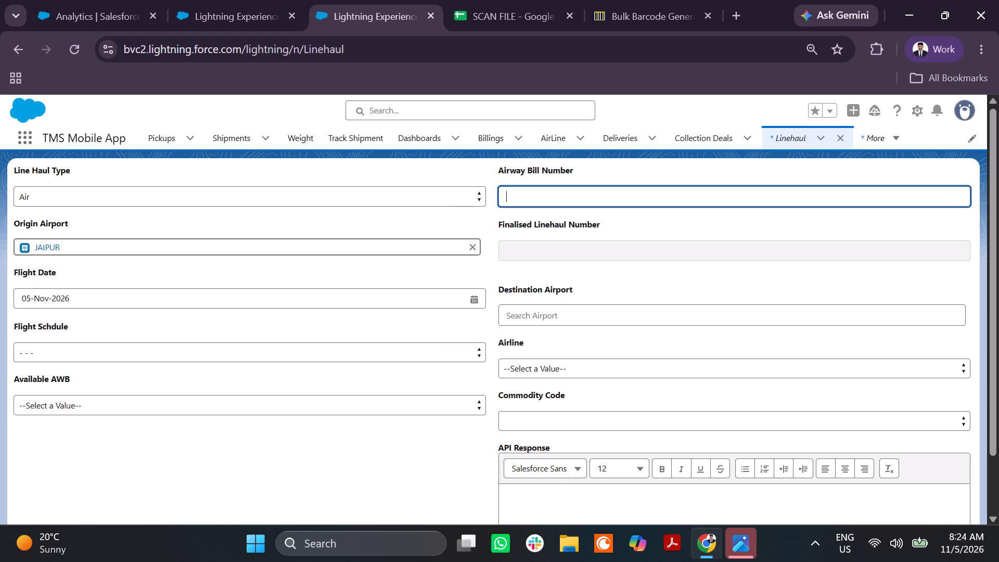
key(4)
key(7)
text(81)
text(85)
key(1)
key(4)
click(561, 311)
text(BEN)
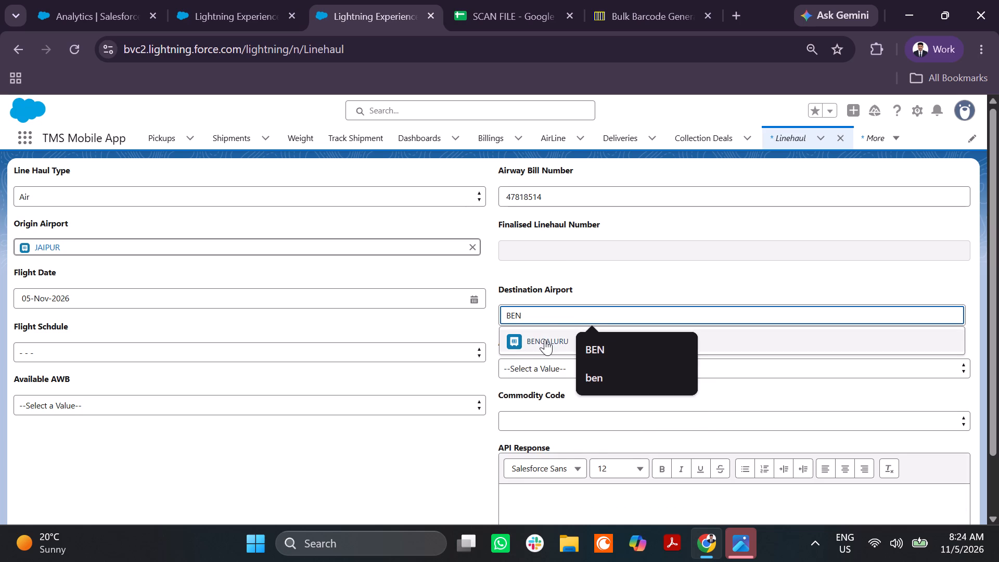
click(545, 339)
Set the airline to Indigo and the commodity code to SIL, finalise the Bengaluru linehaul, and reload the page.
scroll(583, 351, down, 1)
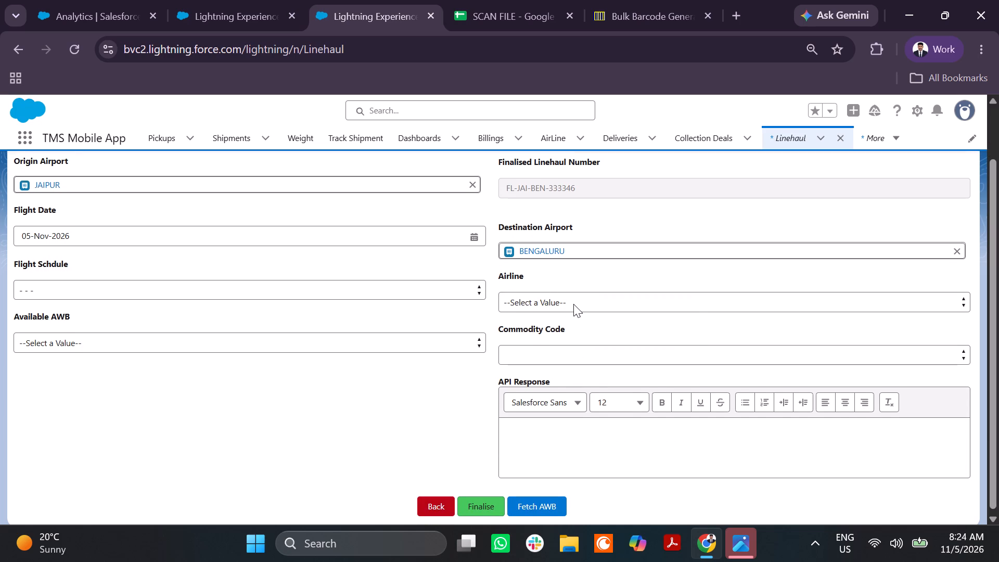
click(574, 303)
click(569, 215)
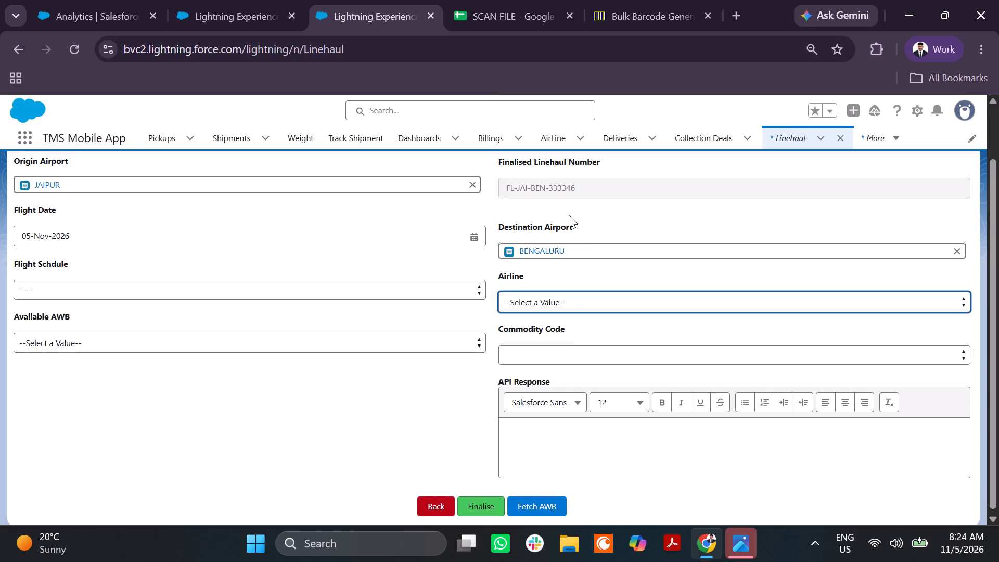
click(559, 360)
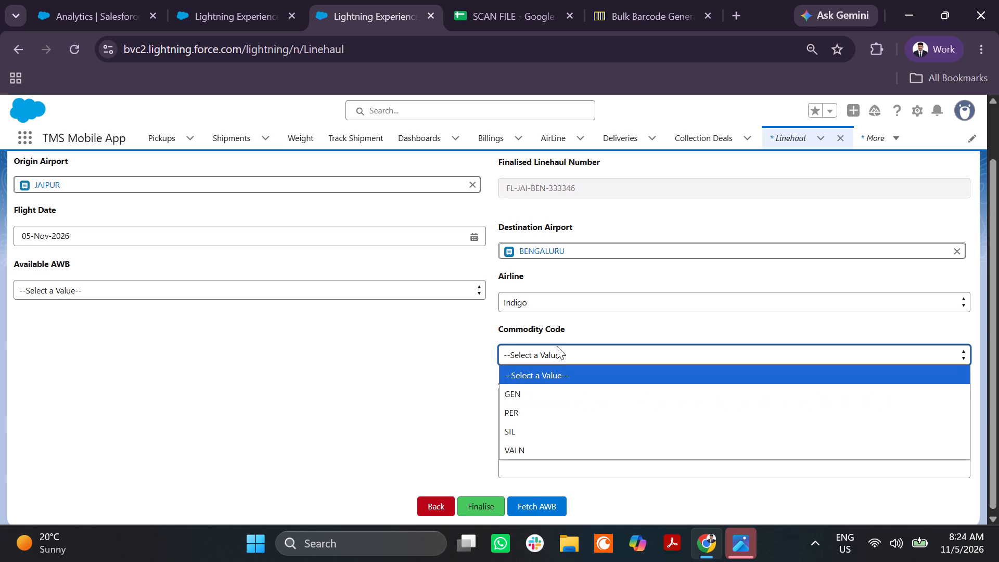
click(539, 425)
click(443, 416)
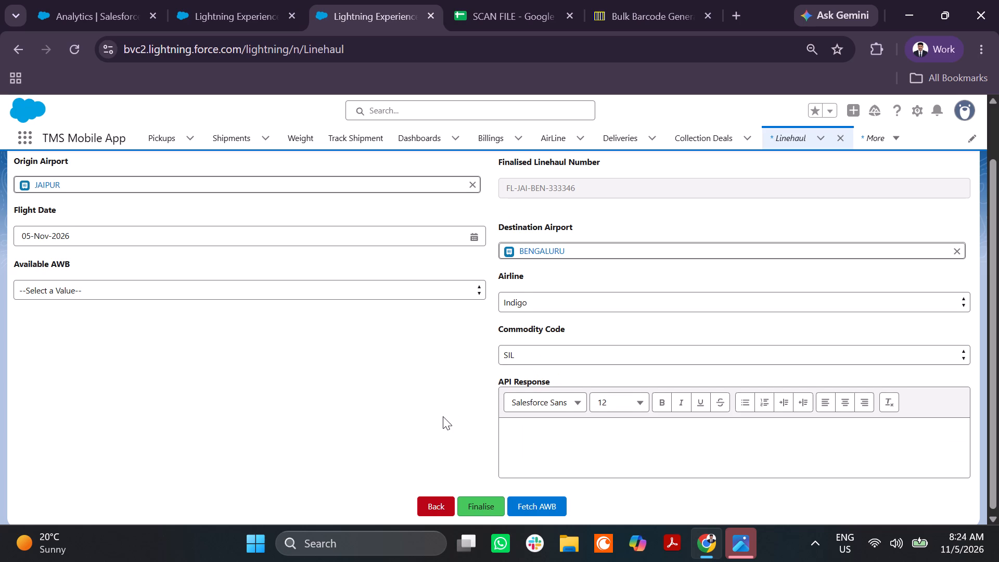
scroll(443, 416, down, 3)
click(483, 496)
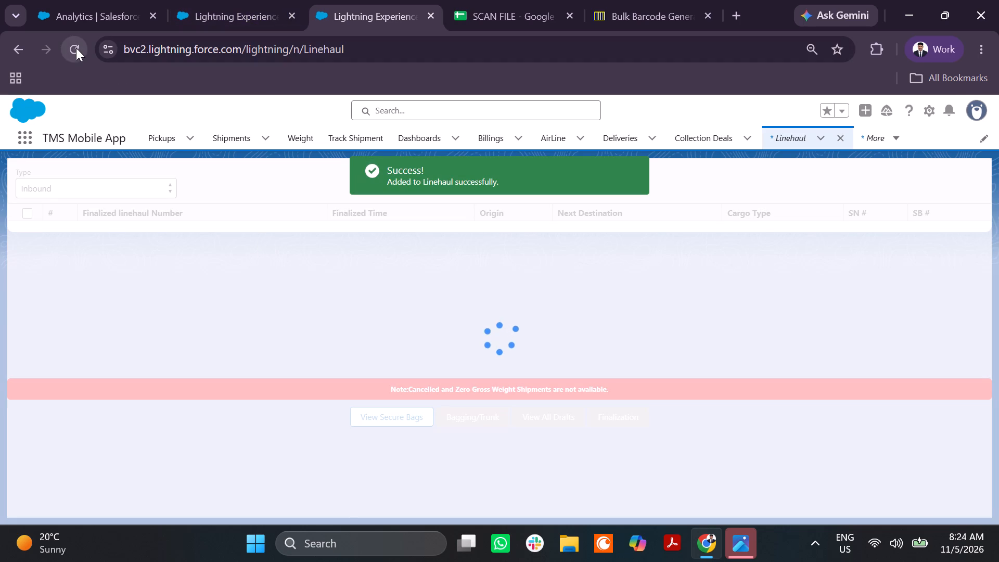
click(76, 48)
In Track Shipment, set the location to Port and the airport to JAIPUR for airline AWB scanning.
click(228, 21)
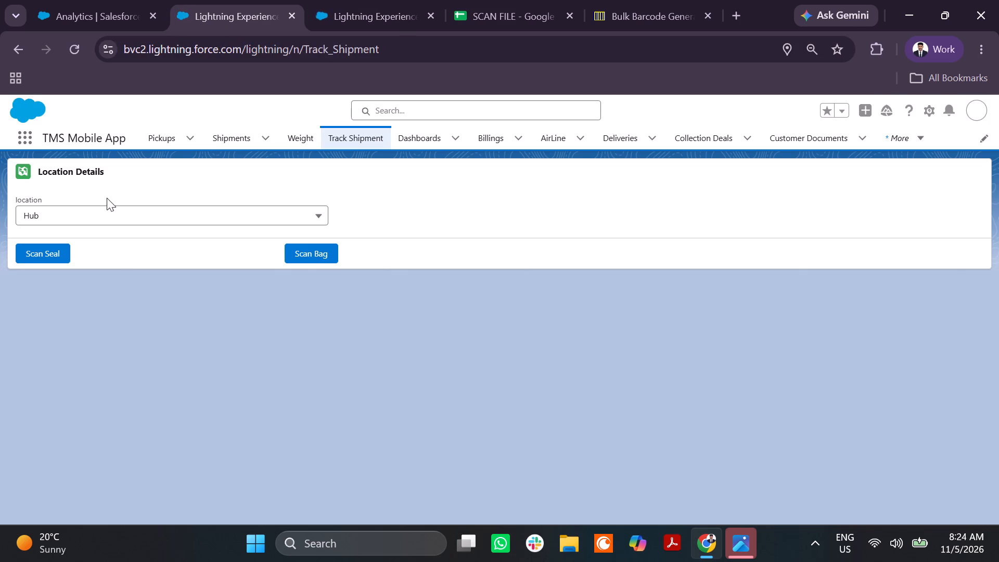
click(113, 212)
click(100, 262)
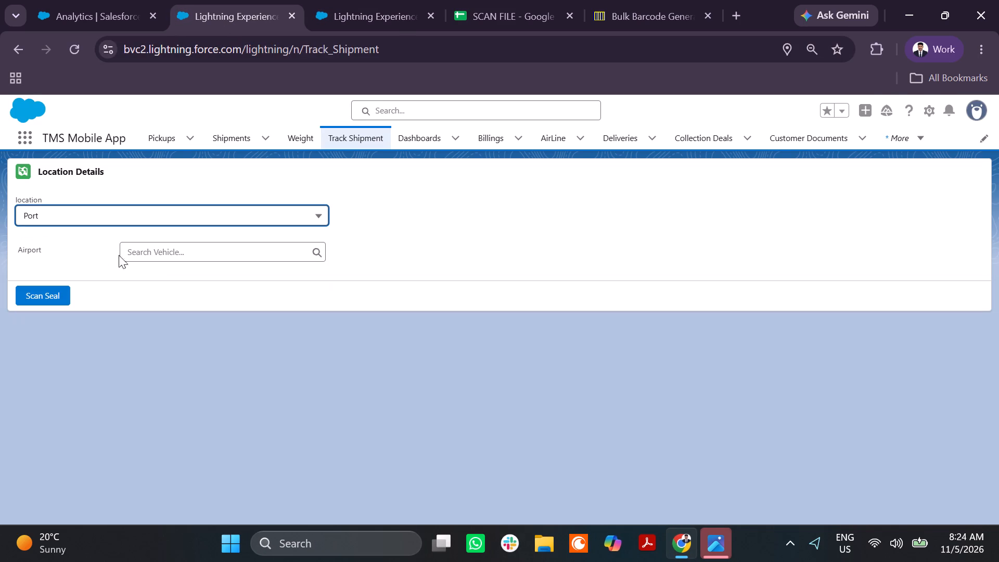
click(167, 250)
text(JAI)
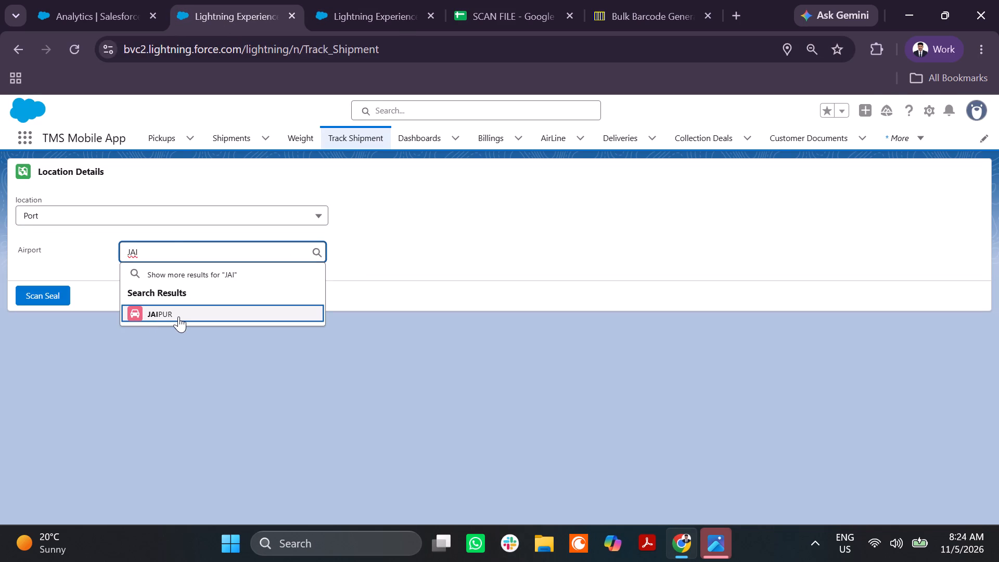
click(176, 315)
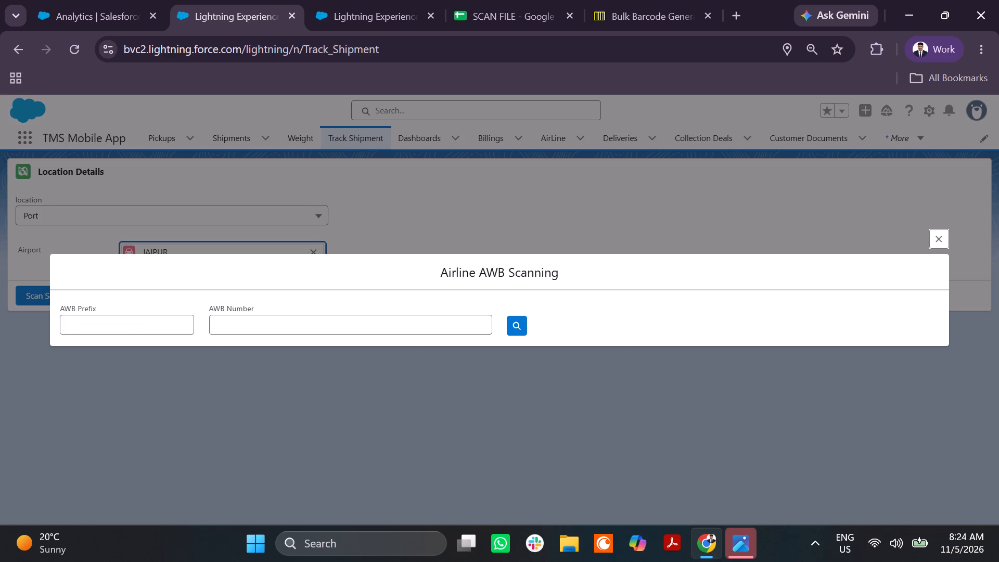
click(116, 324)
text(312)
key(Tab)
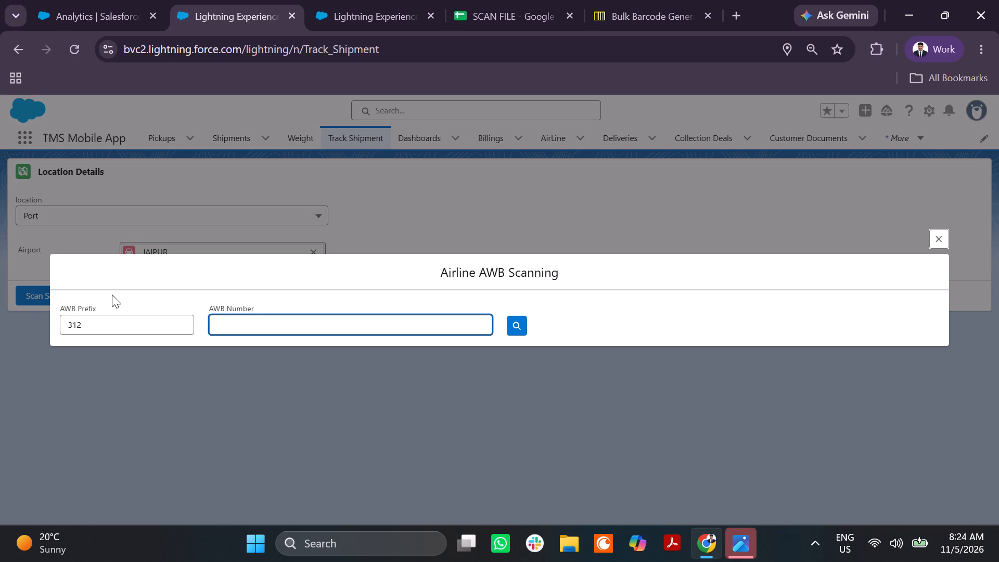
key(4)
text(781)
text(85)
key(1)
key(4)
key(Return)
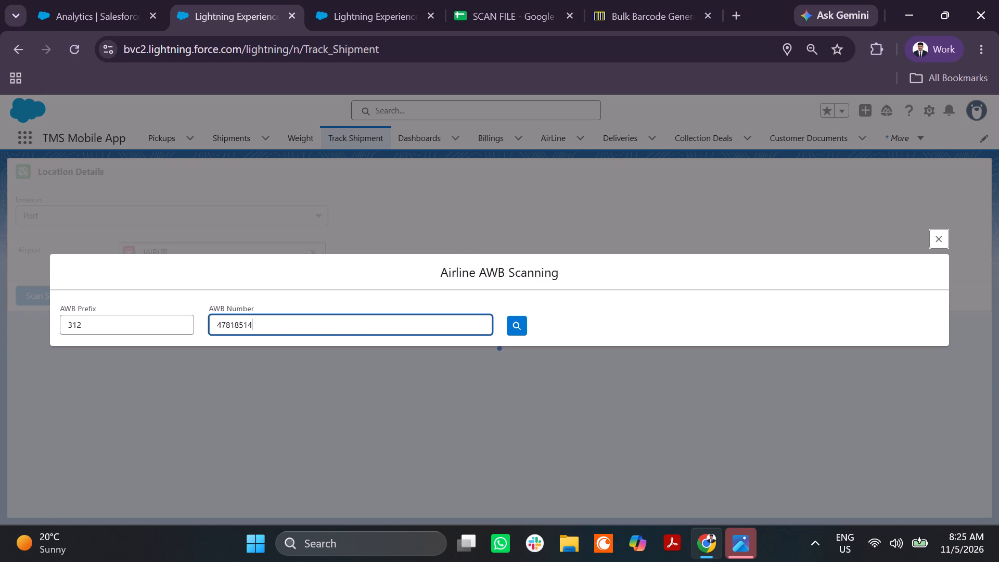
click(536, 350)
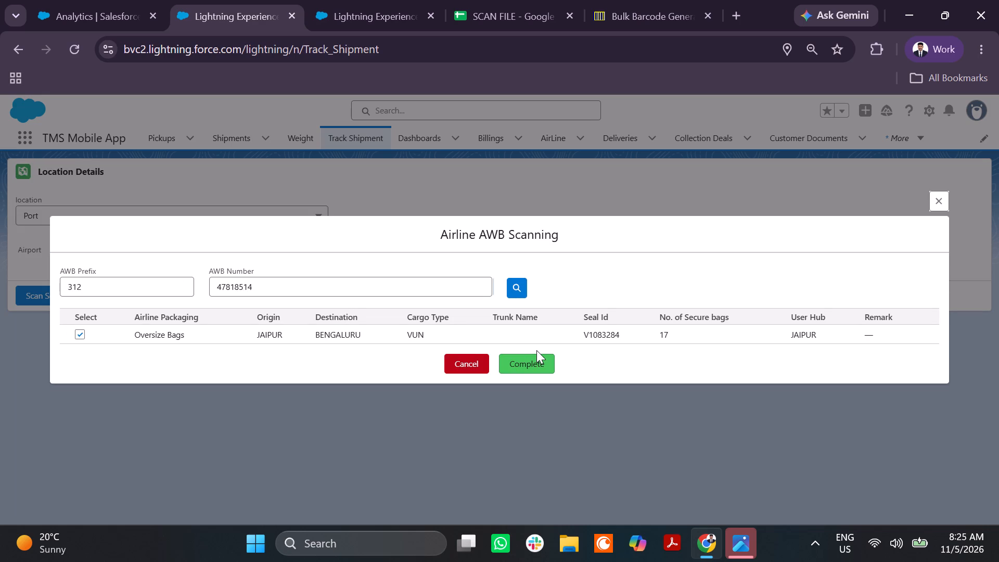
click(538, 353)
click(538, 354)
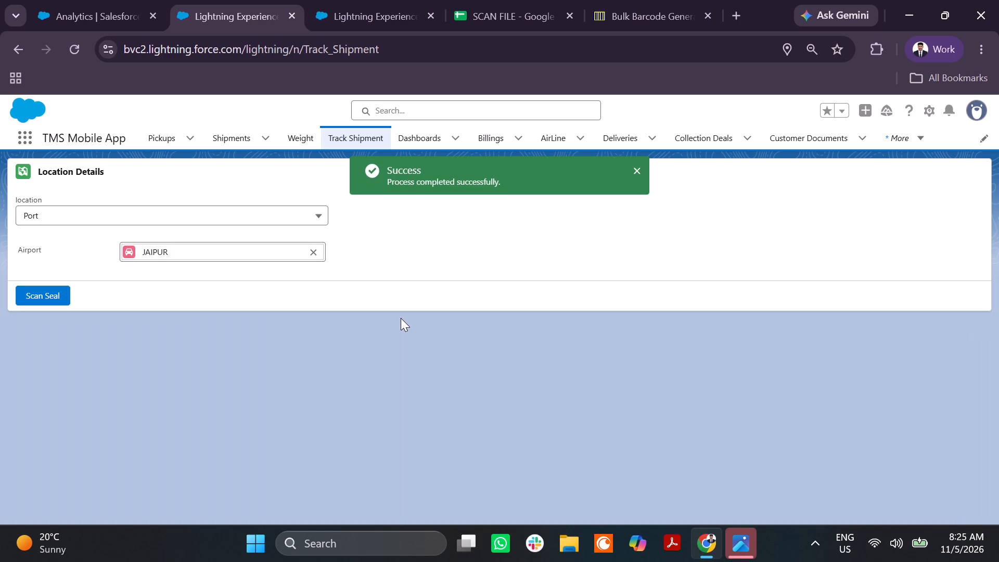
click(70, 54)
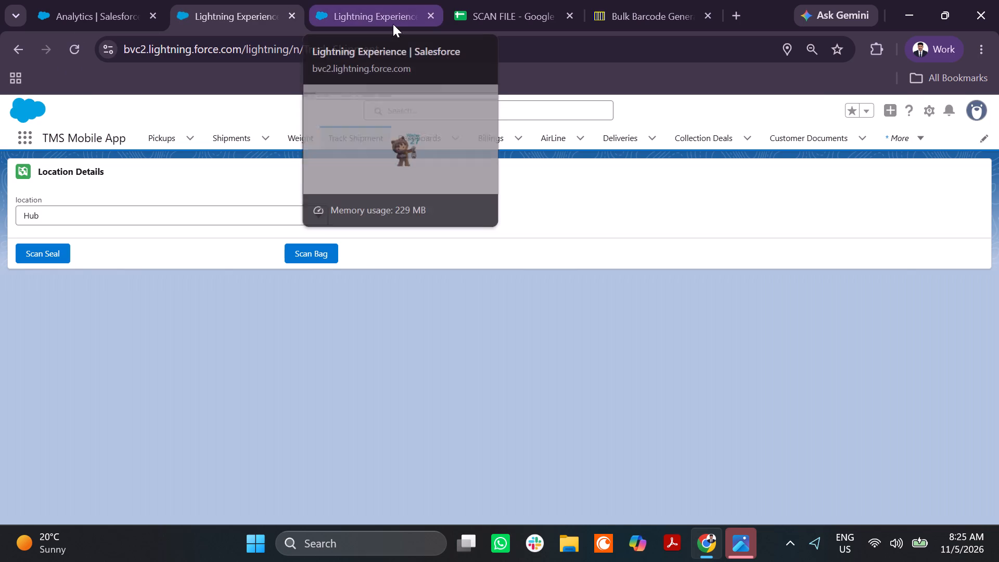
Reload the Linehaul page and return to SCAN FILE's 05/11/2026 load table.
click(391, 24)
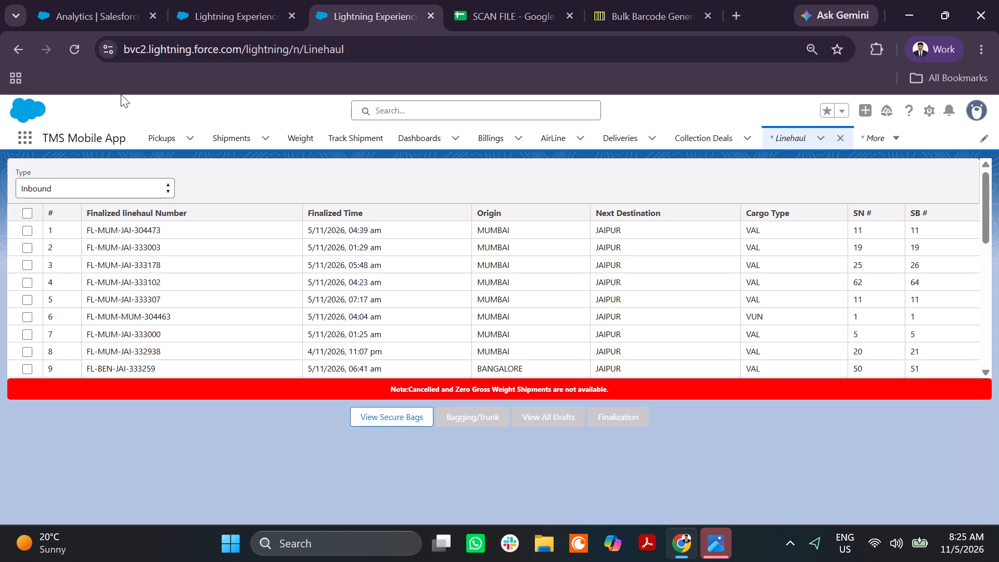
click(62, 47)
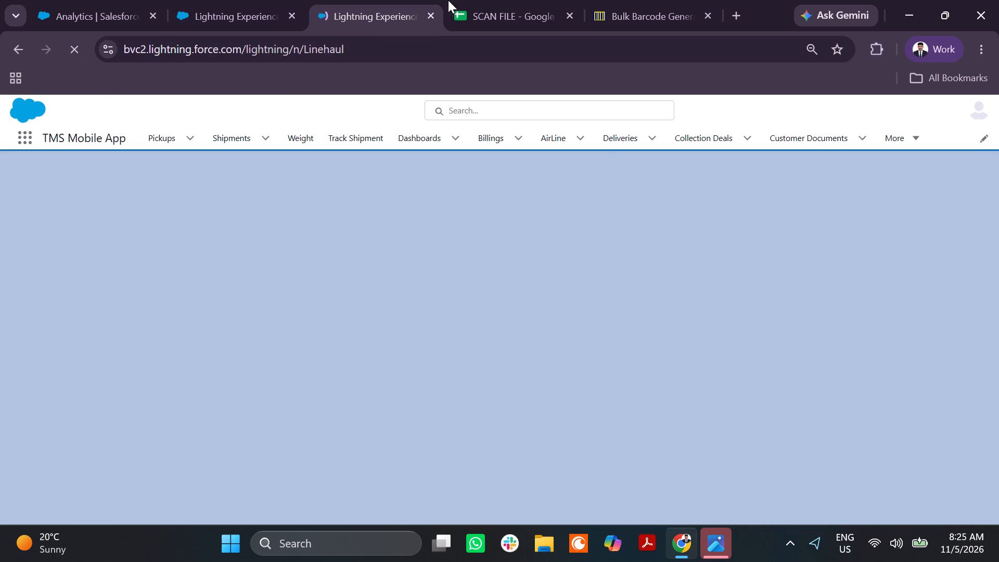
click(494, 5)
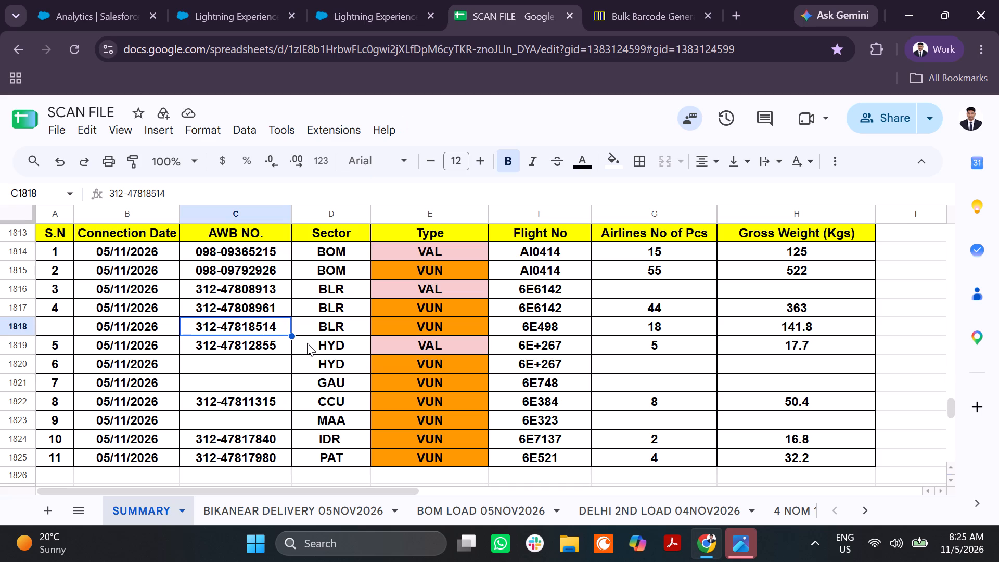
click(372, 0)
click(72, 48)
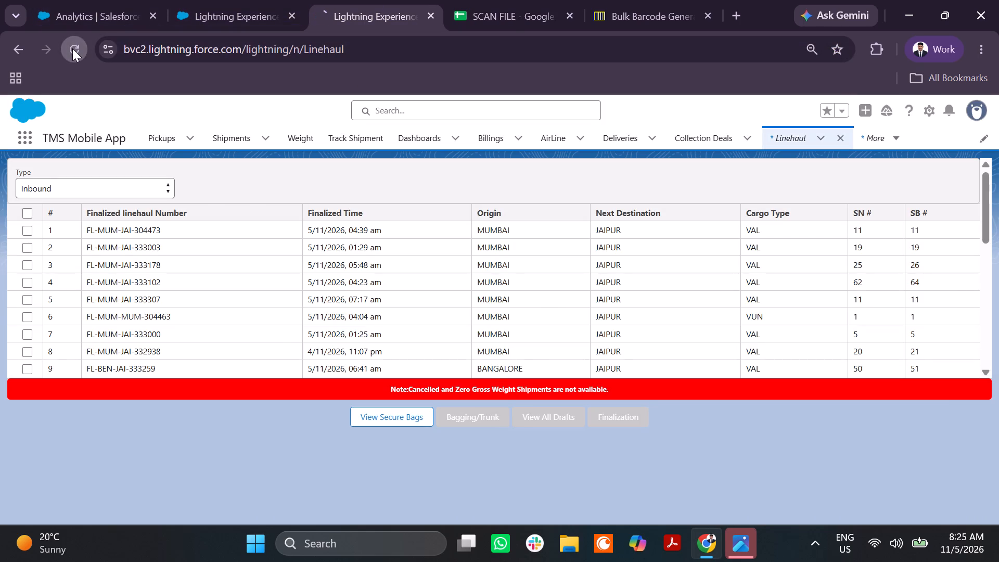
click(517, 10)
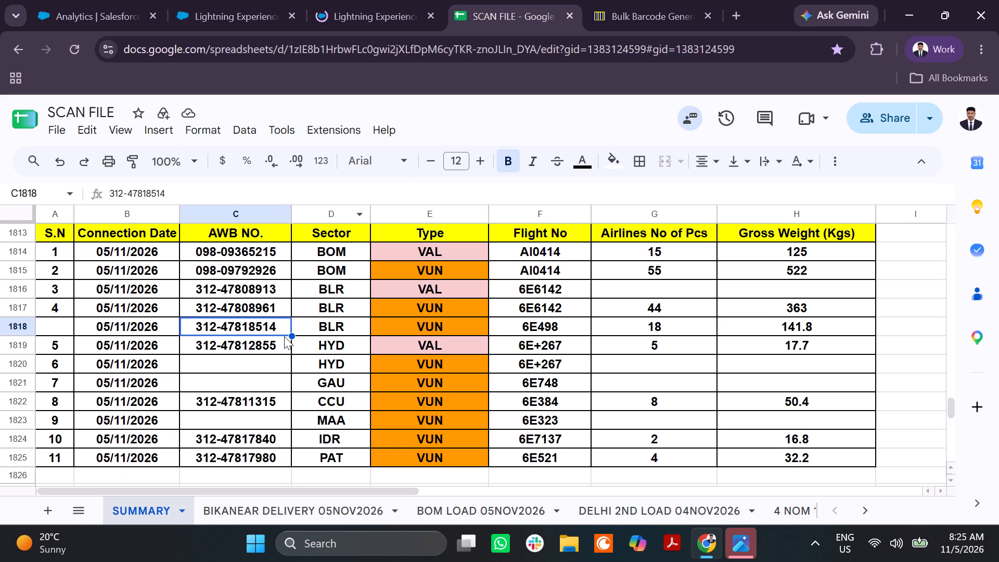
Examine the BIKANEAR DELIVERY 05NOV2026 and BOM LOAD 05NOV2026 sheets, including the Hyderabad VAL and silver parcel entries.
click(286, 507)
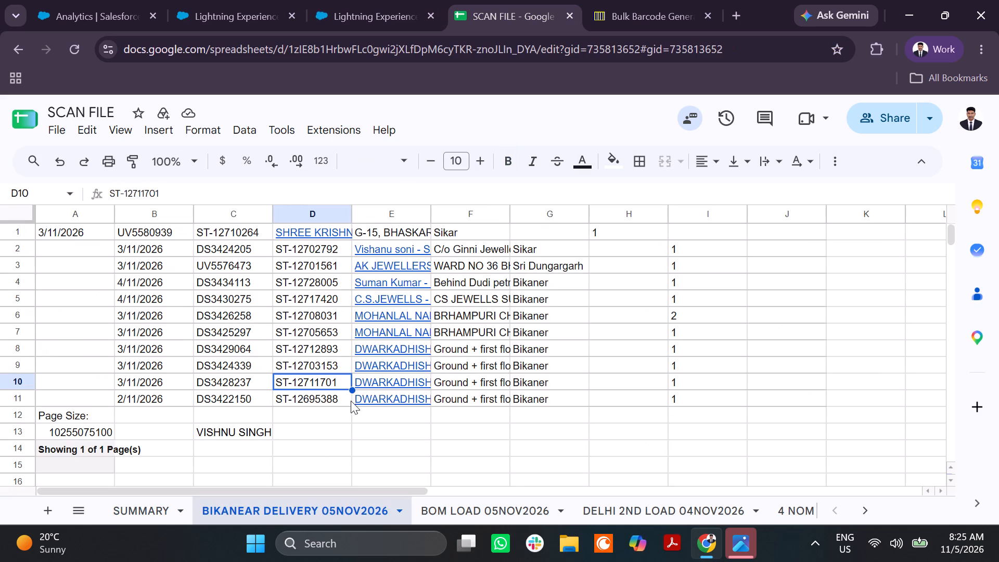
click(351, 401)
click(474, 510)
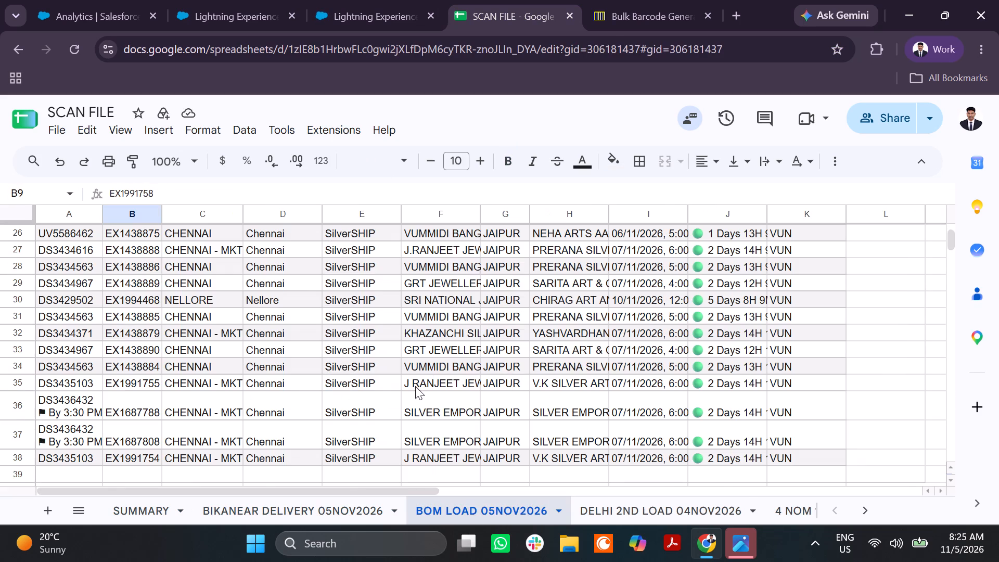
scroll(415, 386, down, 14)
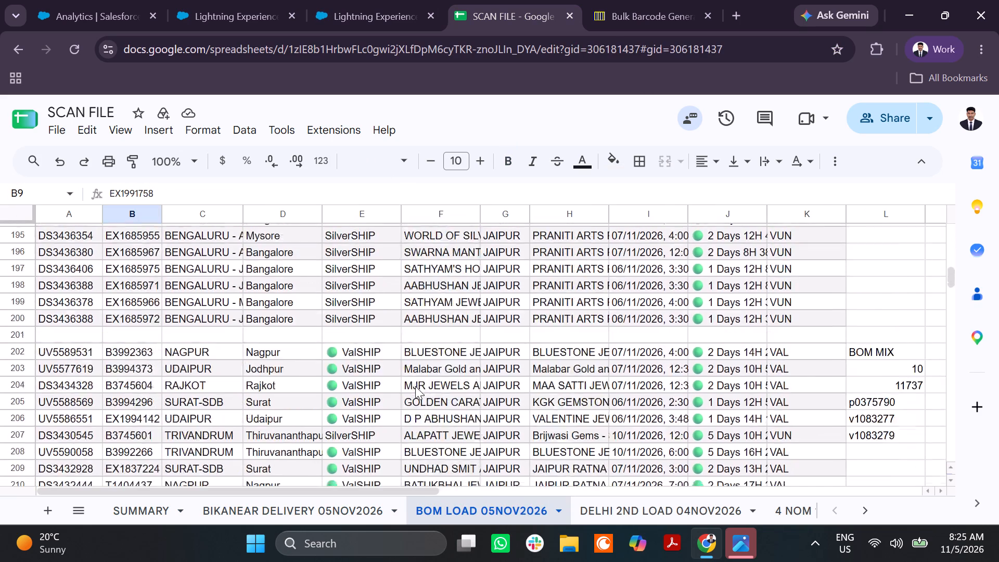
scroll(415, 386, down, 8)
scroll(415, 386, up, 3)
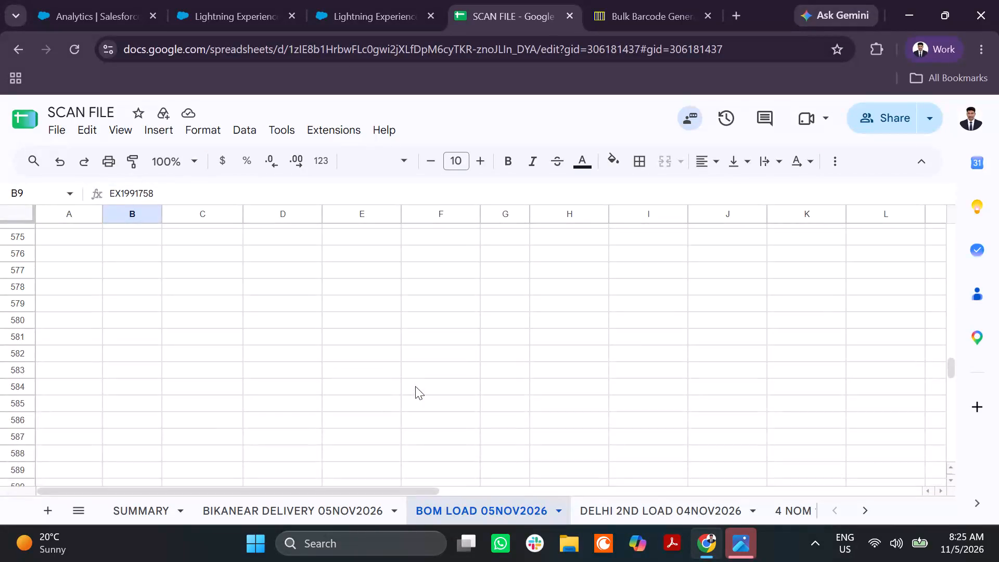
scroll(415, 386, up, 4)
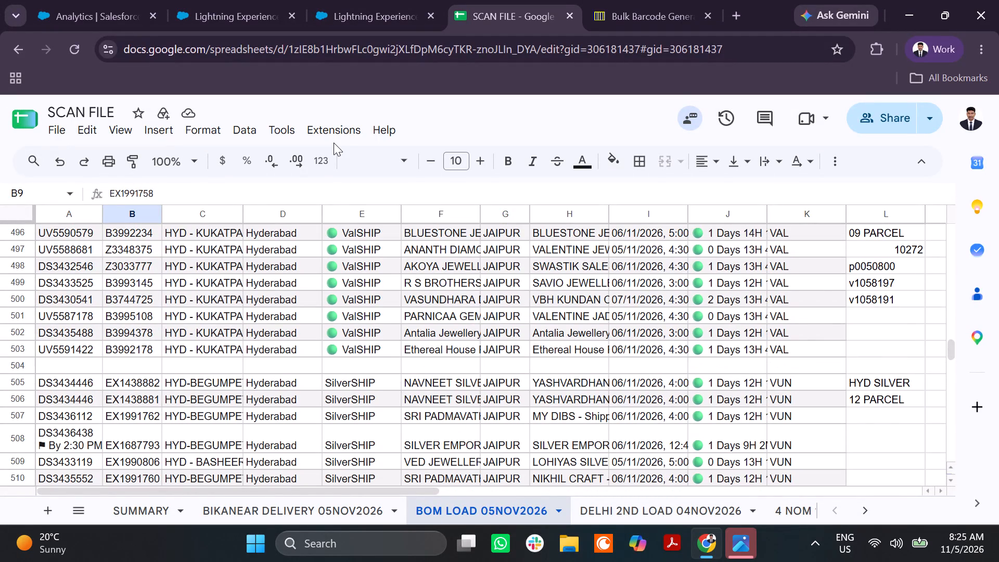
Reload the Salesforce Linehaul page, set the type to Outbound, and open the list of all draft trunks and bags.
click(361, 0)
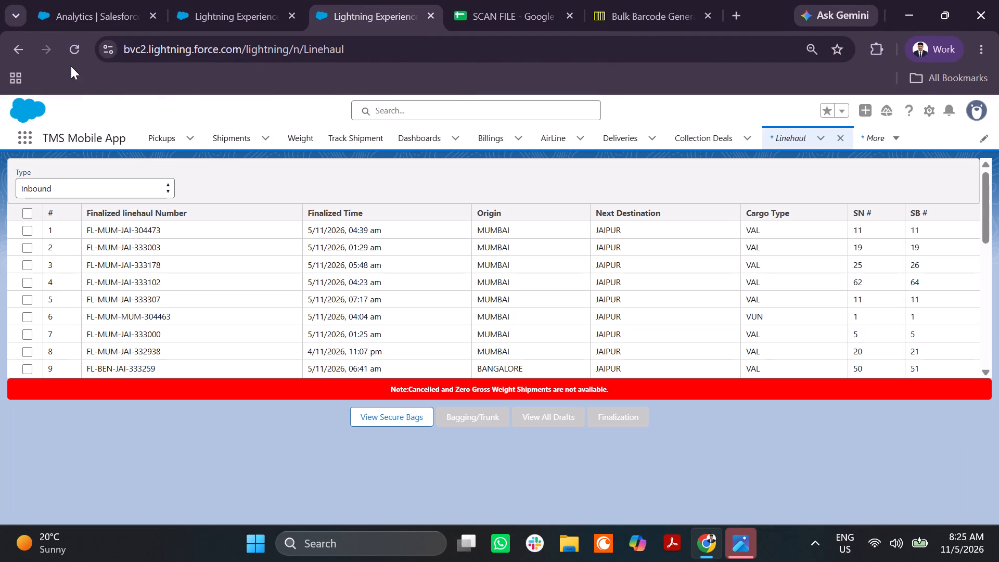
click(68, 57)
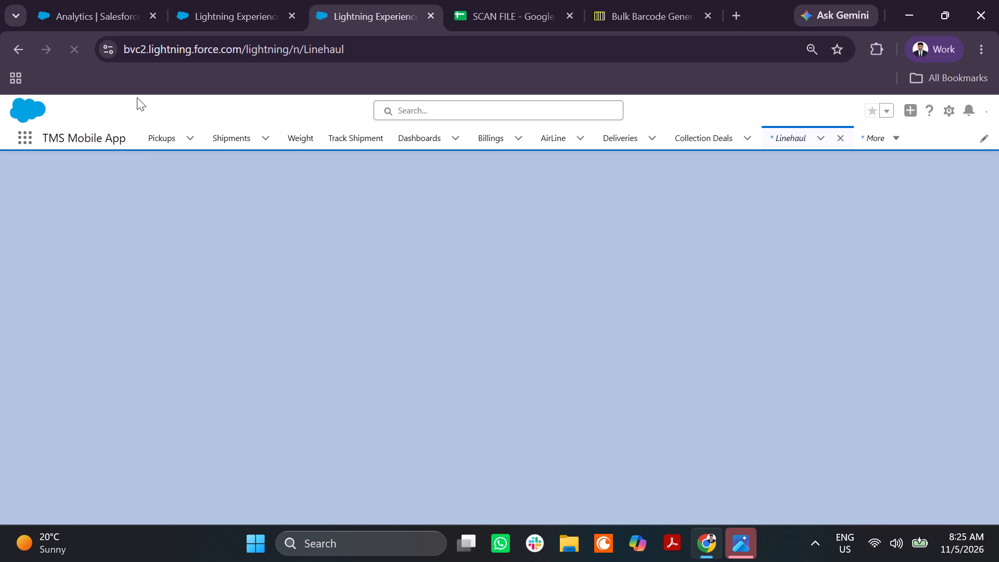
click(136, 192)
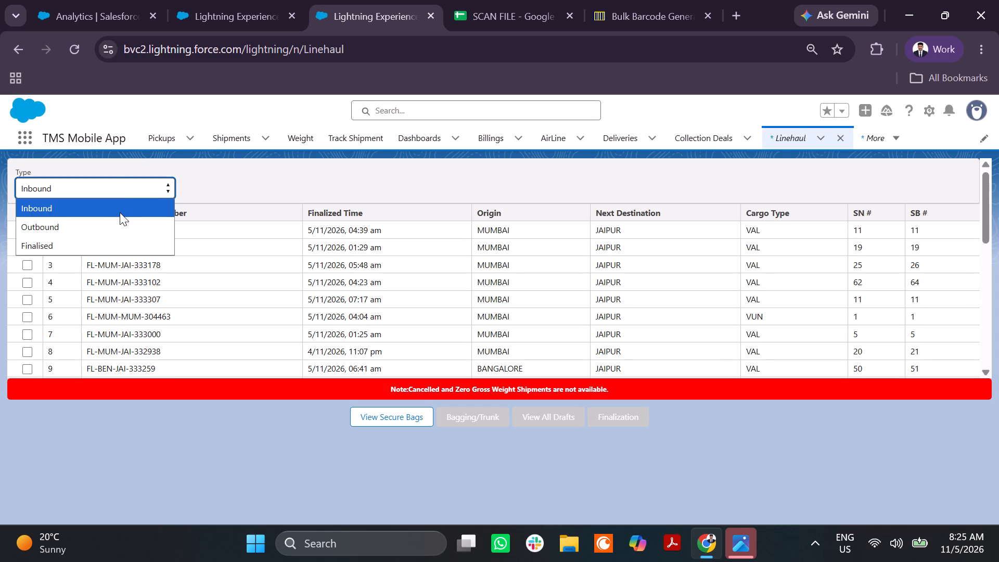
click(120, 219)
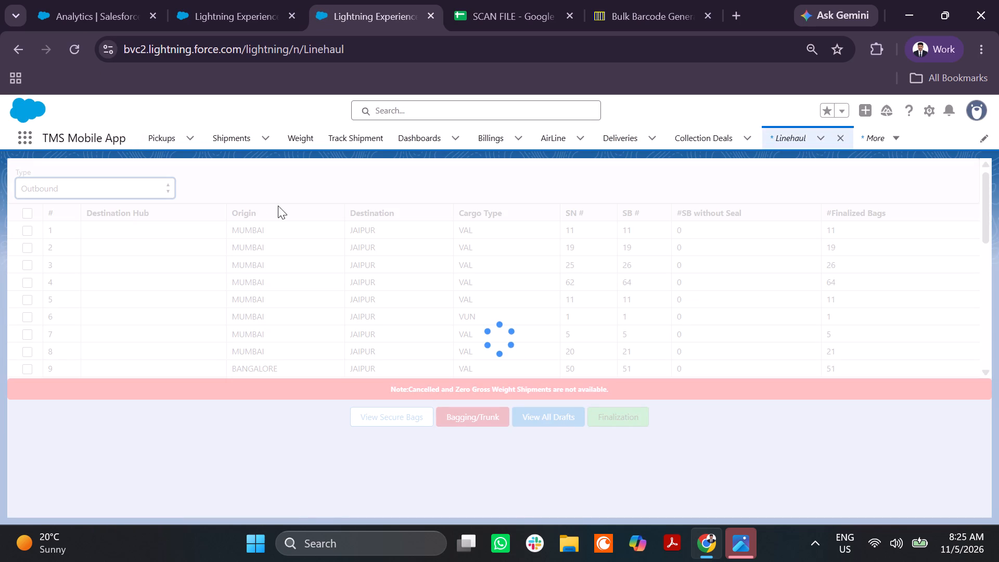
click(529, 413)
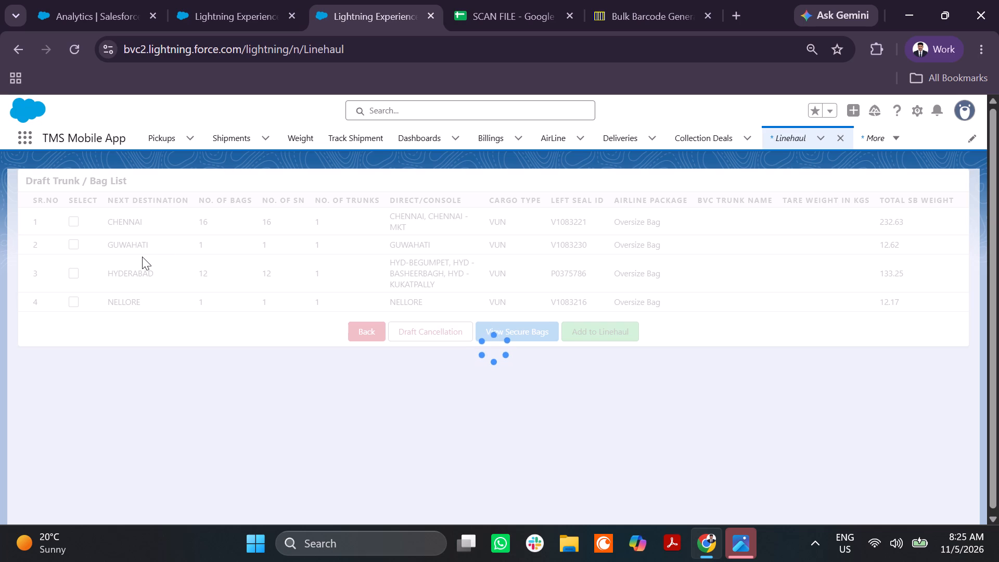
click(489, 0)
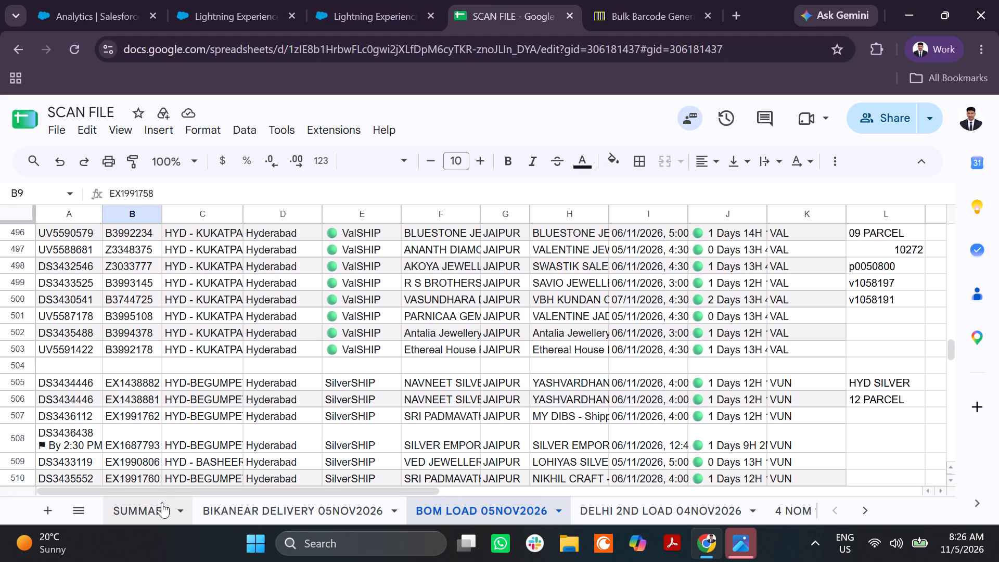
click(150, 507)
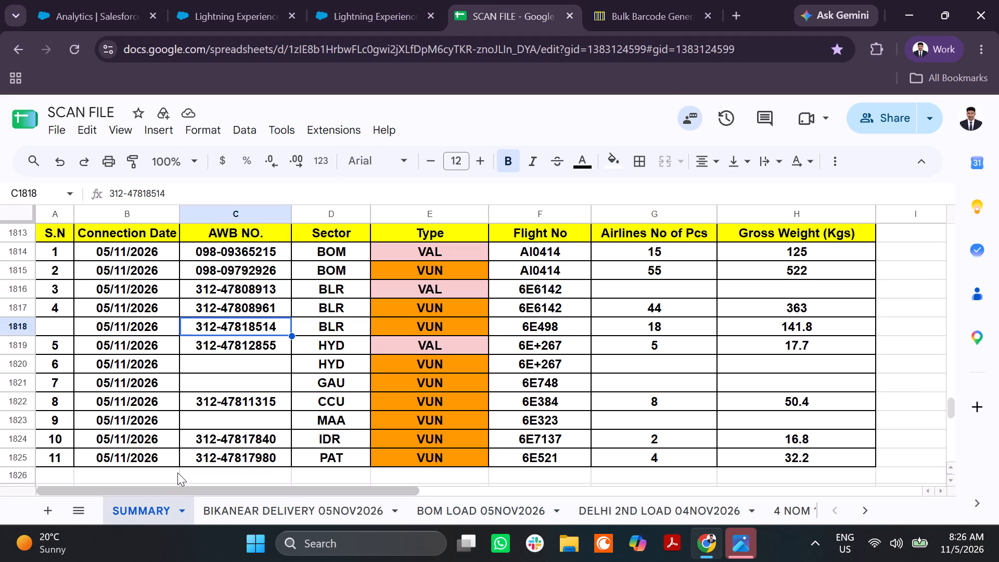
scroll(177, 472, down, 1)
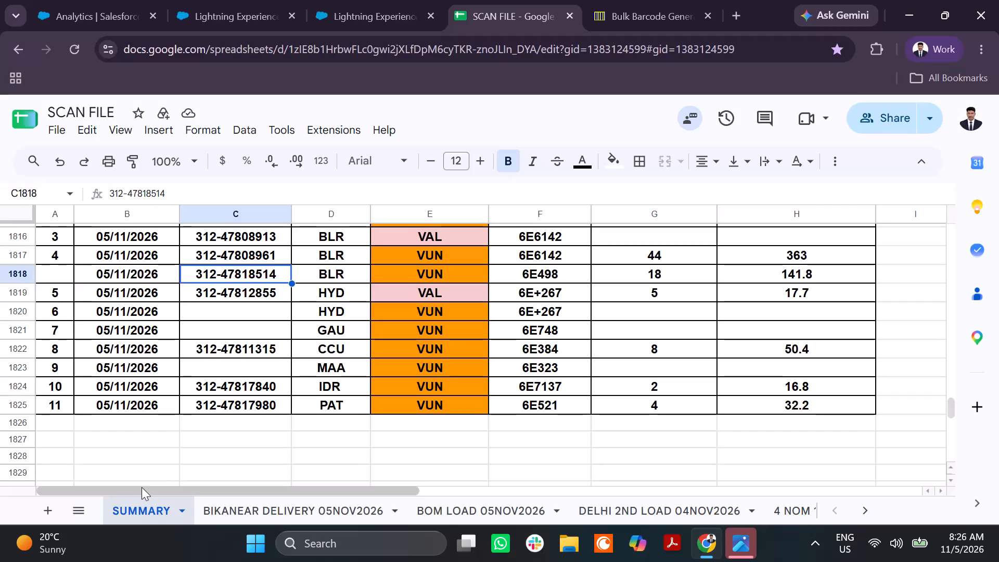
click(240, 306)
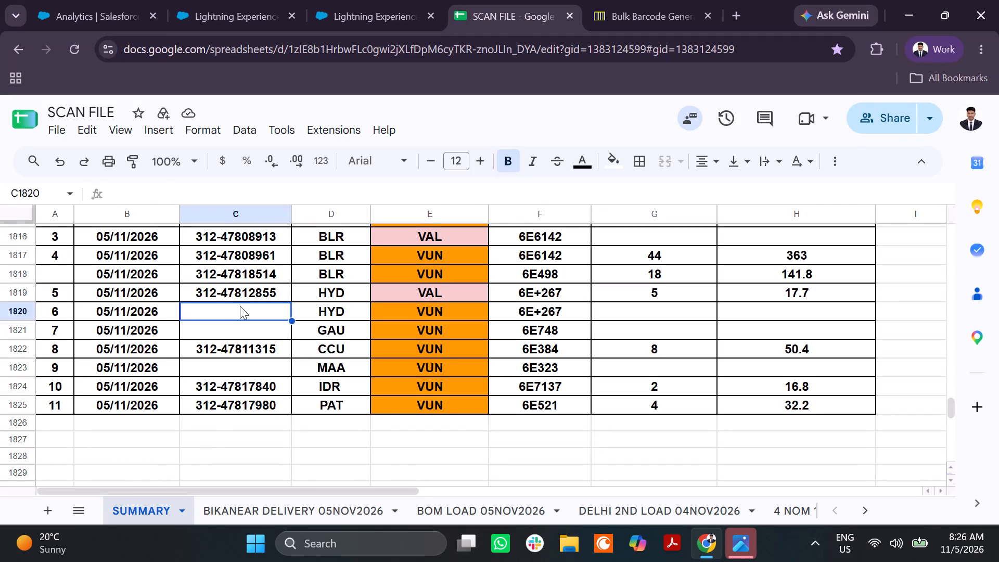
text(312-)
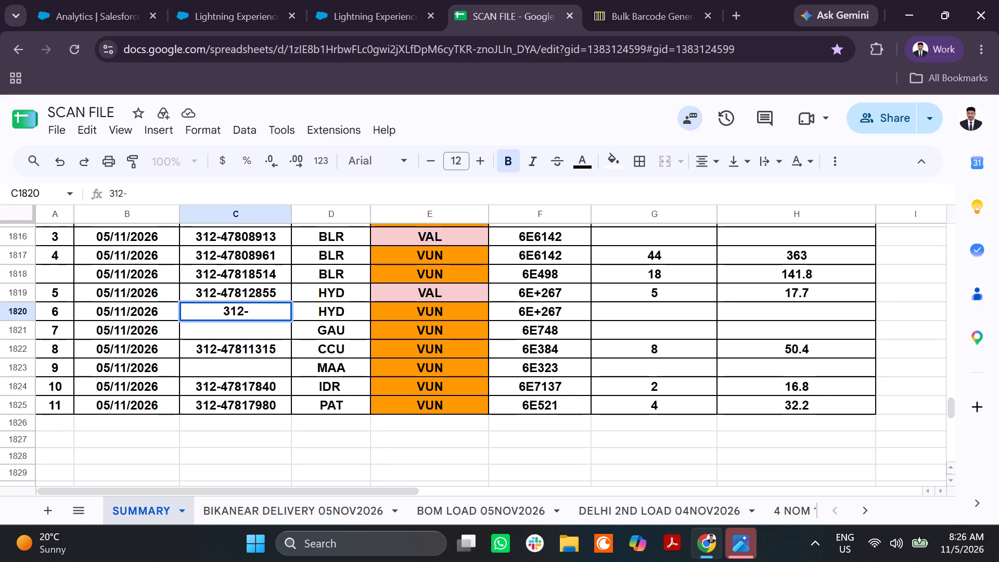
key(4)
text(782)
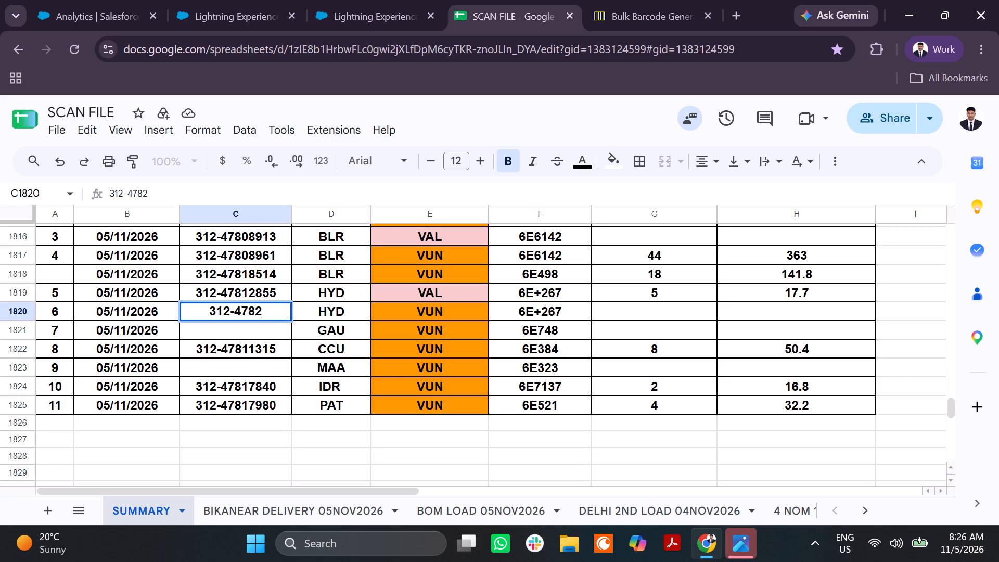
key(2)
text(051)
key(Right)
Set the HYD VUN row's flight number to 6E816.
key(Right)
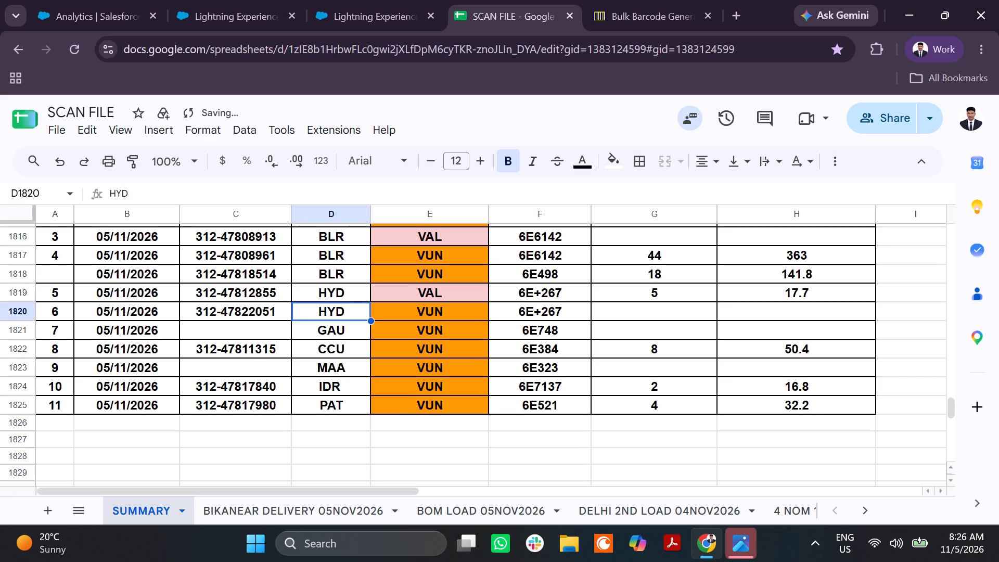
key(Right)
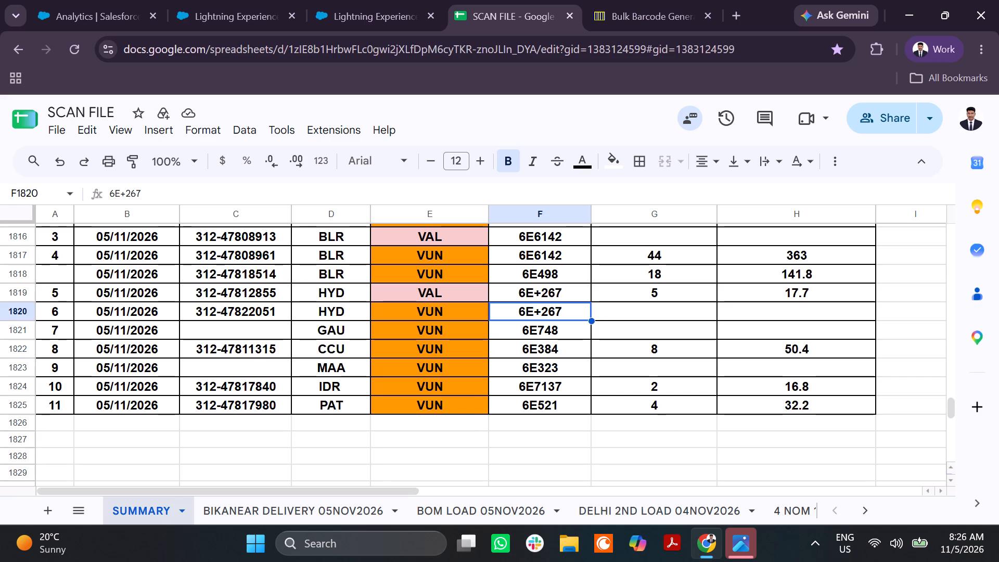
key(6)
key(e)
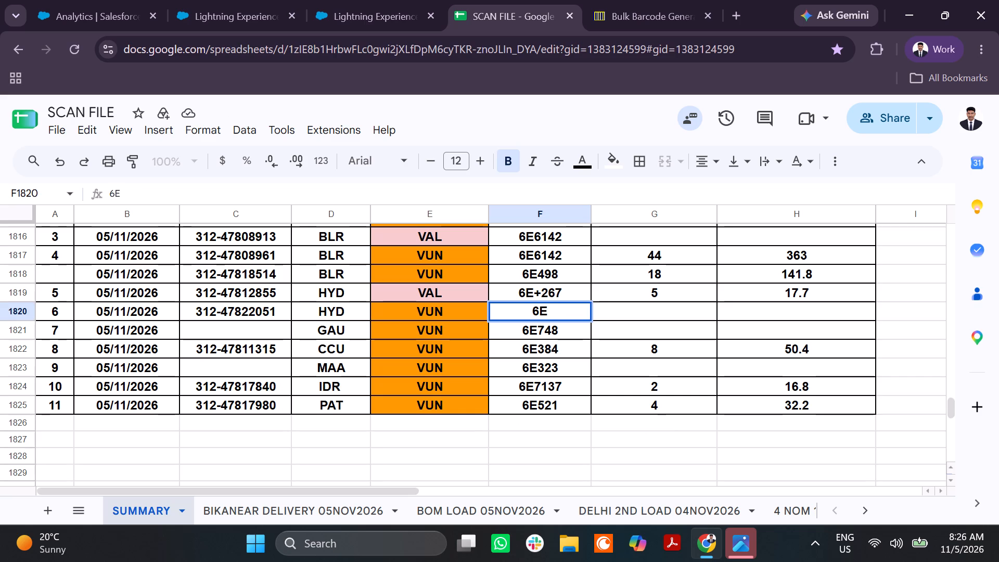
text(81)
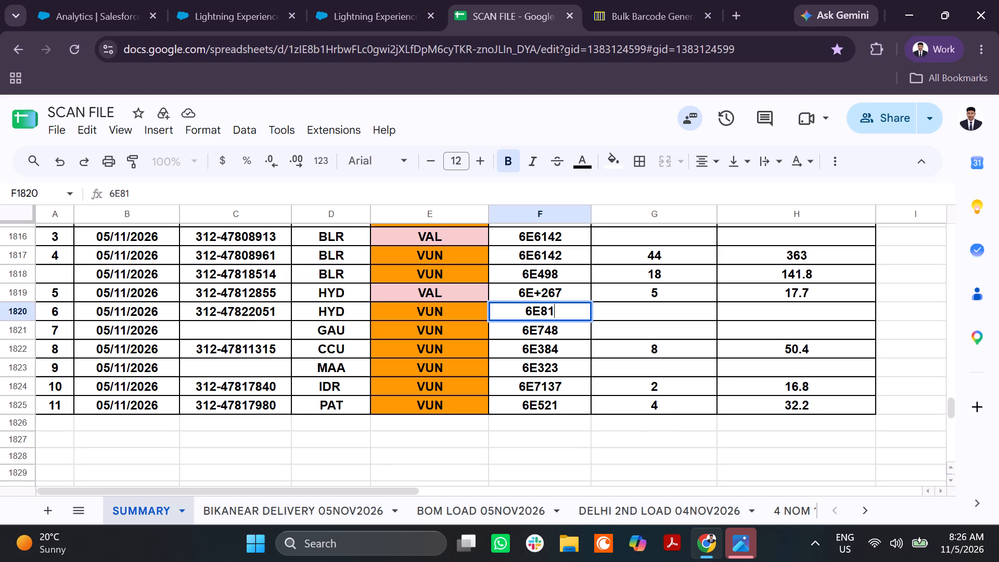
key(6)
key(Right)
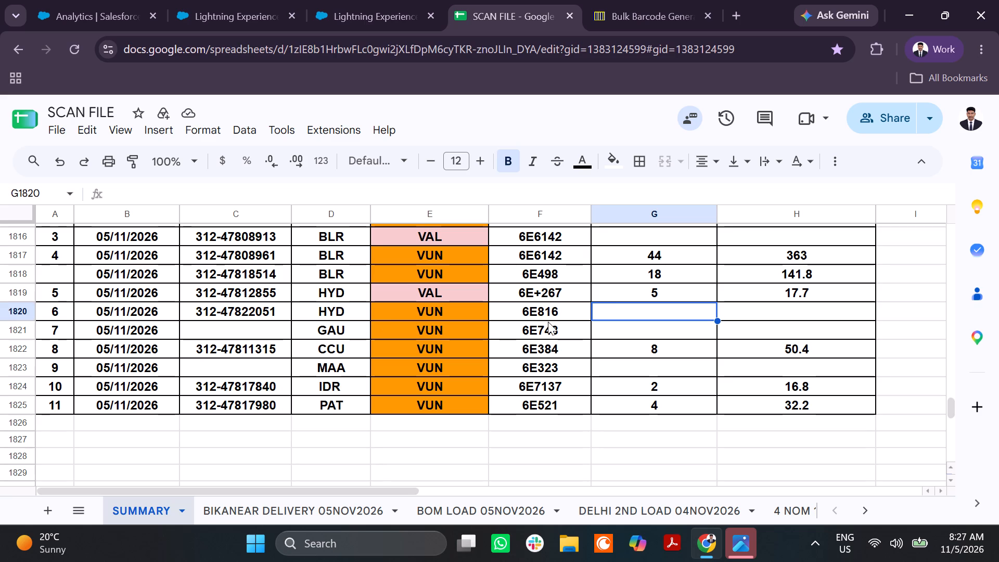
Enter 18 airline pieces and a gross weight of 179 kg for the HYD VUN row, and move to the GAU row's AWB cell.
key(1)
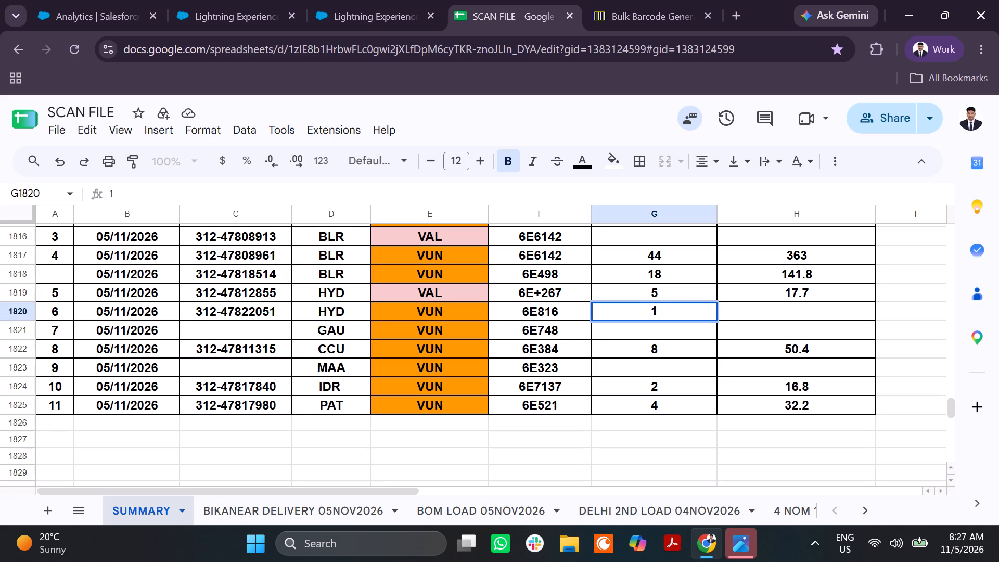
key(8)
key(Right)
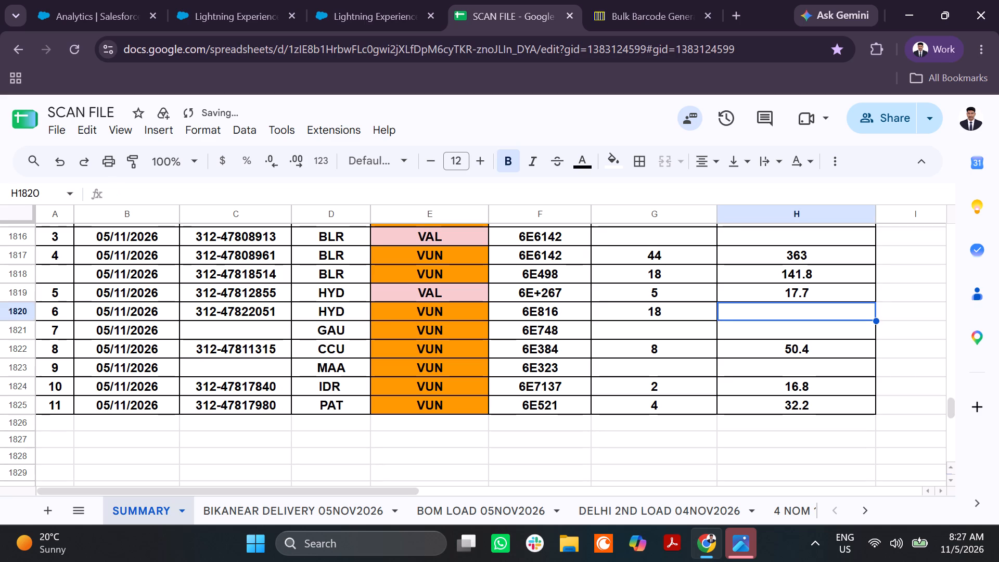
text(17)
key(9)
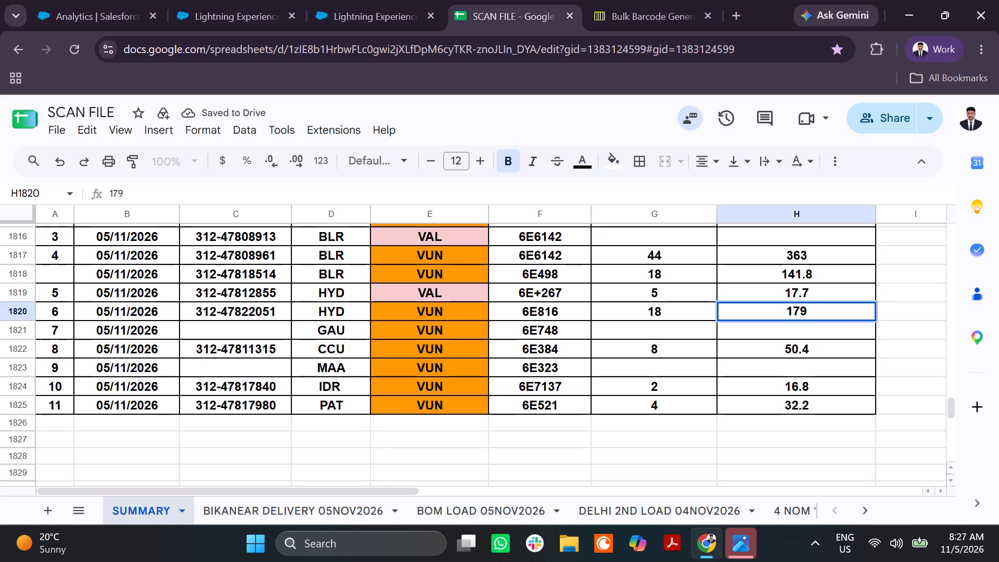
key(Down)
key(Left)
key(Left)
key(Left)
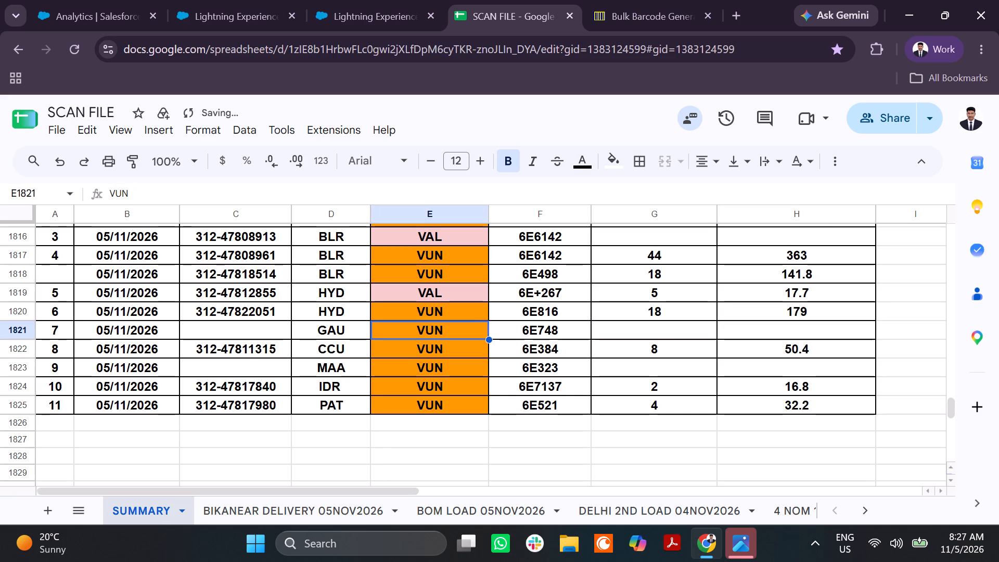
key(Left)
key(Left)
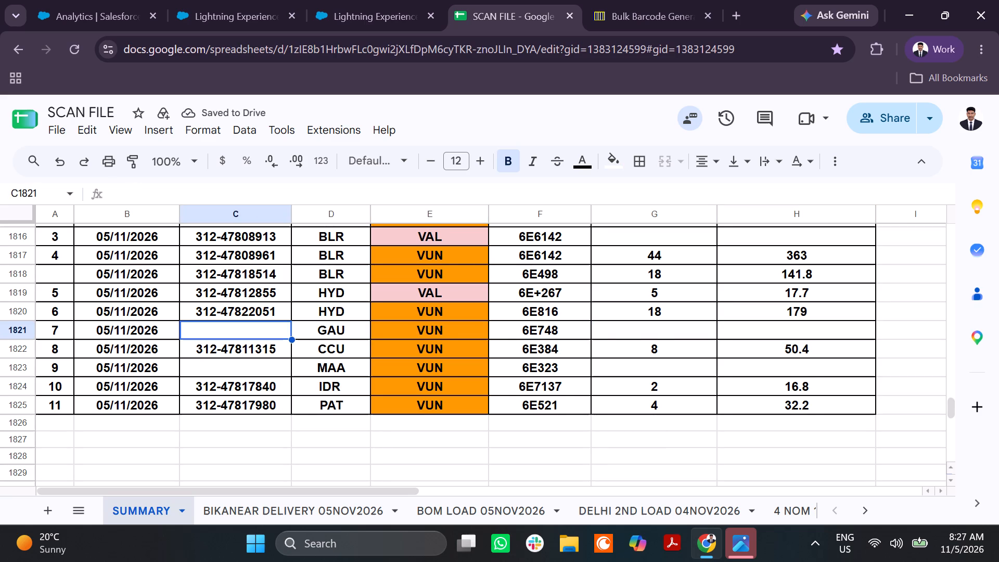
Back on the Salesforce Linehaul page, select the HYDERABAD VUN draft and add it to a linehaul.
click(383, 0)
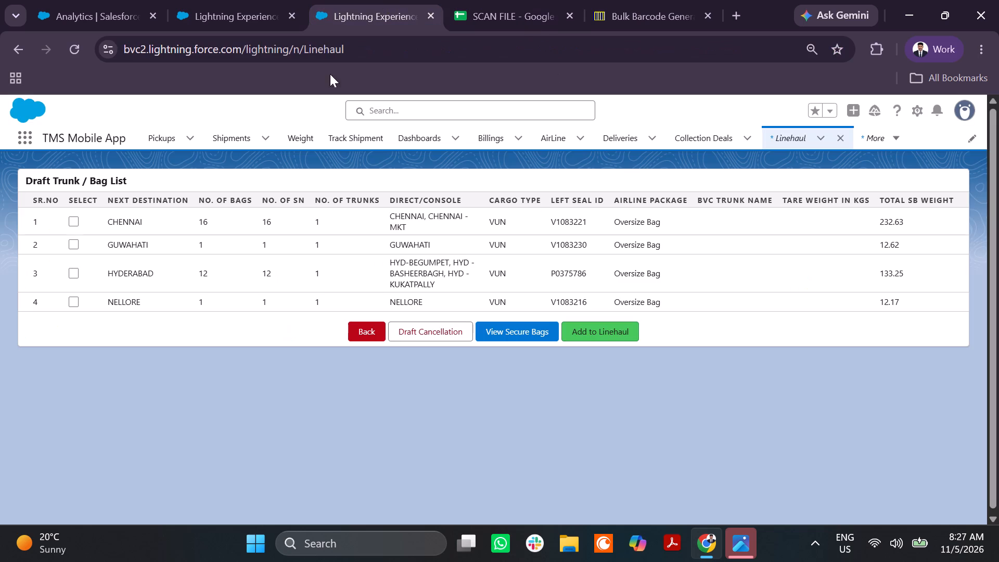
click(71, 271)
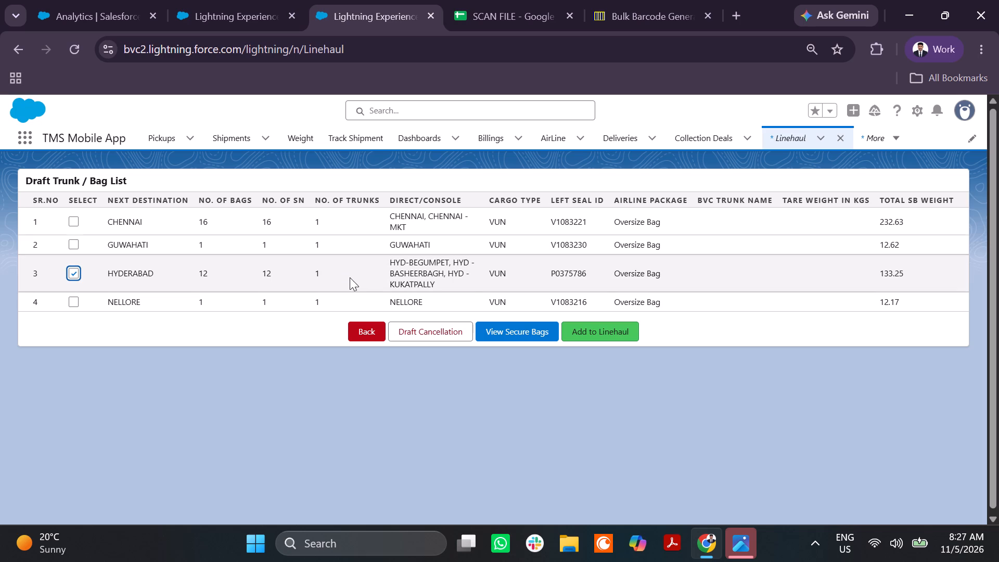
click(593, 326)
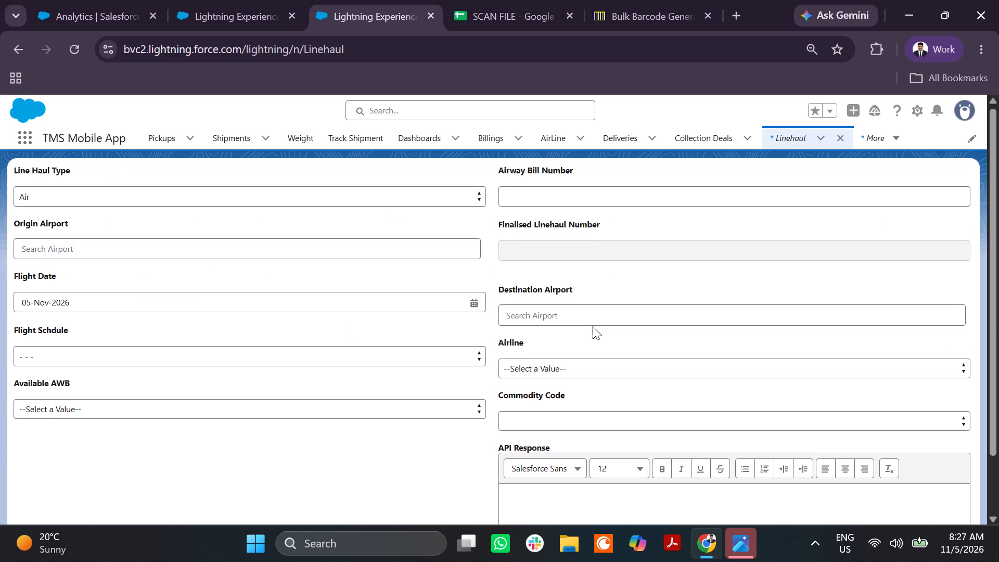
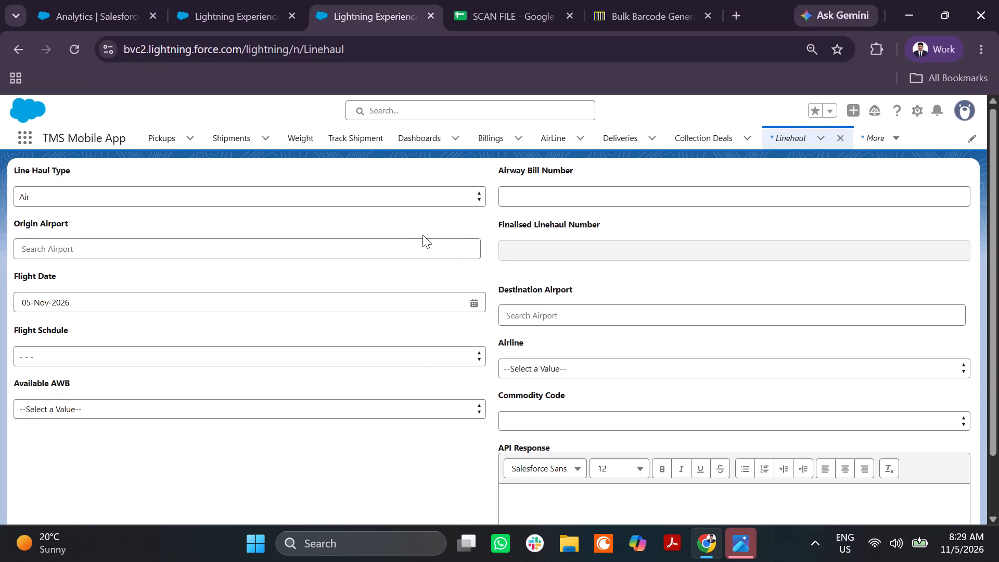
Set the air linehaul's origin airport to JAIPUR and its airway bill number to 47822051.
click(342, 240)
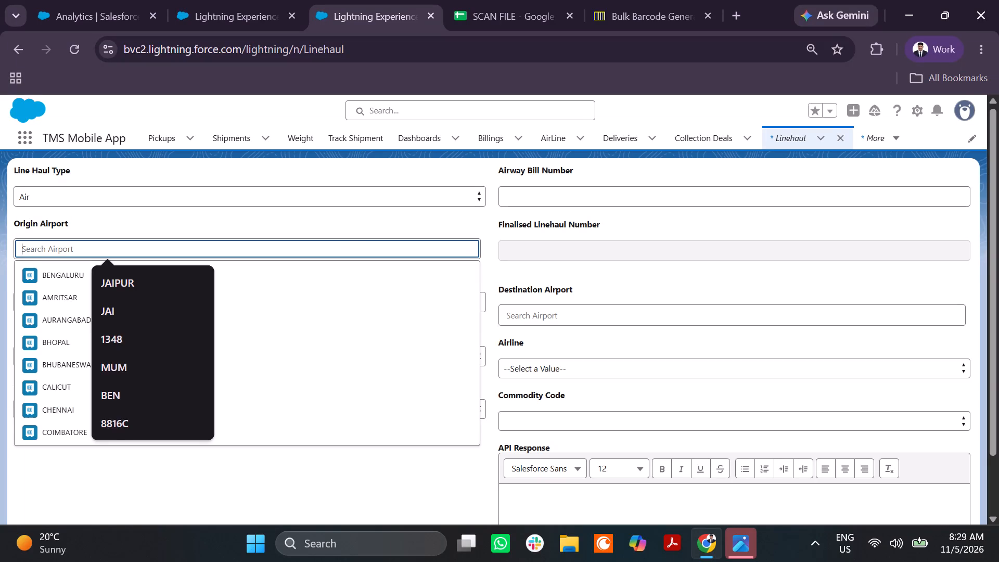
text(JAI)
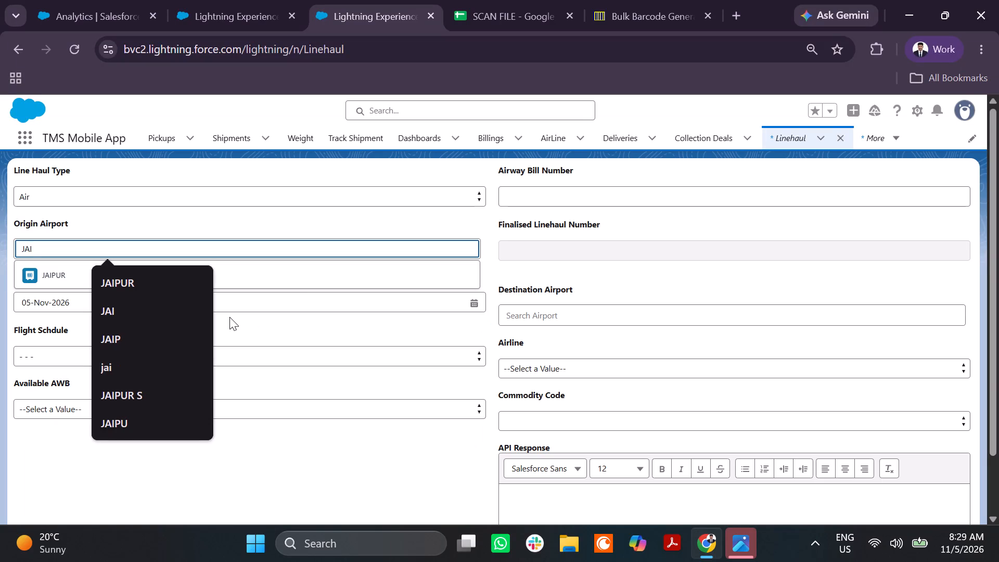
click(66, 280)
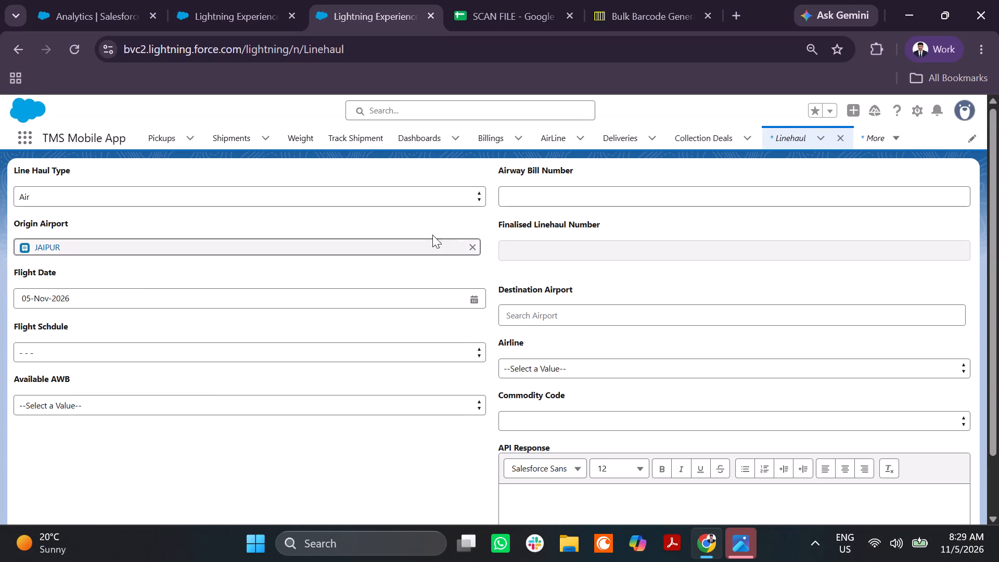
click(548, 196)
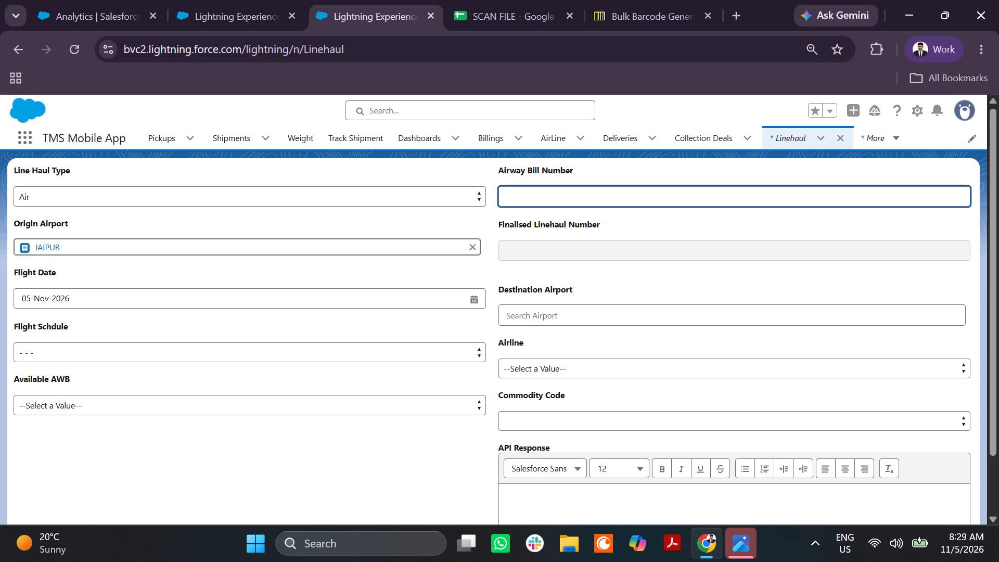
key(4)
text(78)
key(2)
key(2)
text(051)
Finalise the linehaul with destination HYDERABAD, airline Indigo and commodity code SIL, and reload the Linehaul page.
click(555, 313)
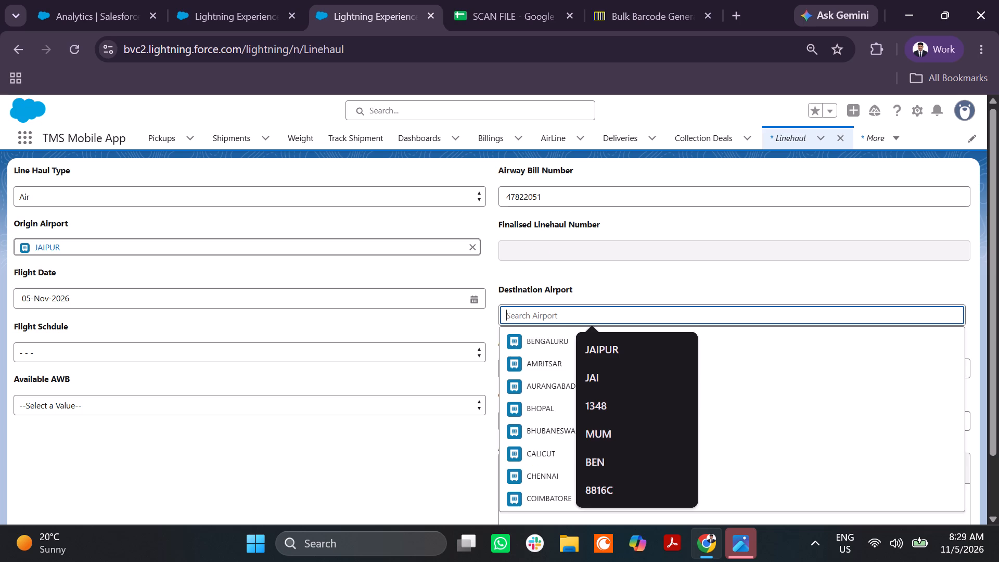
text(HYD)
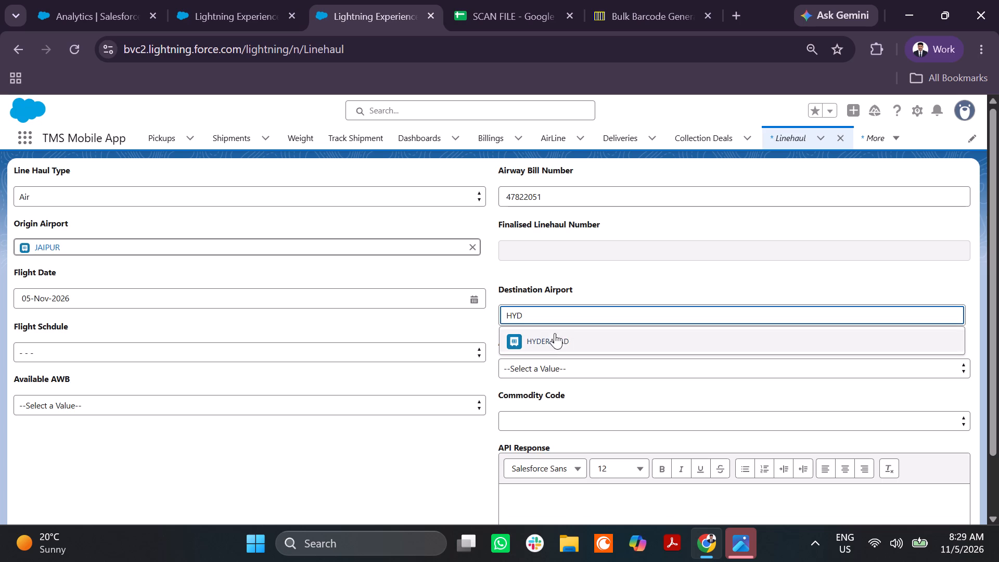
click(558, 339)
click(546, 368)
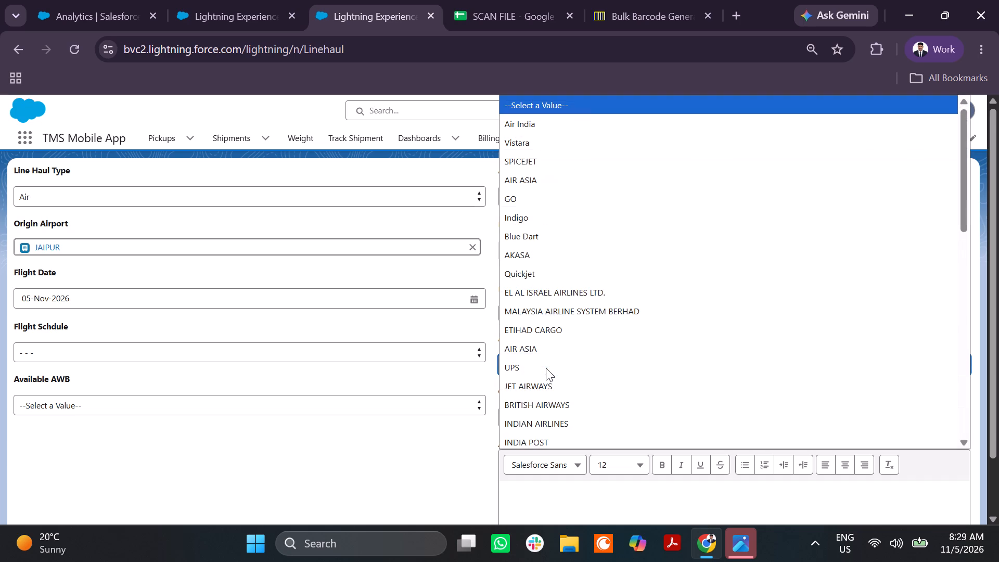
click(556, 224)
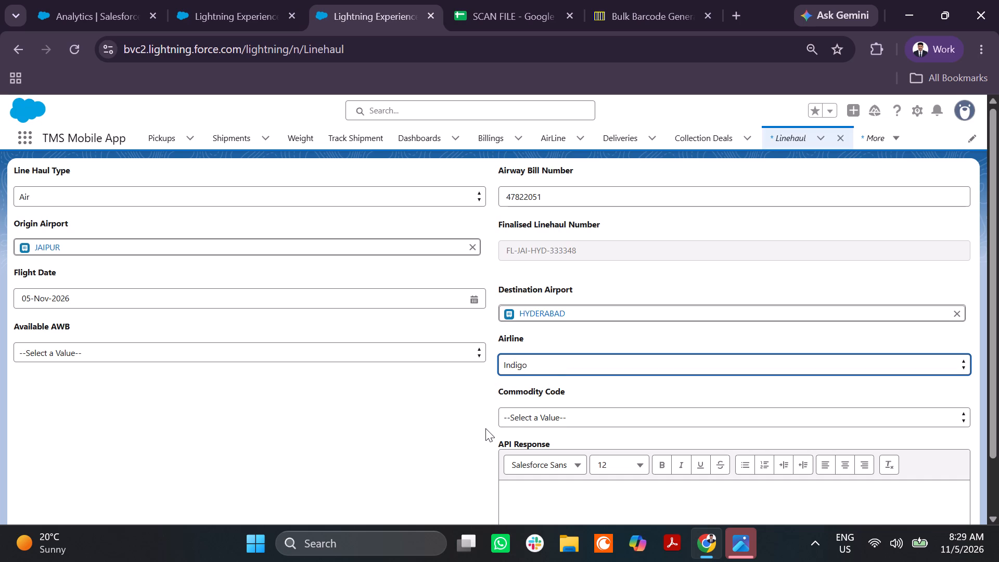
scroll(478, 433, down, 2)
click(582, 360)
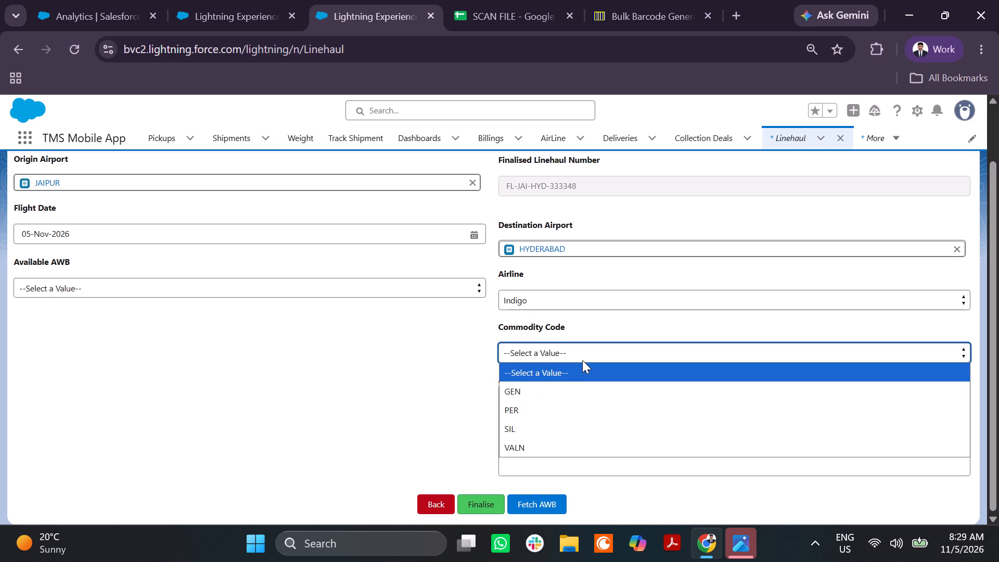
click(565, 427)
click(440, 415)
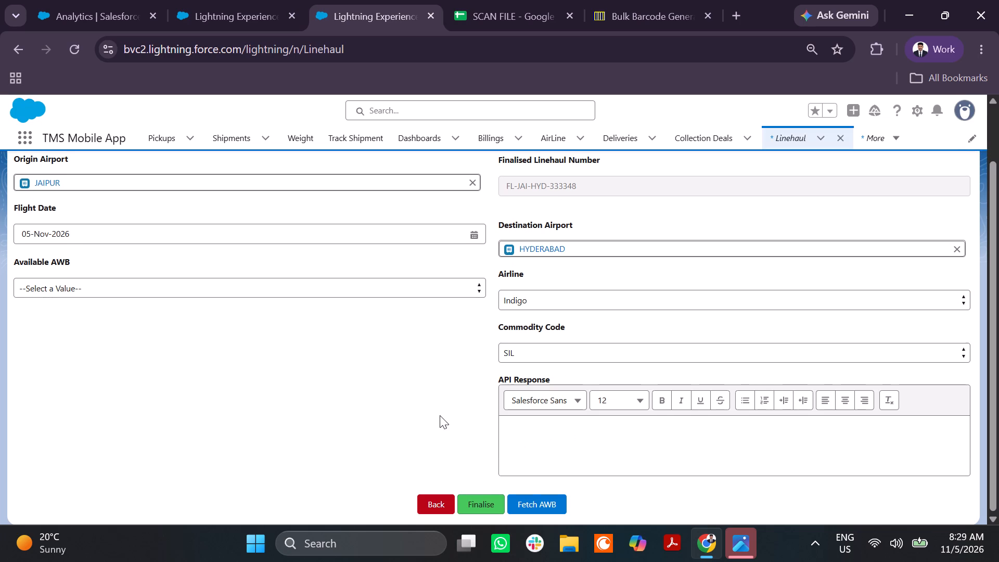
scroll(440, 415, down, 2)
click(484, 496)
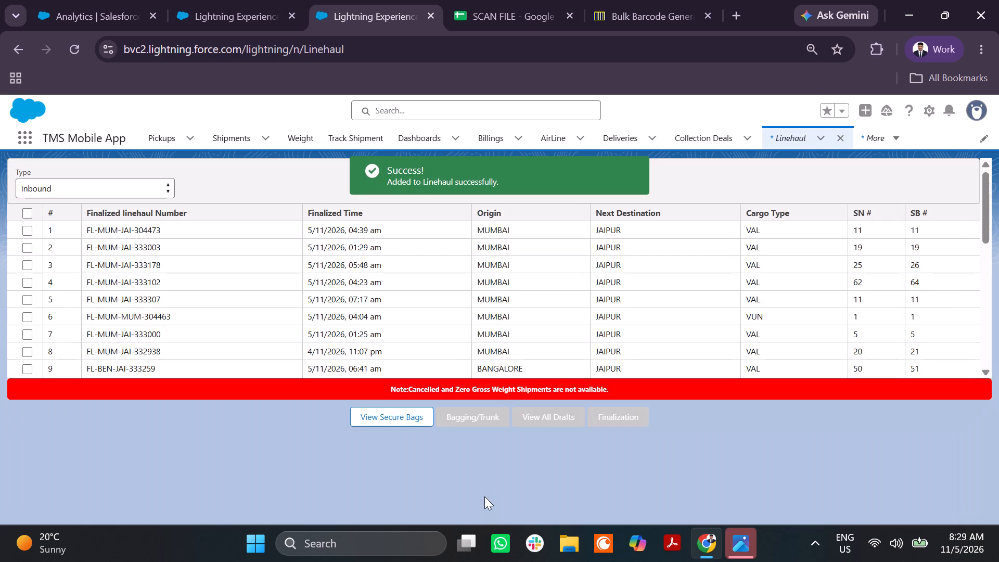
click(76, 60)
On the Track Shipment page, set the location to Port with JAIPUR as the airport.
click(213, 27)
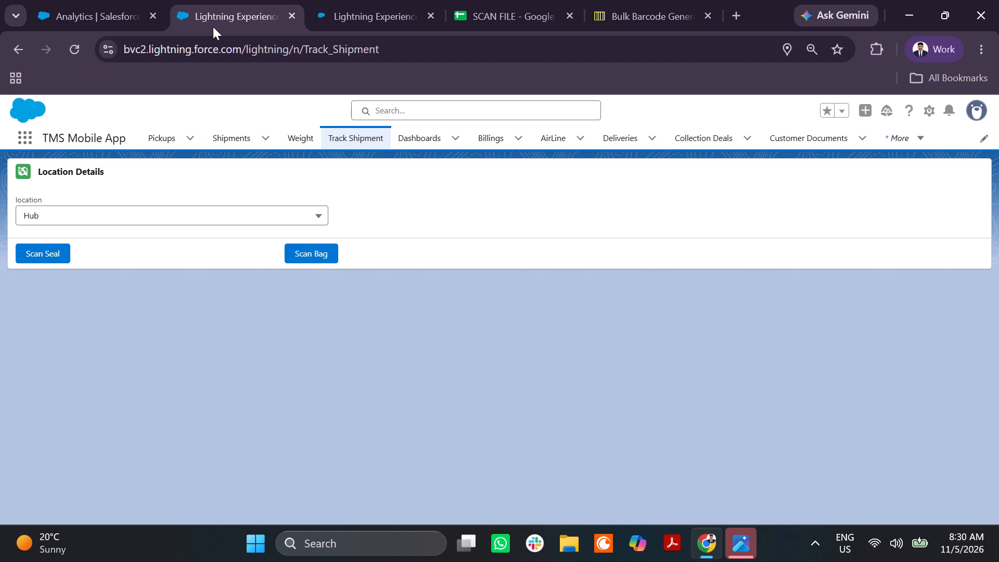
click(139, 219)
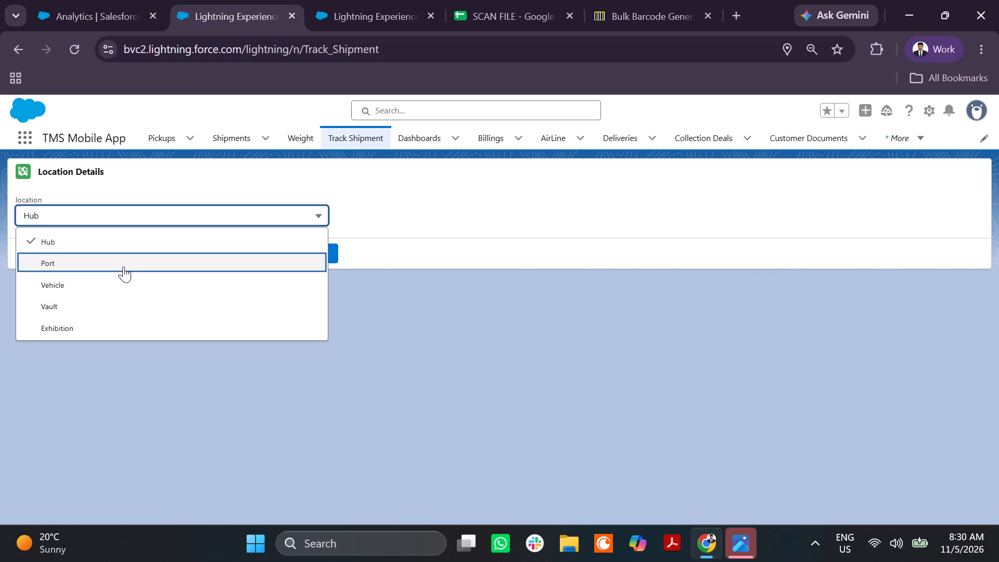
click(123, 266)
click(148, 253)
text(JAI)
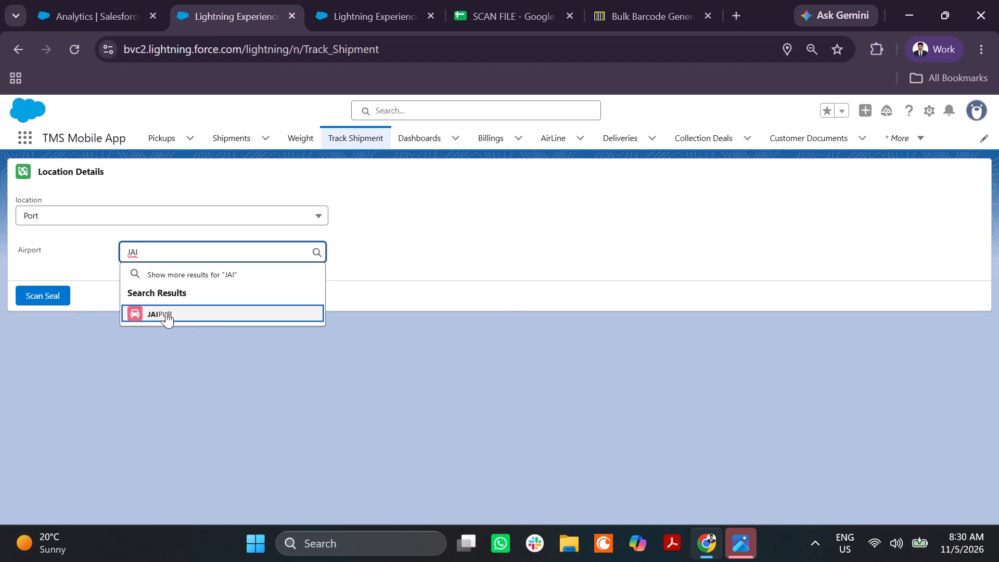
click(166, 312)
click(118, 317)
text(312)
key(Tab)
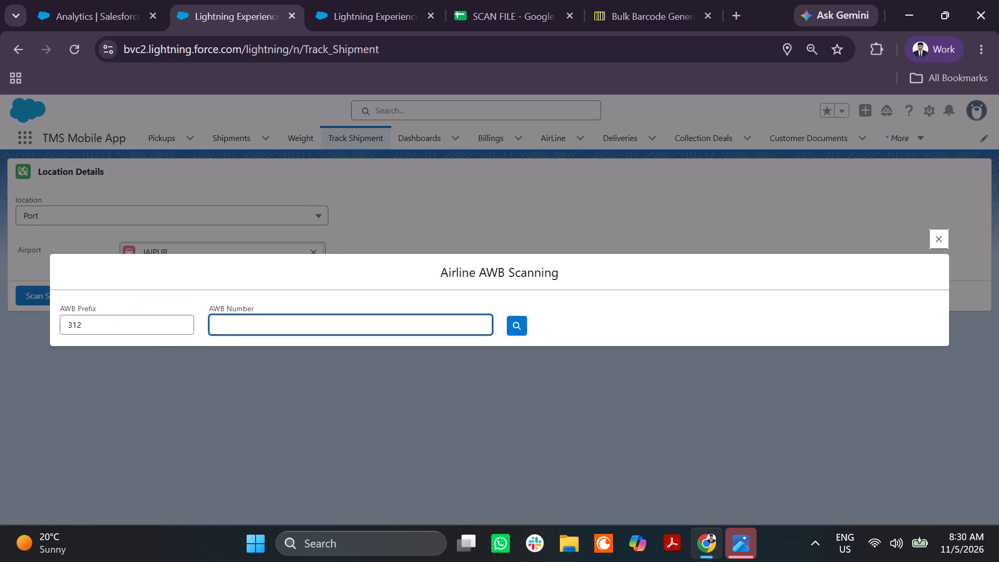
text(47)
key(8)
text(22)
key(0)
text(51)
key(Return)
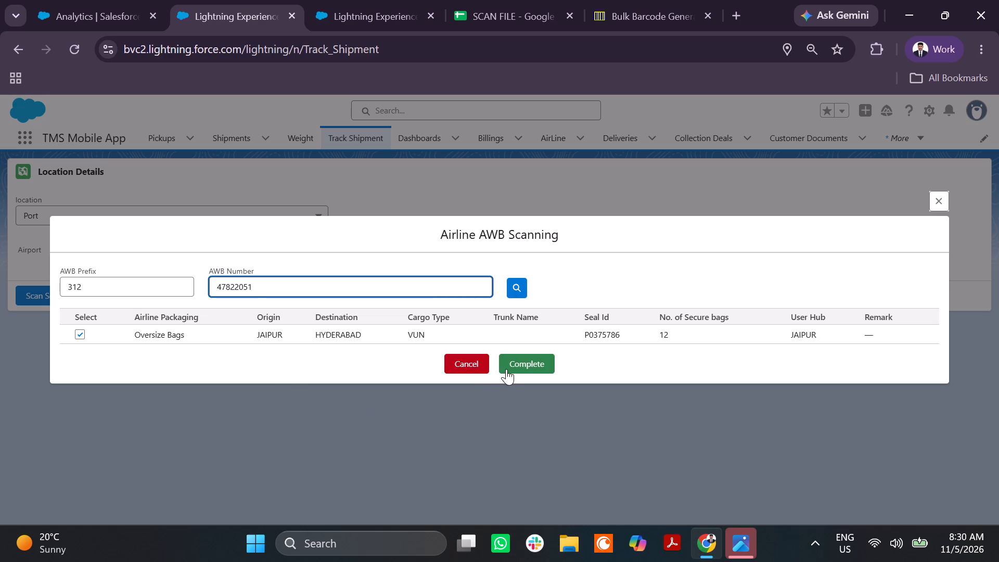
click(518, 359)
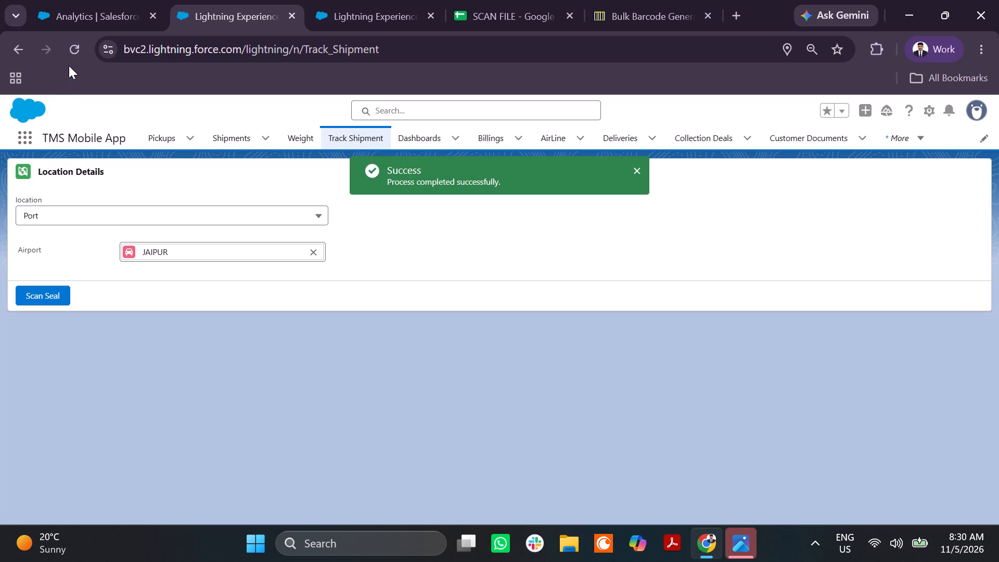
click(69, 66)
click(78, 48)
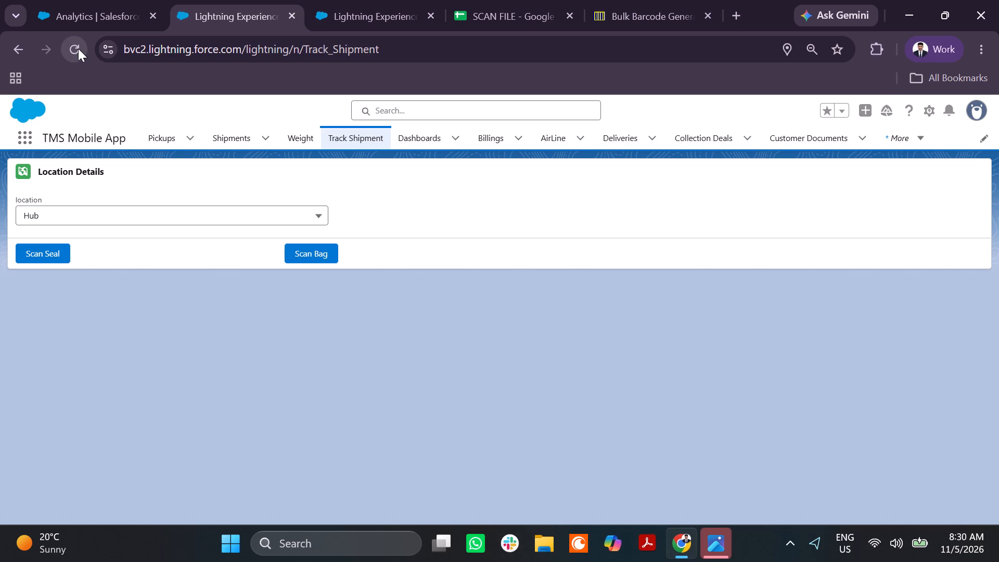
Back on the Linehaul page, review all remaining outbound drafts, and reload the page.
click(353, 21)
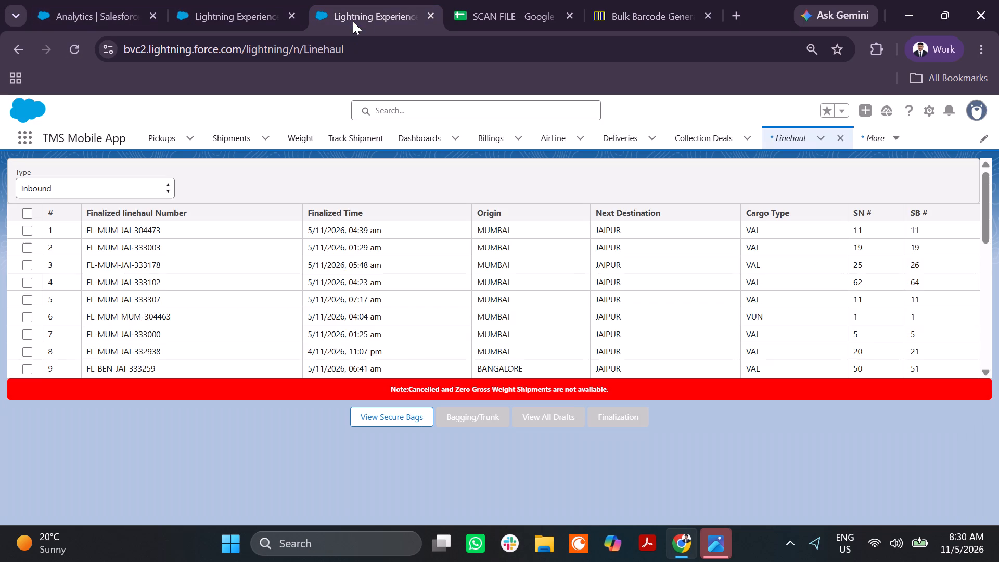
click(92, 187)
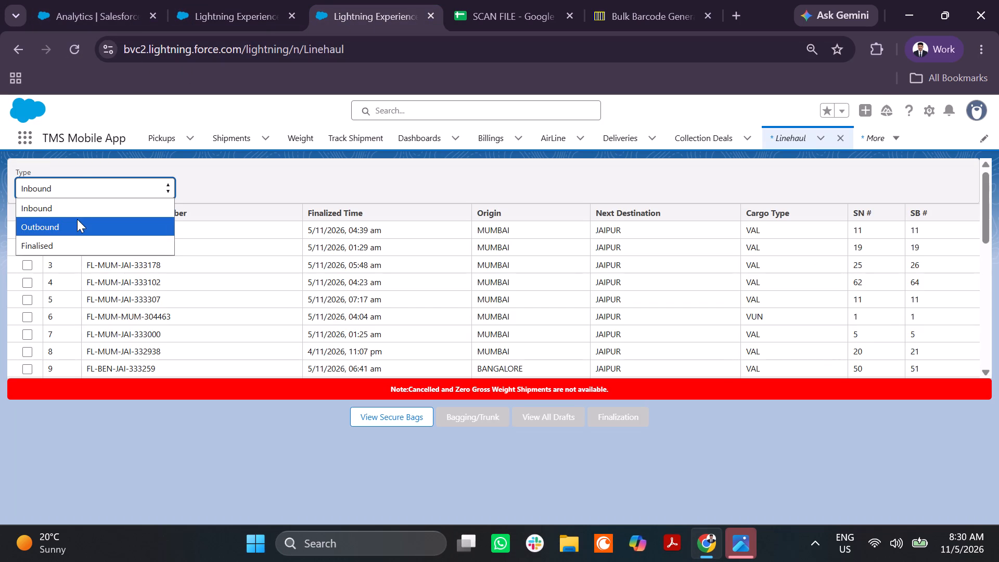
click(77, 220)
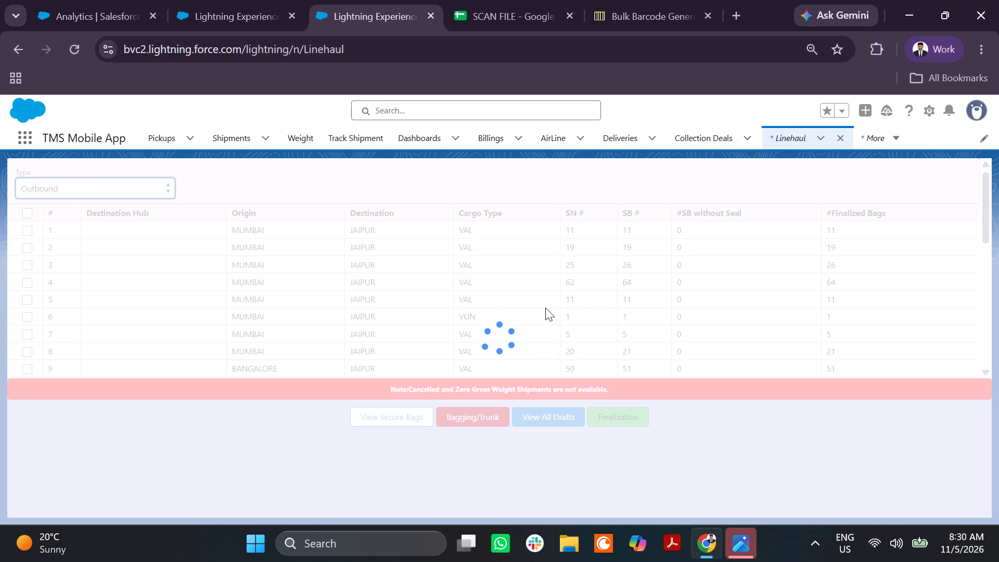
click(540, 412)
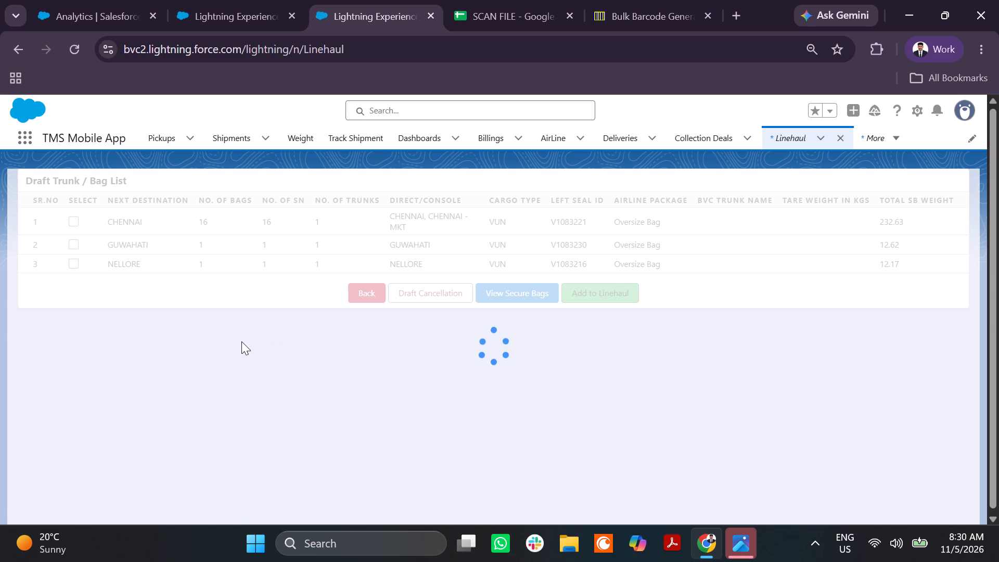
scroll(241, 341, down, 1)
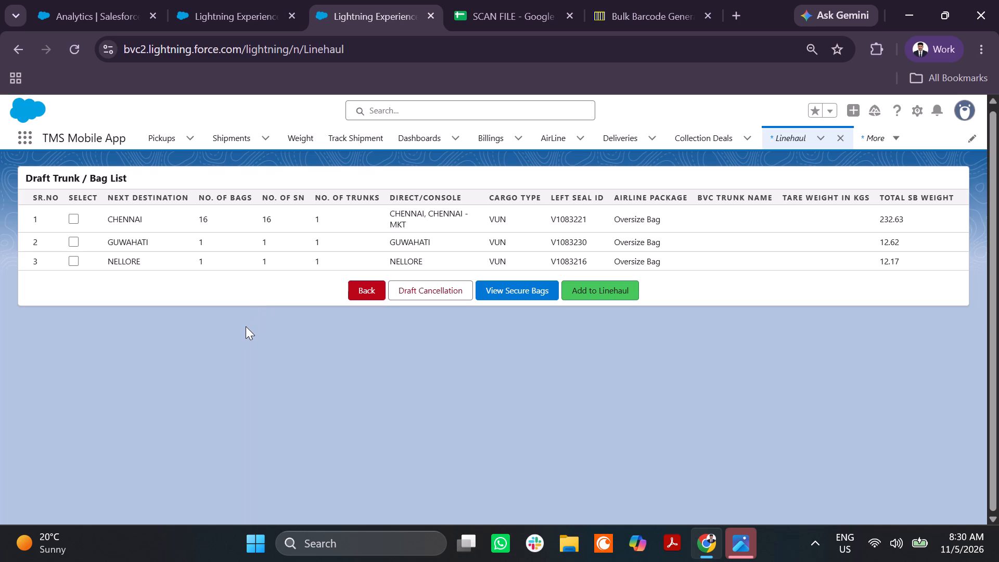
click(78, 54)
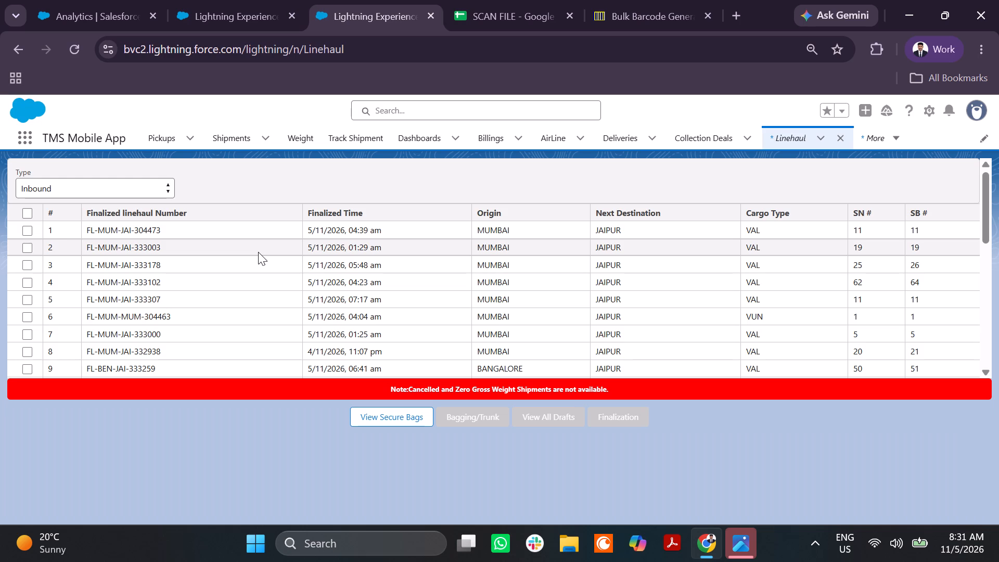
Review the 05/11/2026 flight load table in SCAN FILE and select the BLR VAL row's airline pieces cell.
click(513, 0)
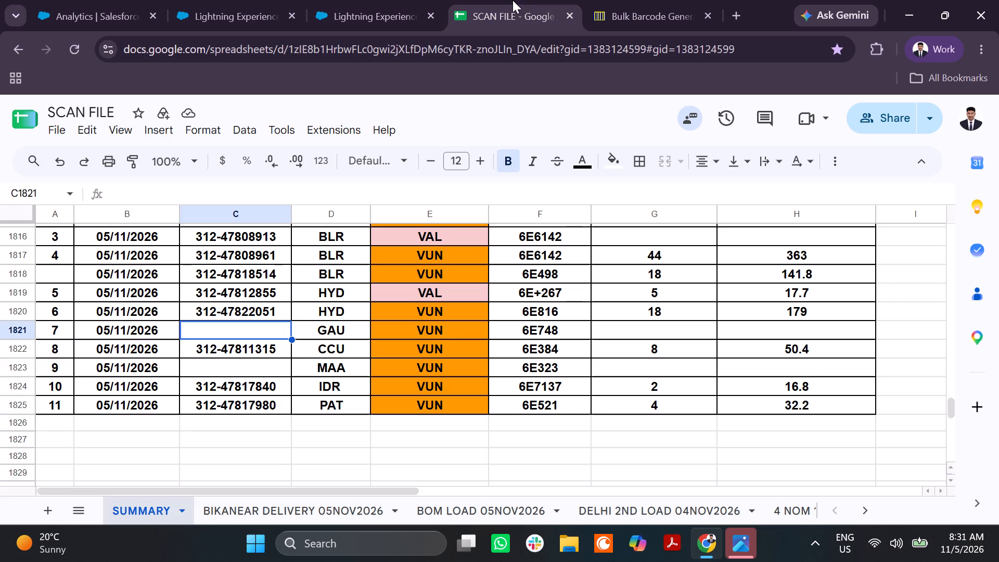
scroll(372, 340, up, 1)
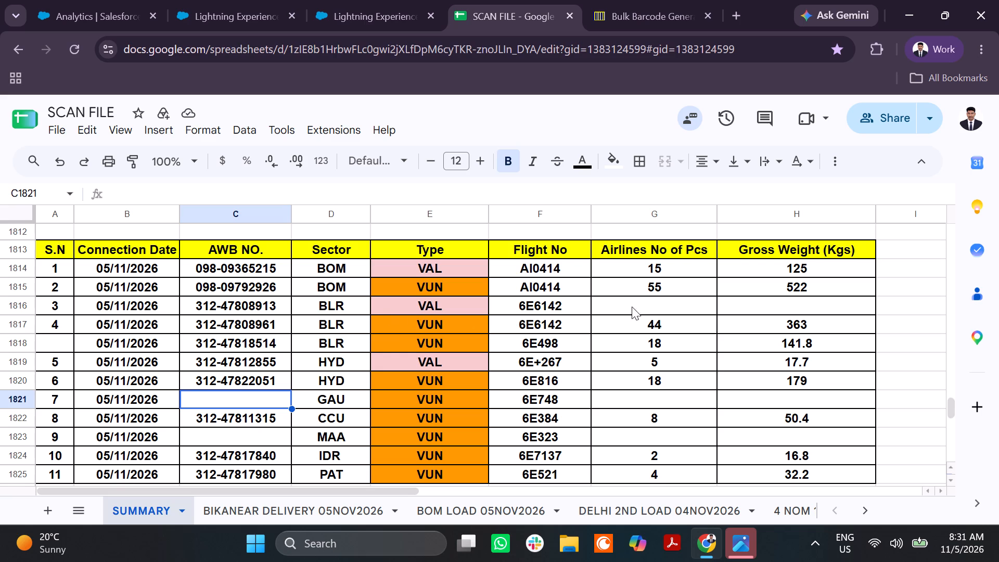
click(644, 301)
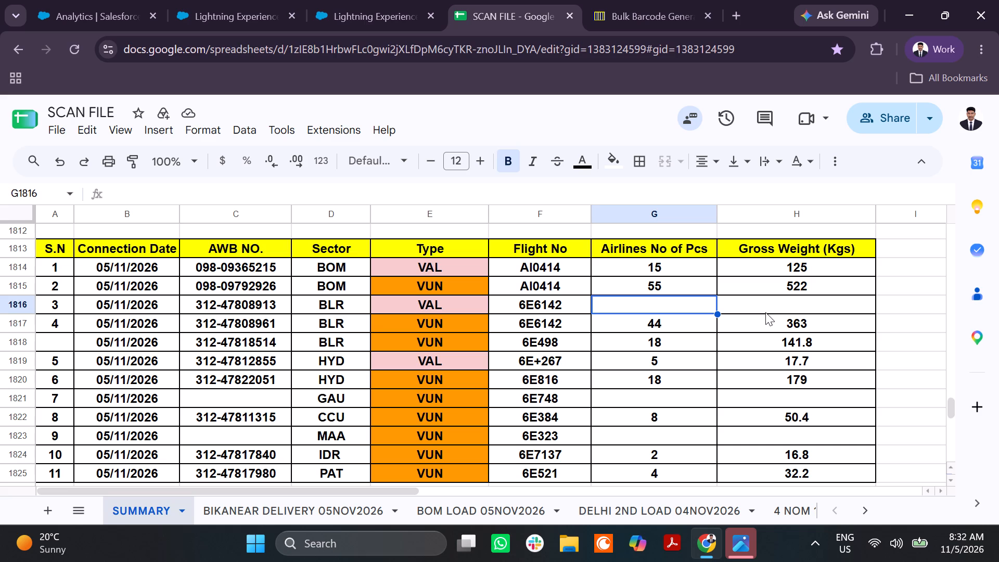
Switch to Salesforce's Pending Linehaul Report and reload it to check the pending Jaipur shipments.
click(329, 0)
click(117, 17)
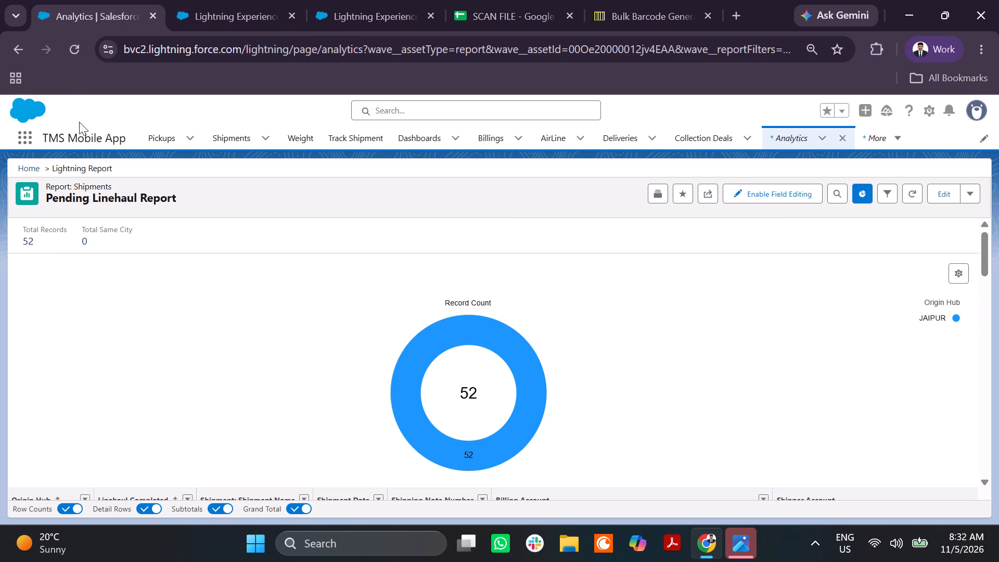
click(70, 60)
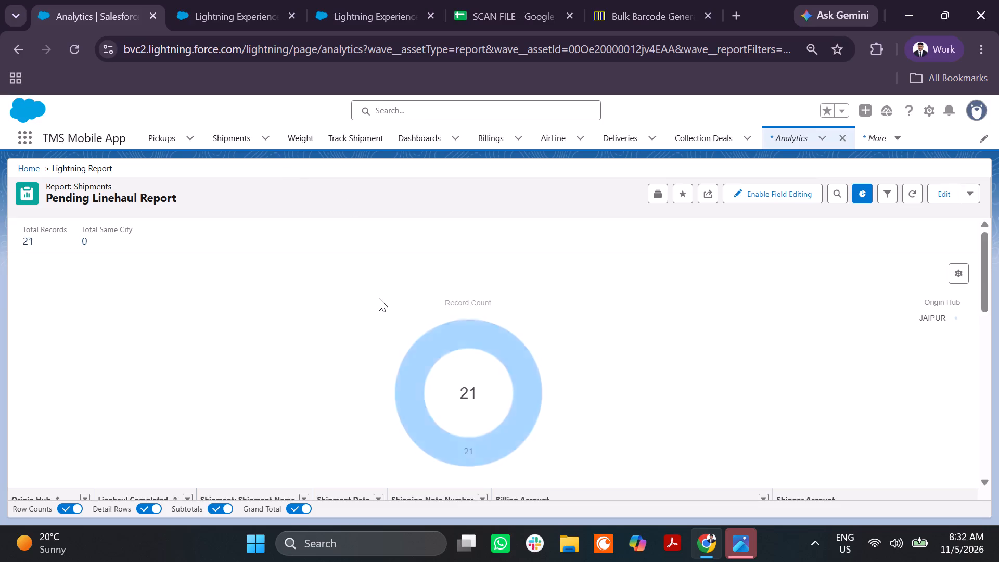
Examine the pending Jaipur shipments in the Pending Linehaul Report, including shipper accounts, tracking status, origin and destination cities, and destination hubs.
scroll(435, 330, down, 4)
scroll(435, 330, left, 4)
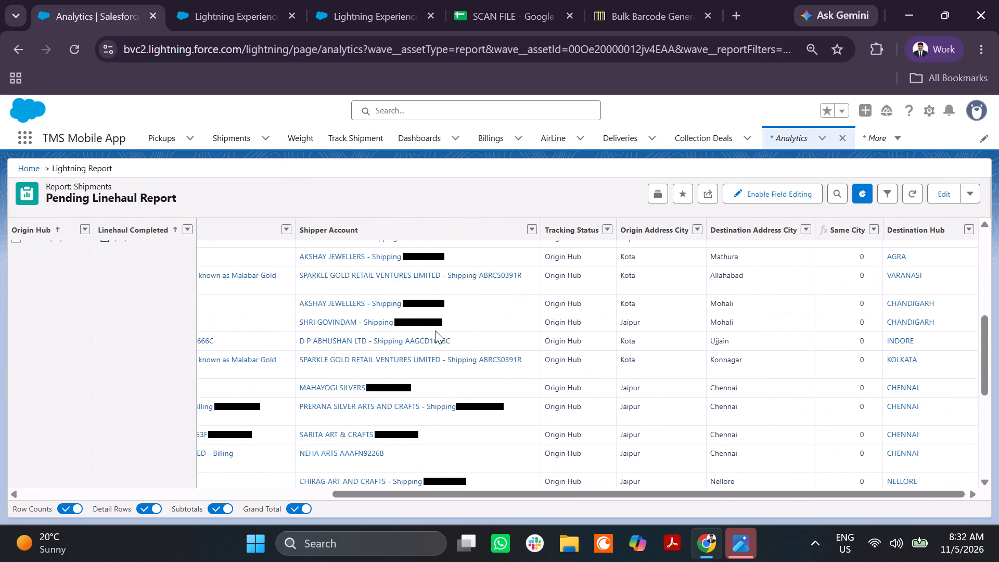
scroll(574, 322, down, 2)
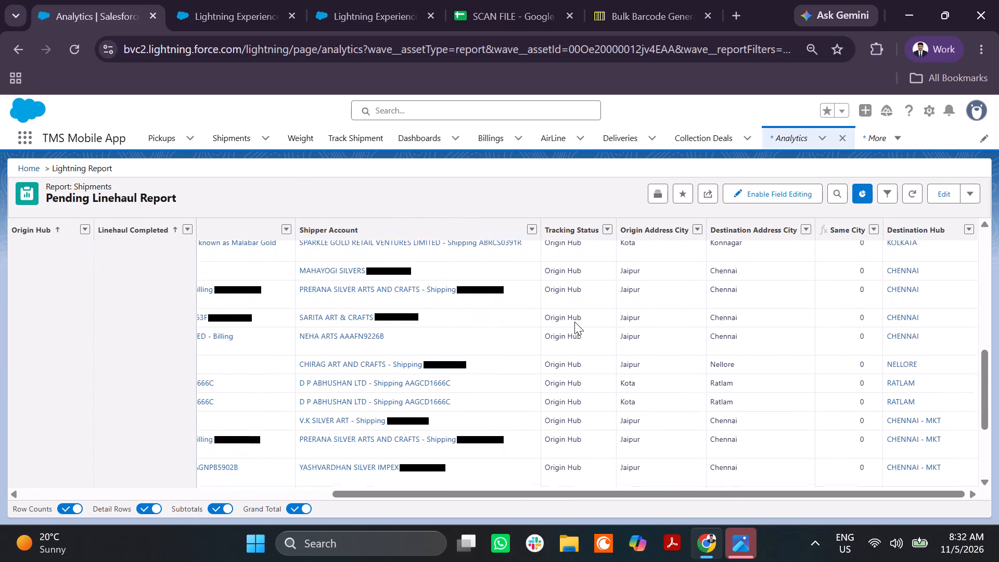
scroll(574, 322, down, 2)
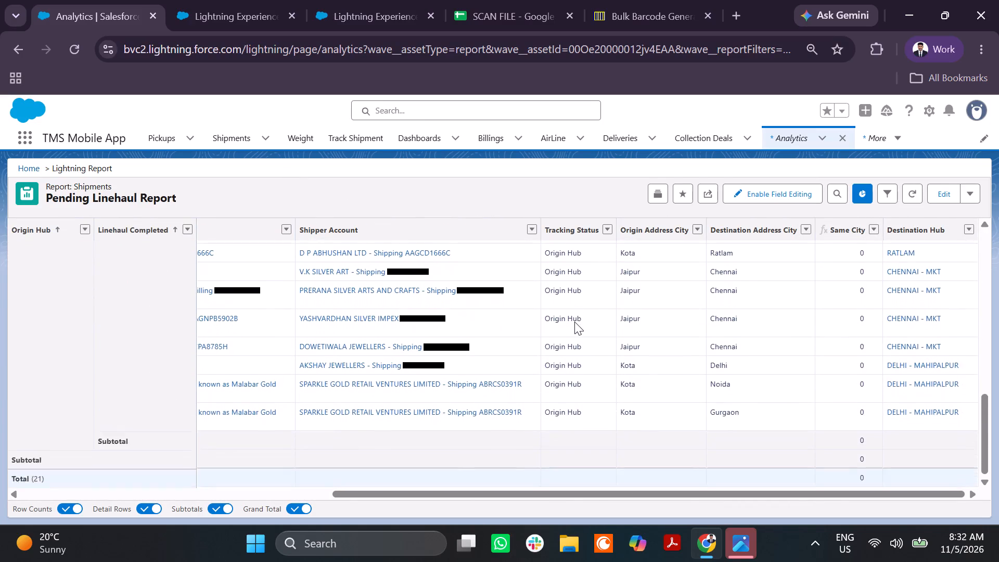
scroll(376, 346, right, 3)
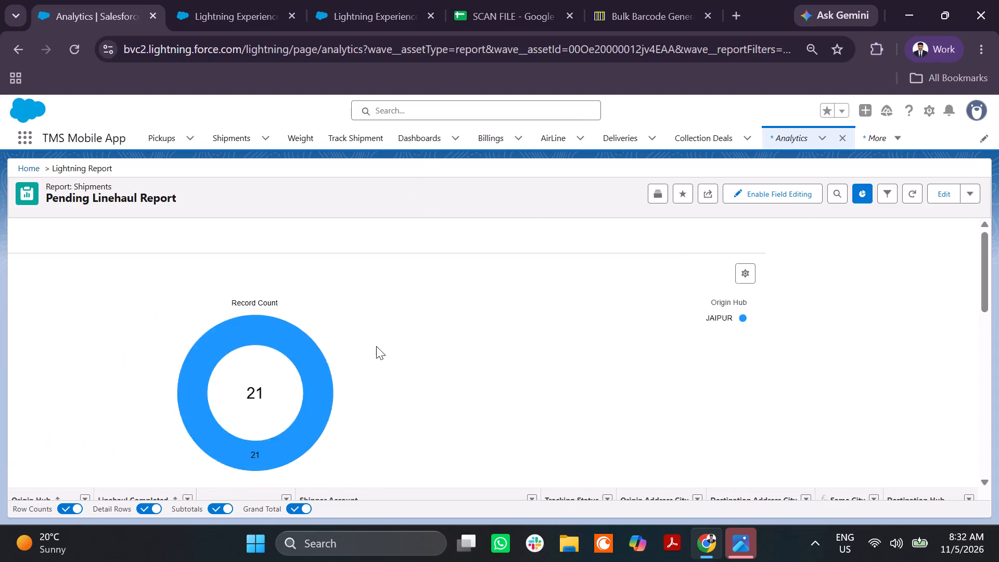
scroll(376, 346, right, 3)
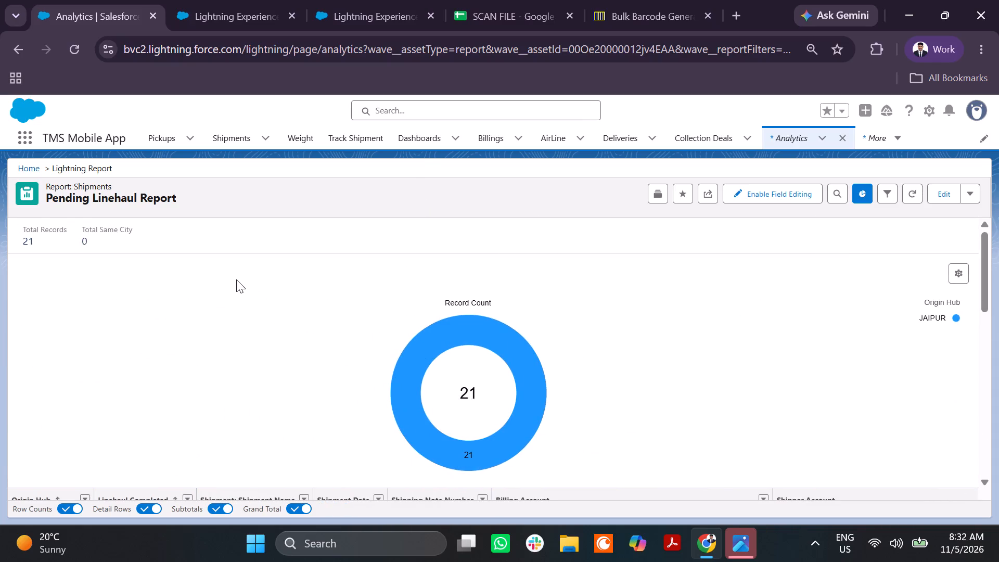
scroll(236, 279, down, 4)
scroll(236, 279, up, 5)
Return to the Operations Dashboard and review its Pending Linehaul, Weighing, Pickup Cancellation Reason and Incomplete Shipments charts.
click(22, 53)
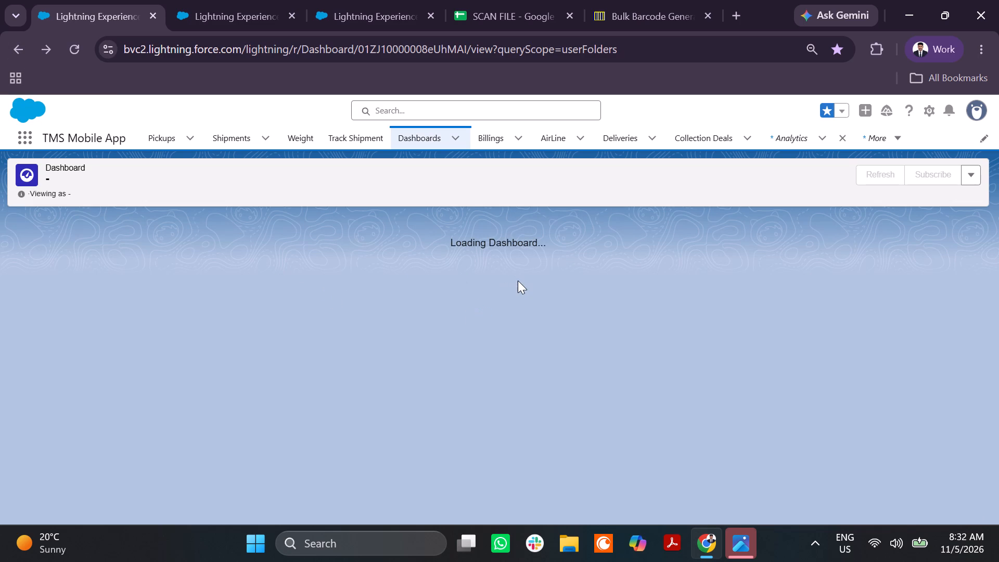
scroll(514, 348, down, 5)
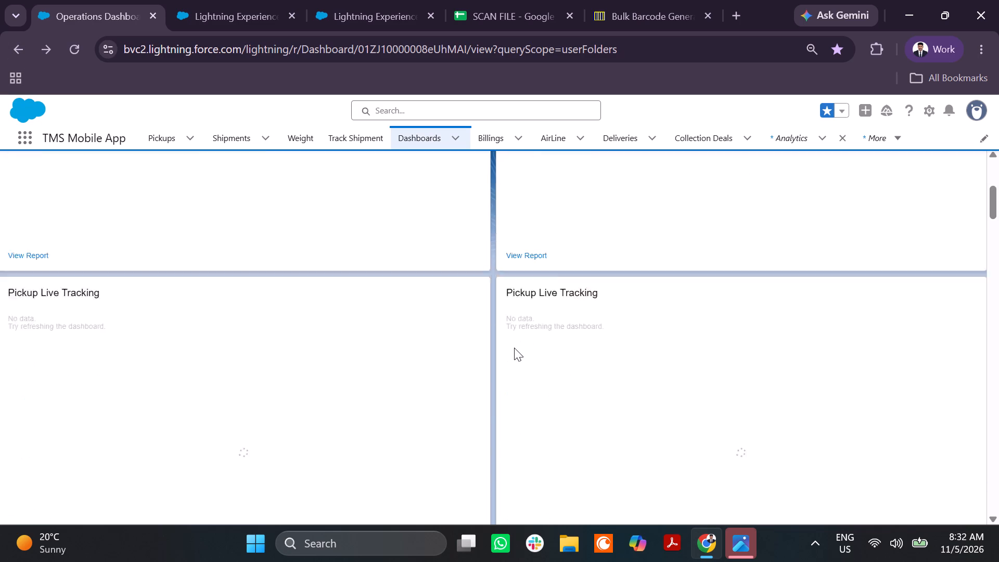
scroll(514, 348, down, 8)
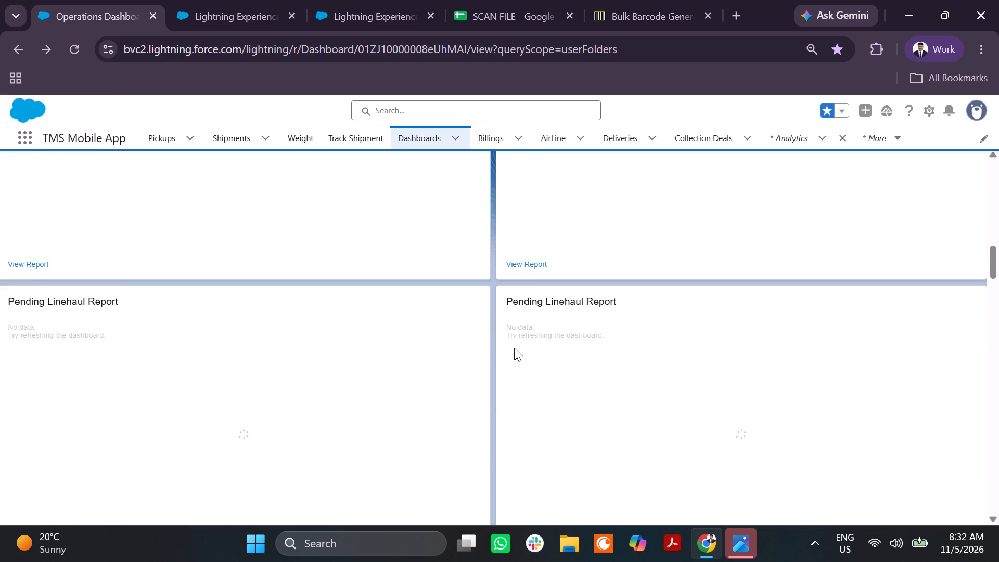
scroll(514, 348, down, 4)
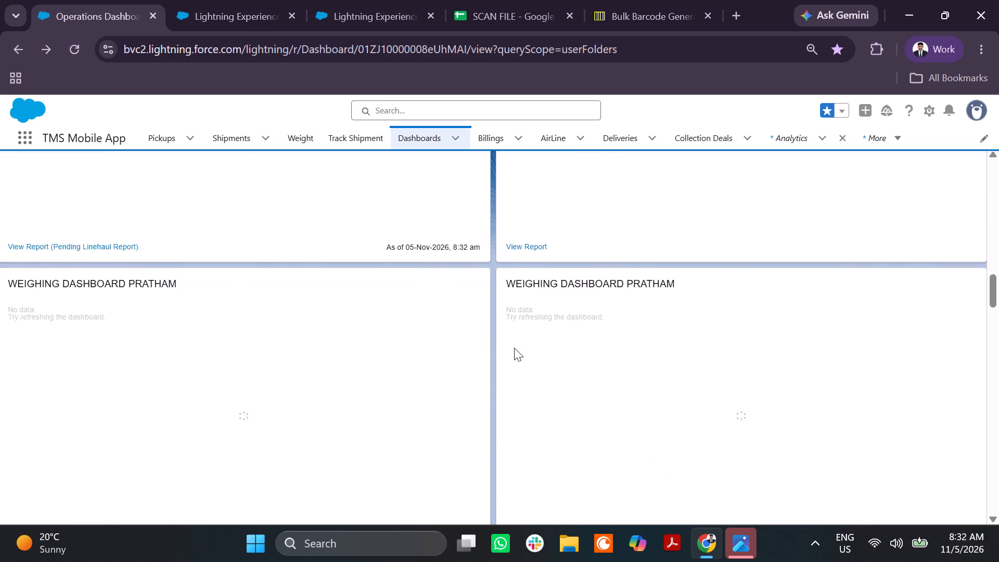
scroll(514, 348, down, 1)
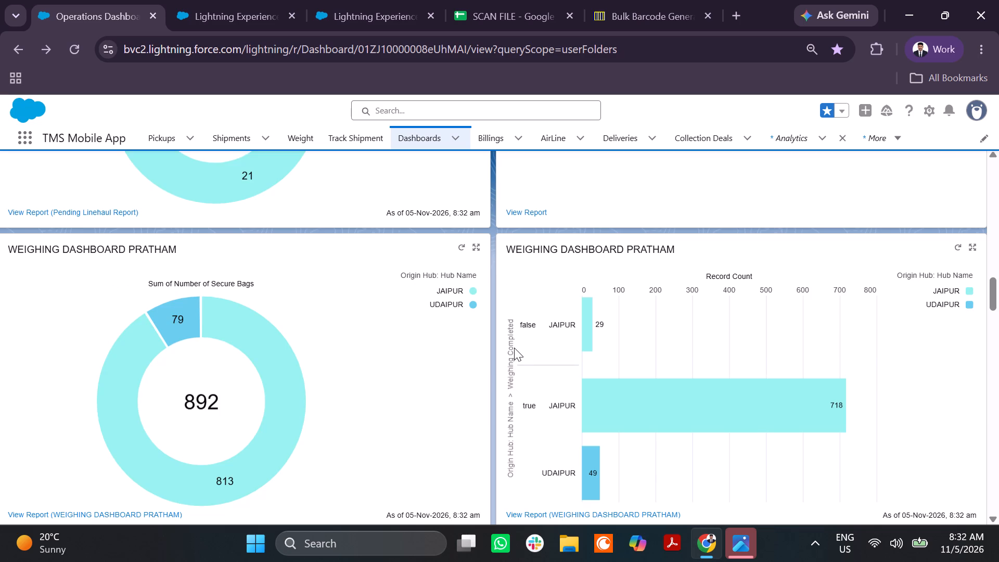
scroll(525, 410, down, 5)
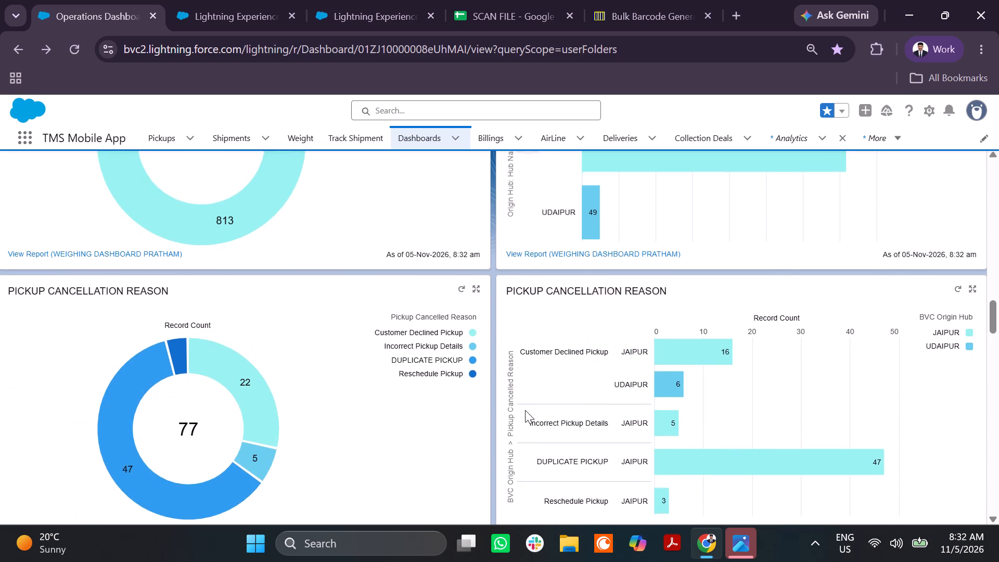
scroll(525, 410, down, 3)
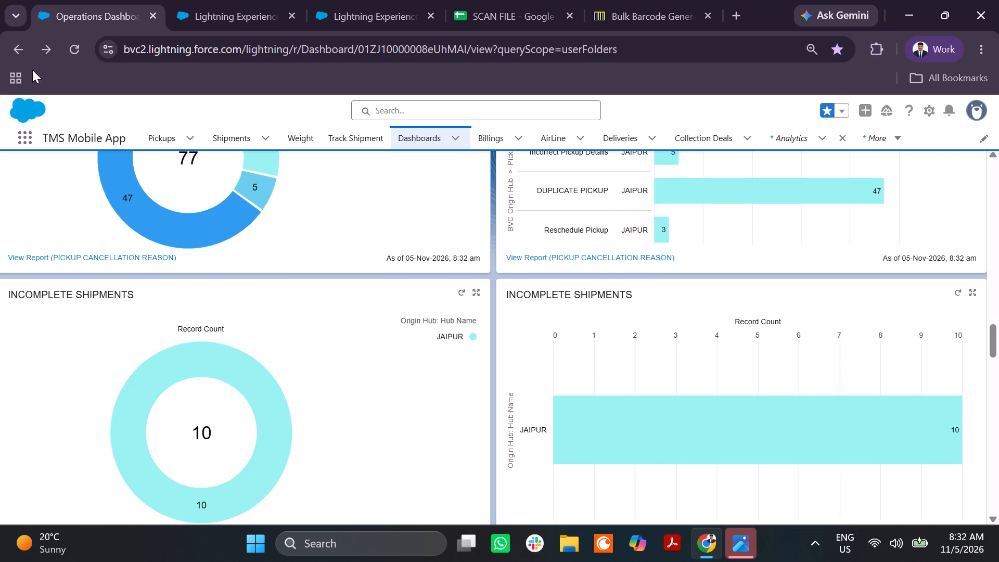
Reload the Operations Dashboard, set its Date filter to last 7 days, widen it to last 30 days, and reload the page.
click(67, 37)
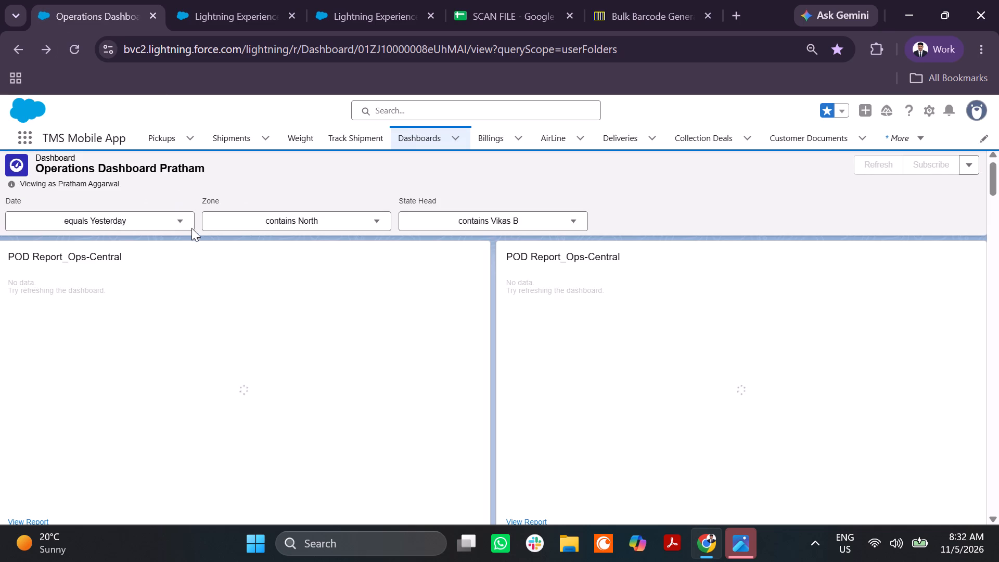
click(176, 221)
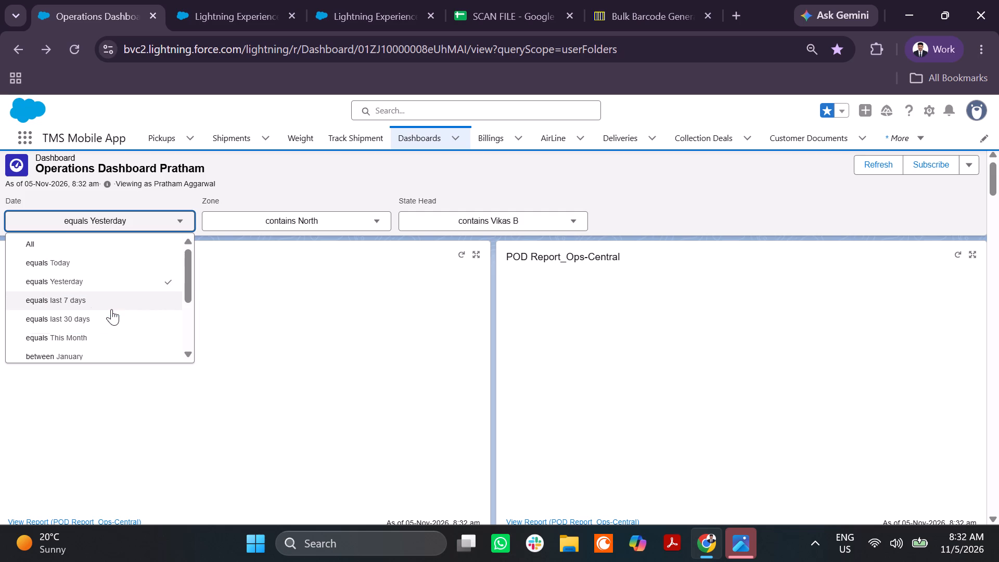
click(111, 309)
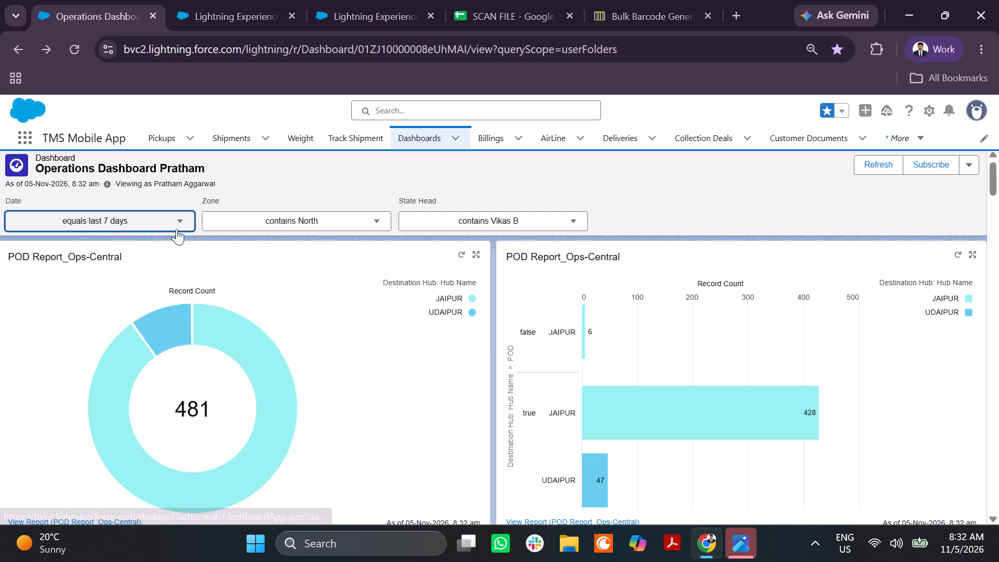
click(176, 229)
click(126, 317)
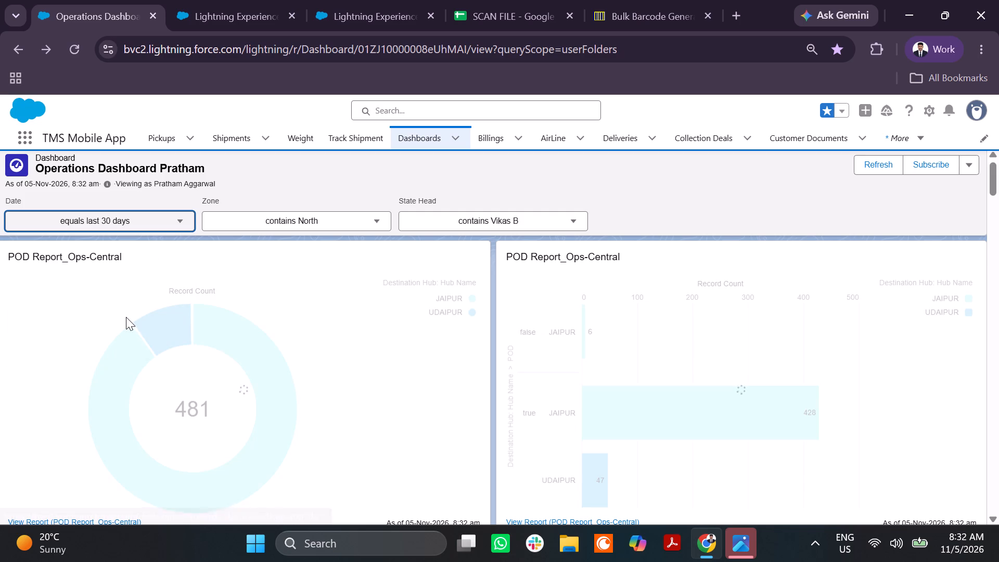
click(78, 61)
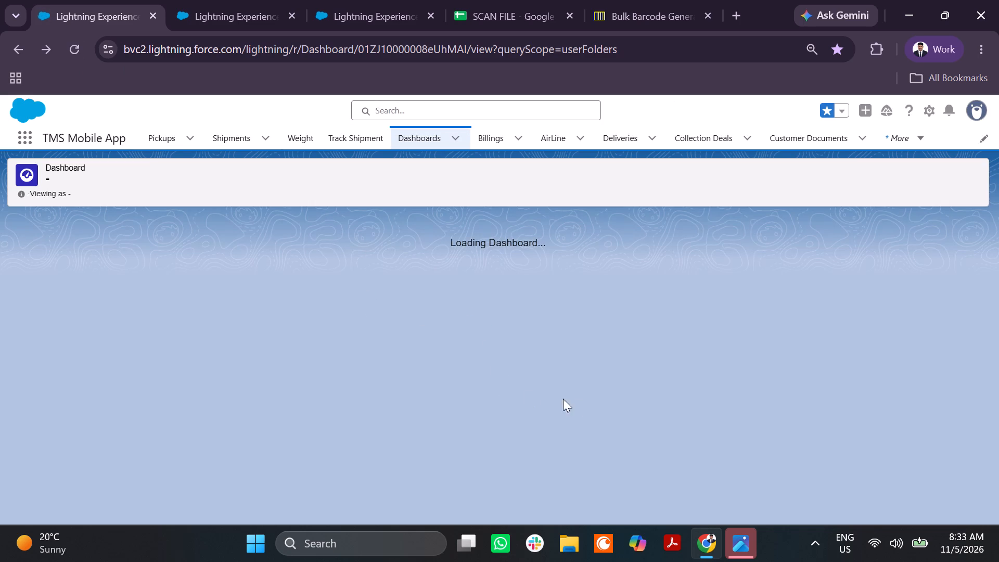
Check the Operations Dashboard's charts for the last 30 days, from Daily Shipment Pickedup through Incomplete Shipments and Vehicle Data Report New.
scroll(592, 403, down, 5)
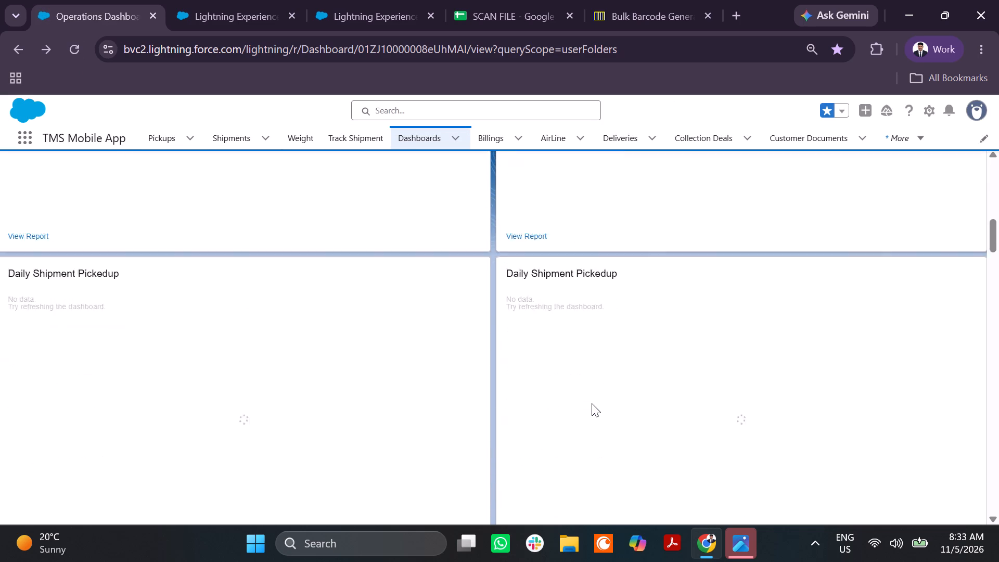
scroll(592, 403, down, 8)
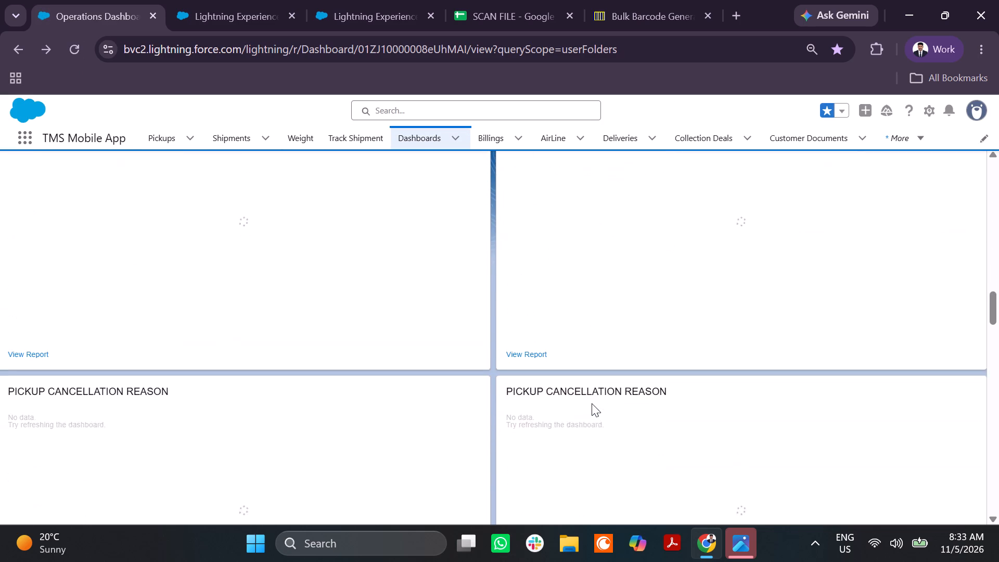
scroll(592, 403, down, 6)
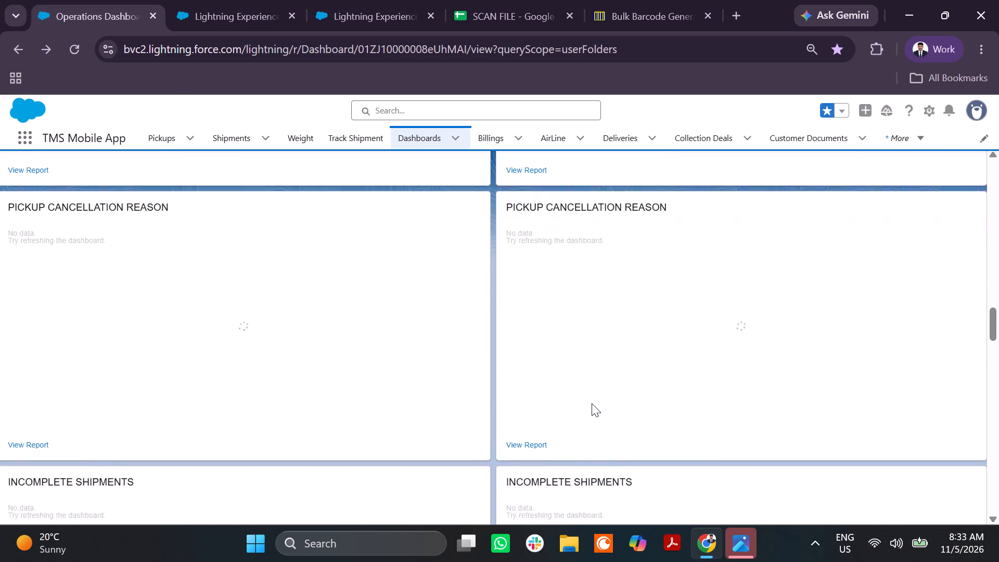
scroll(592, 403, down, 3)
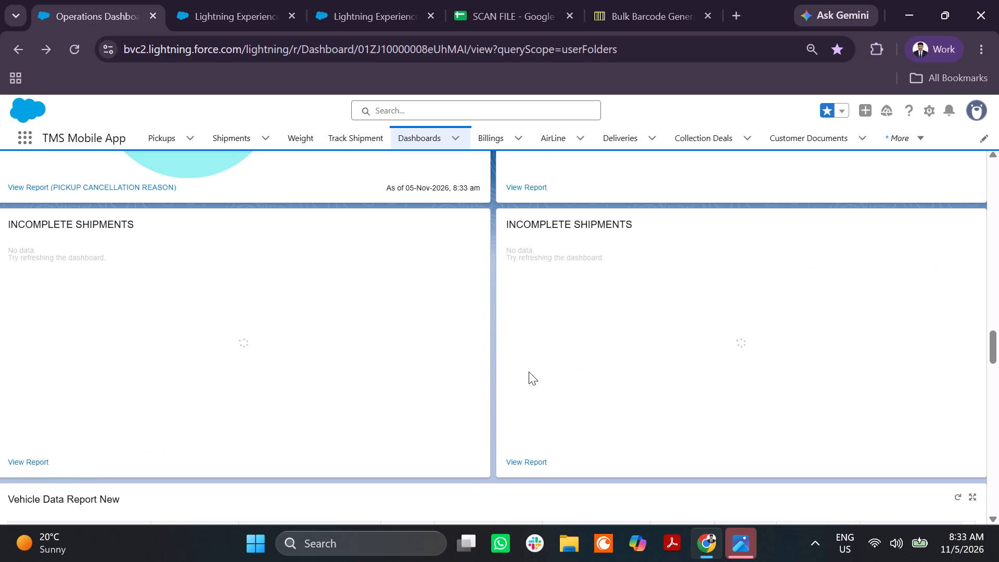
scroll(529, 372, down, 2)
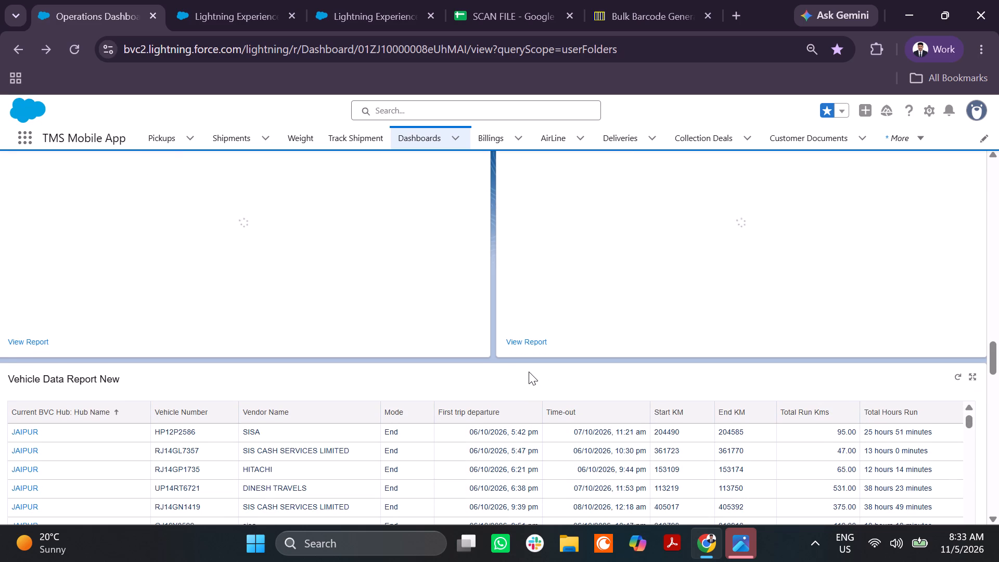
scroll(529, 372, up, 4)
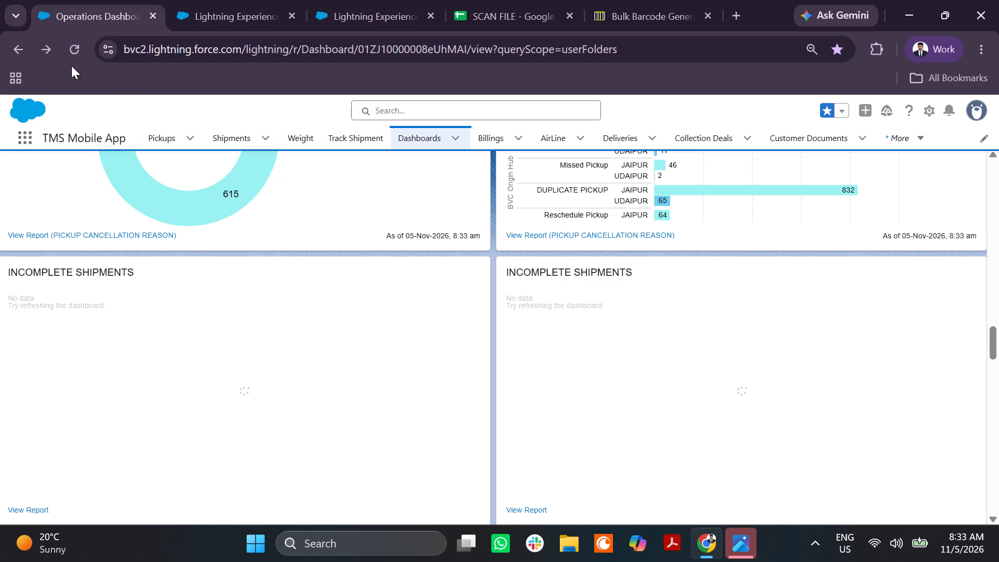
Reload the Operations Dashboard and review its charts from Pickup Live Tracking and Pending Linehaul Report down to Incomplete Shipments.
click(82, 50)
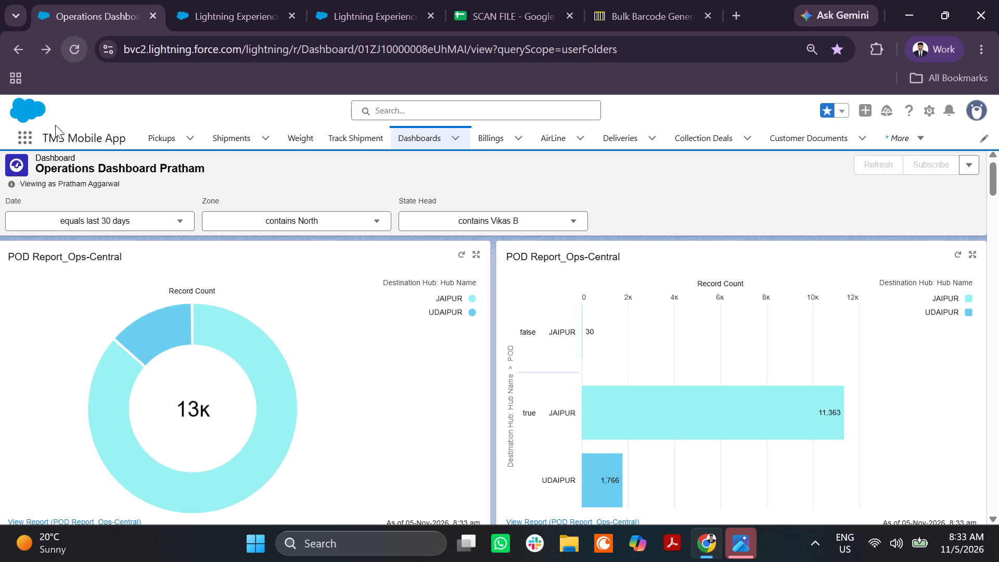
scroll(254, 345, down, 5)
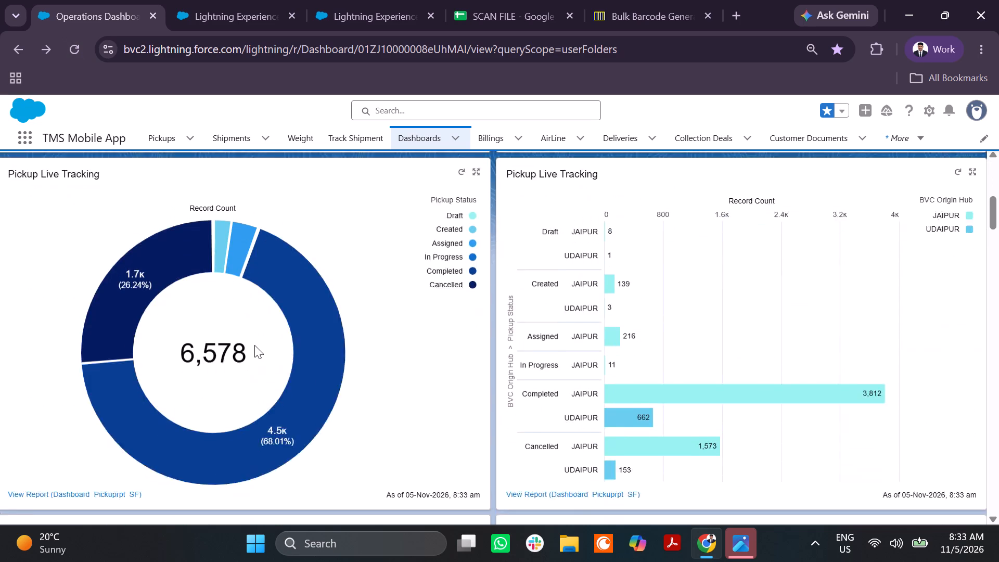
scroll(254, 345, down, 8)
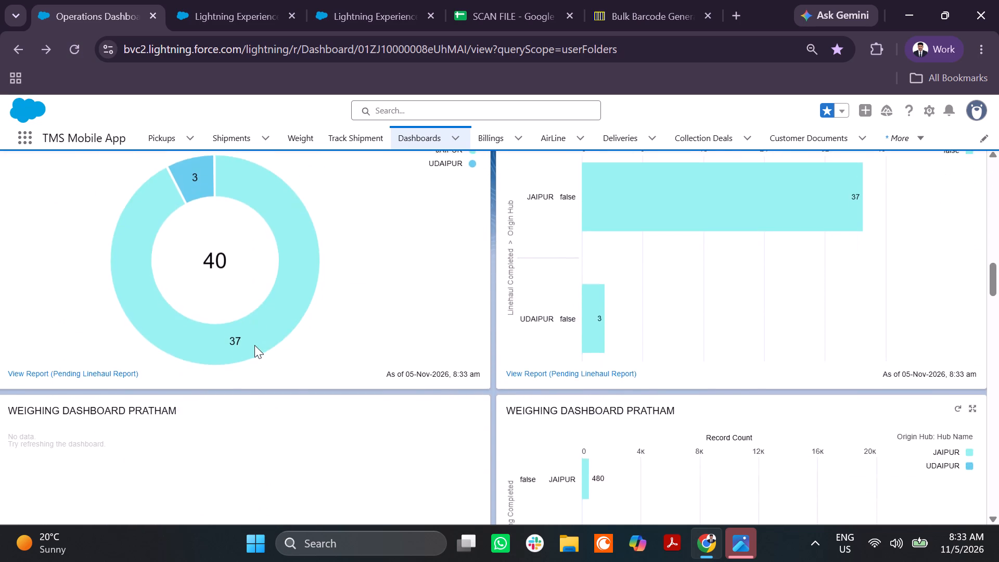
scroll(254, 345, down, 6)
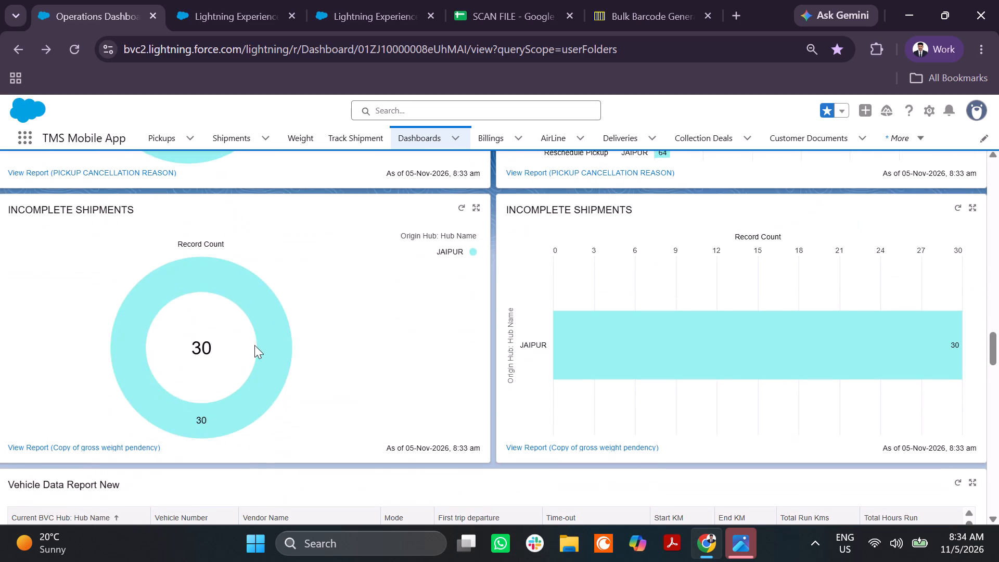
scroll(254, 345, down, 1)
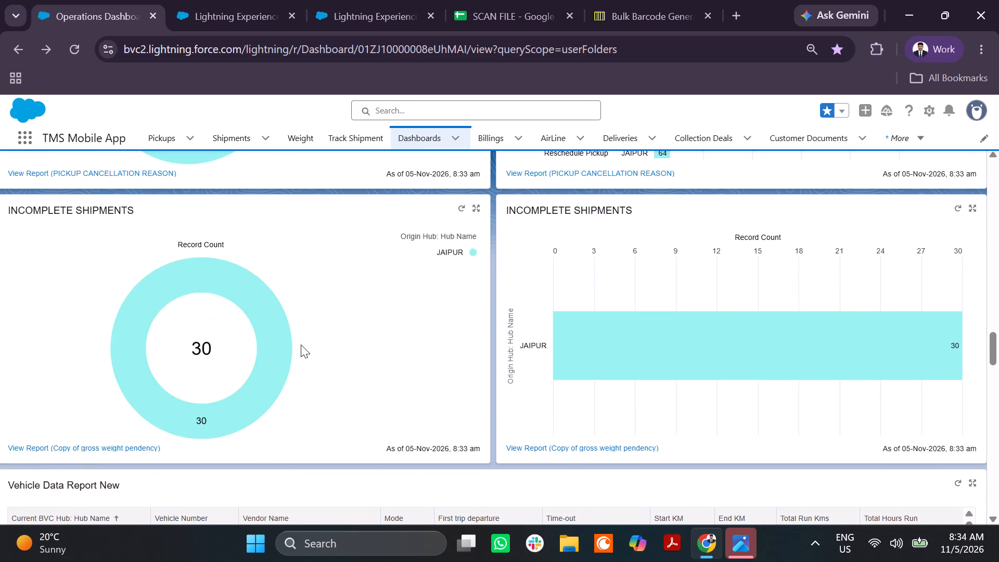
Open the report behind the Incomplete Shipments chart and examine its shipments across to the shipping note number and gross weight columns.
click(256, 371)
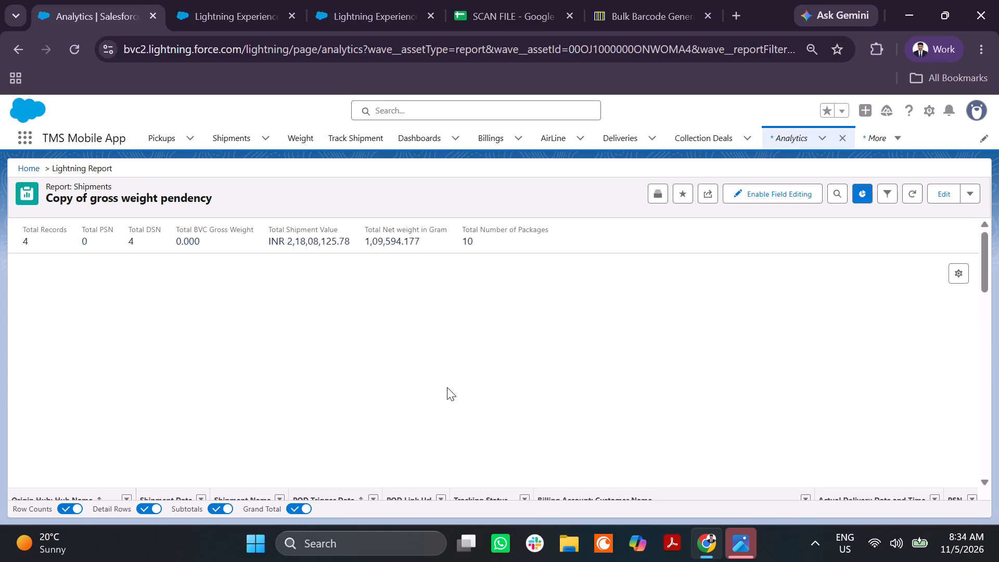
scroll(567, 399, down, 5)
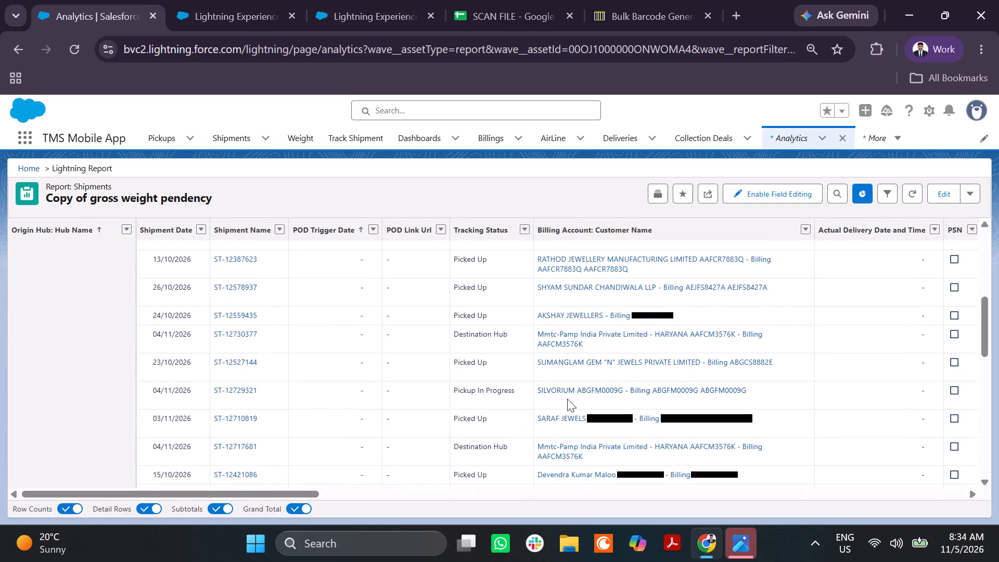
scroll(567, 399, down, 5)
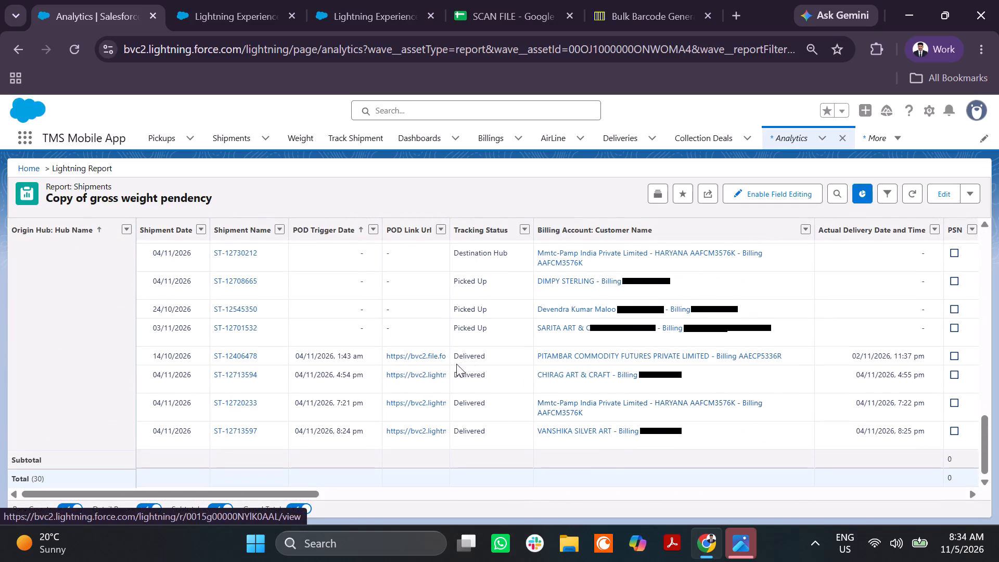
scroll(450, 364, left, 4)
scroll(450, 364, right, 3)
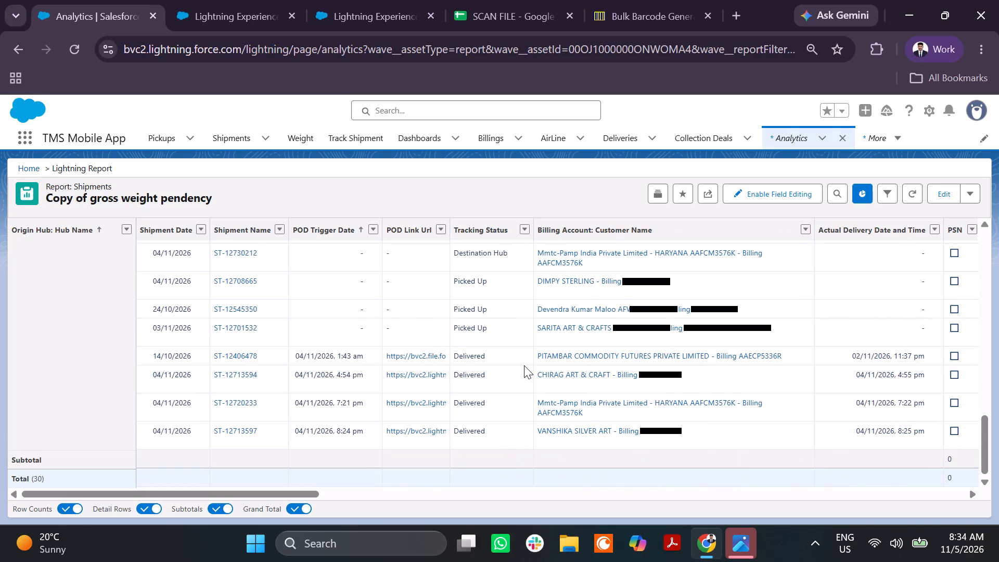
scroll(522, 422, left, 6)
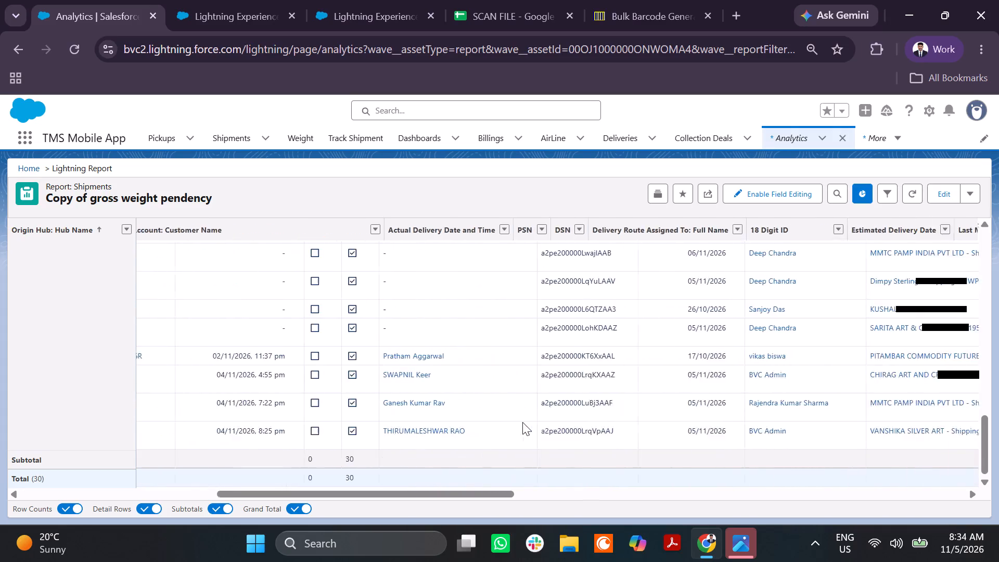
scroll(522, 422, left, 10)
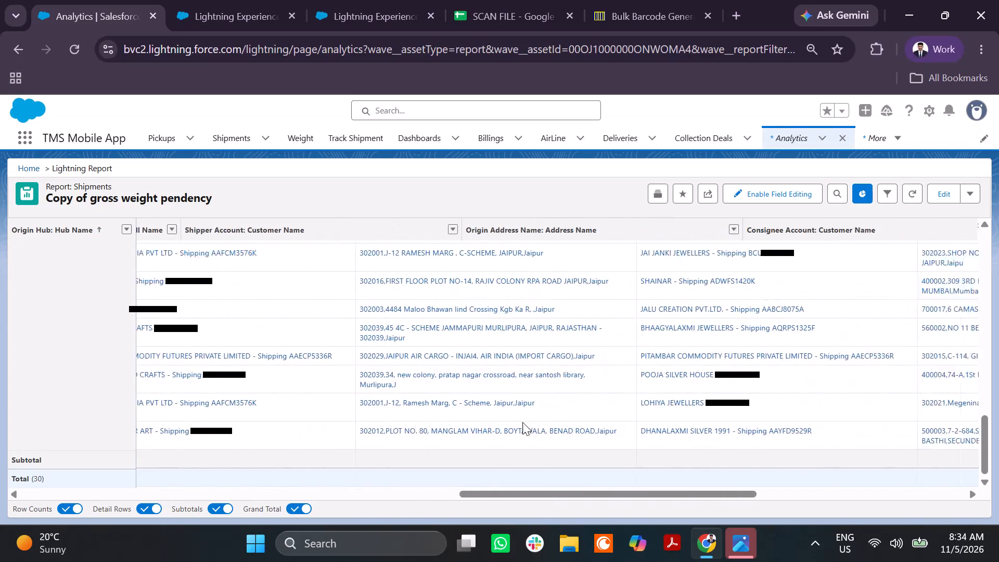
scroll(522, 422, left, 3)
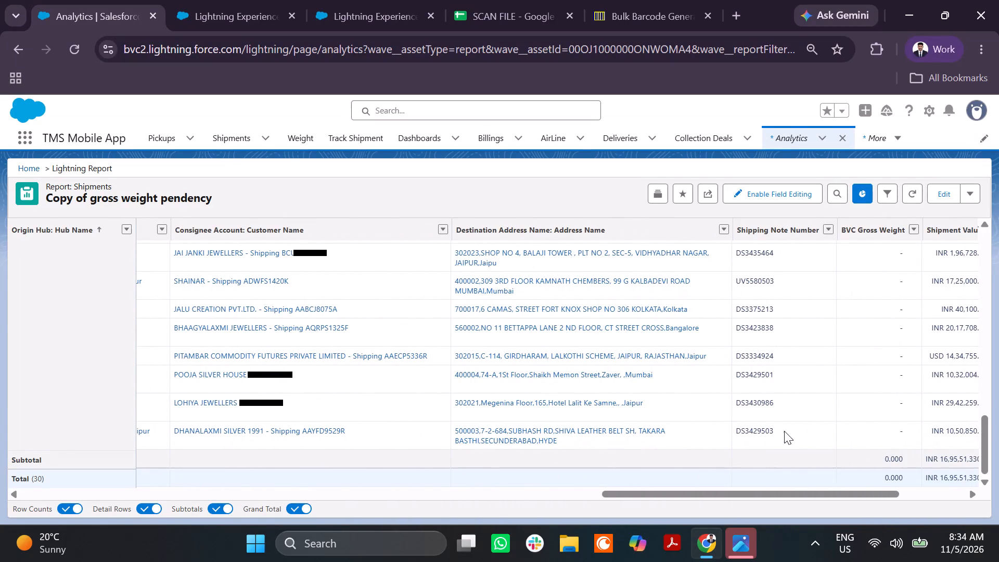
drag(786, 431, 725, 438)
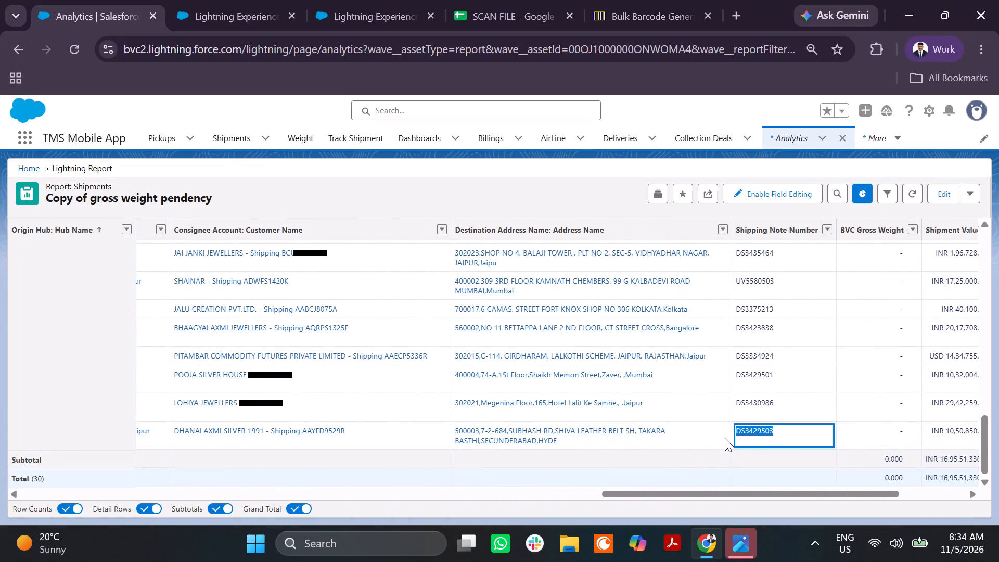
key(ctrl+c)
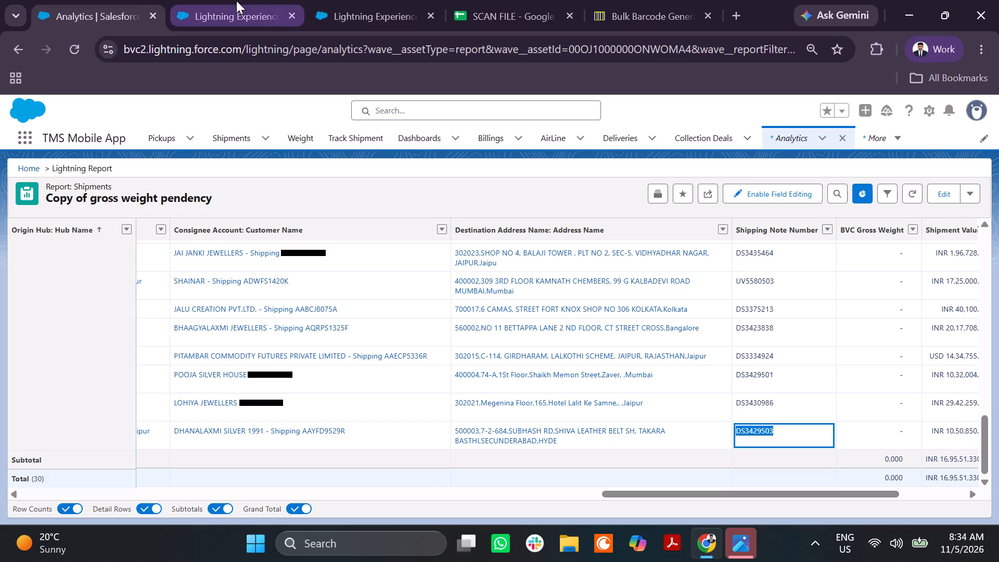
click(236, 1)
click(432, 107)
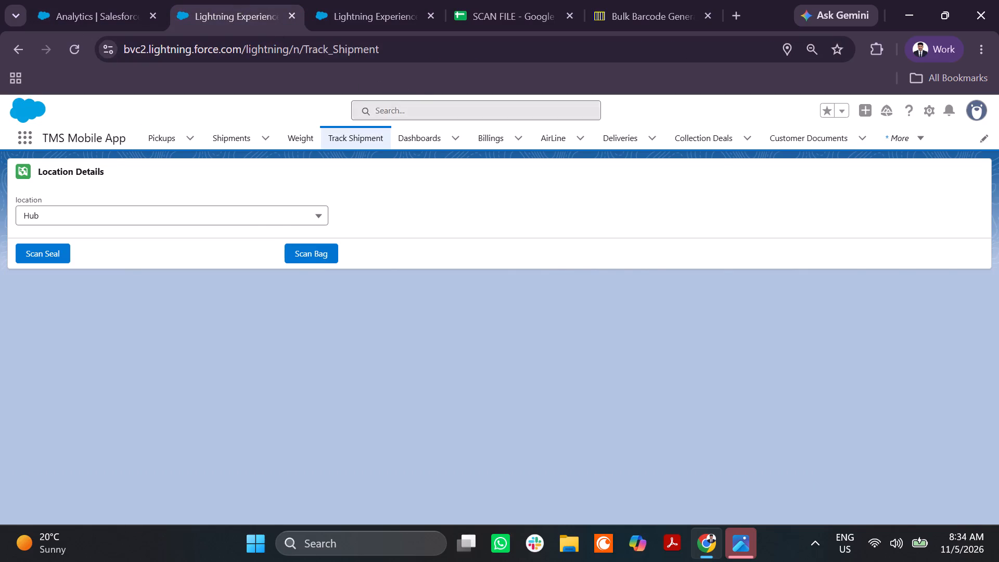
key(ctrl+v)
key(Return)
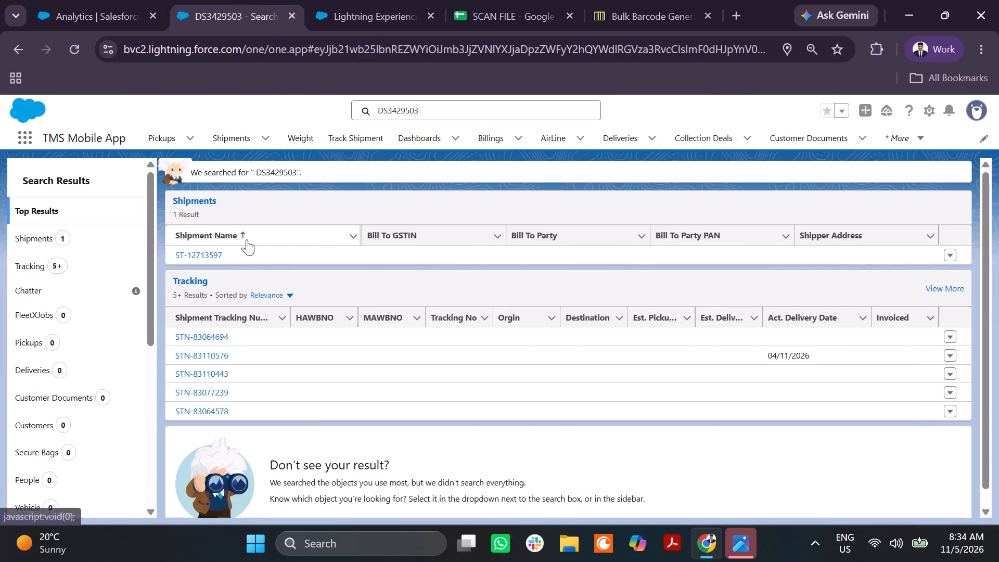
click(208, 256)
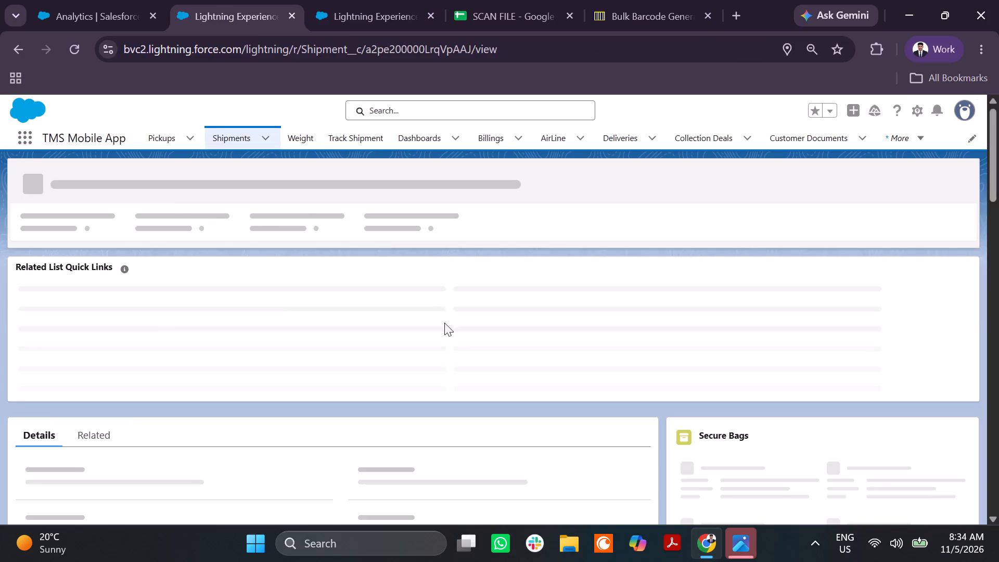
Open the shipment's secure bag, check its Secure Bag History, and return to the shipment record.
scroll(441, 371, down, 4)
scroll(610, 298, up, 2)
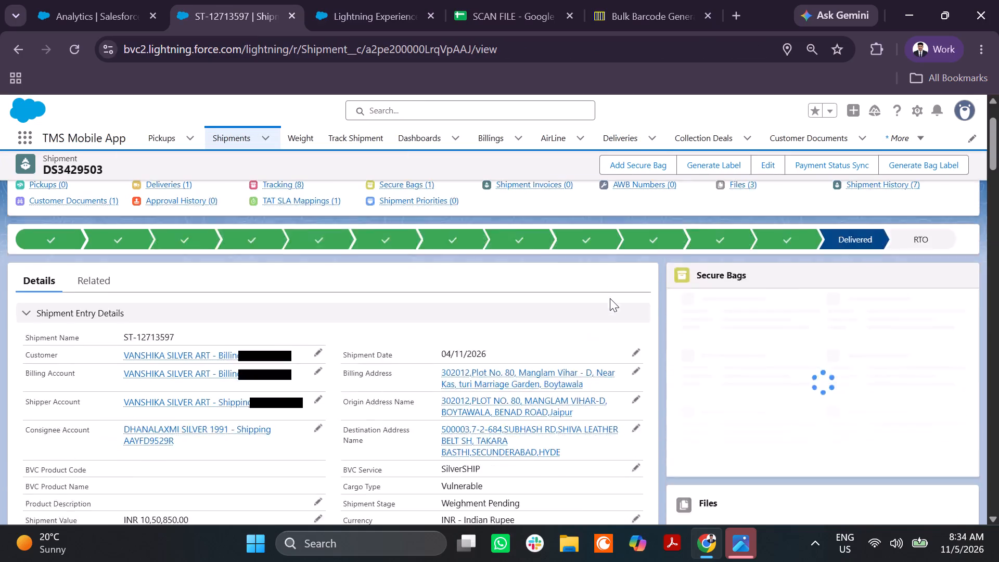
scroll(610, 298, up, 1)
click(700, 382)
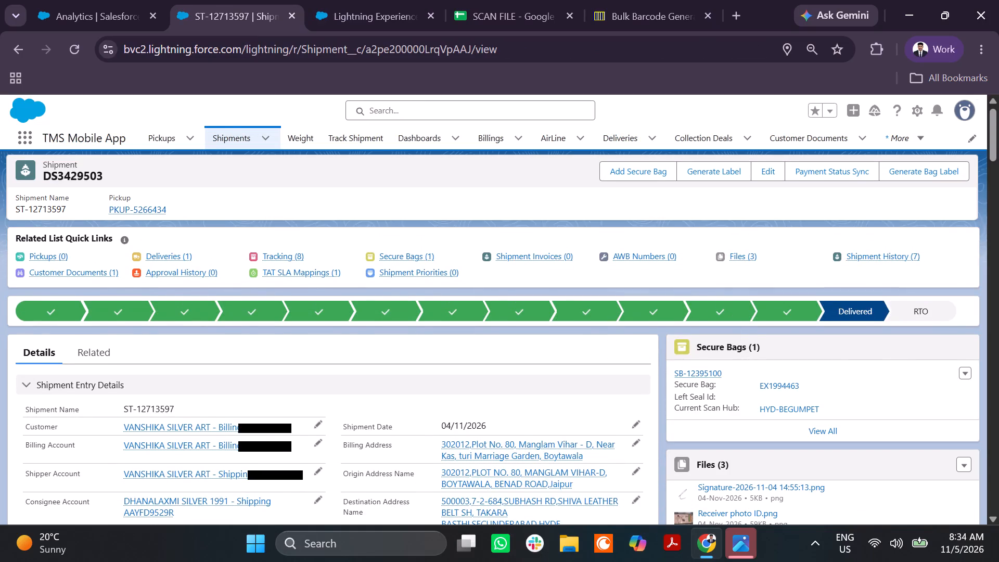
click(700, 375)
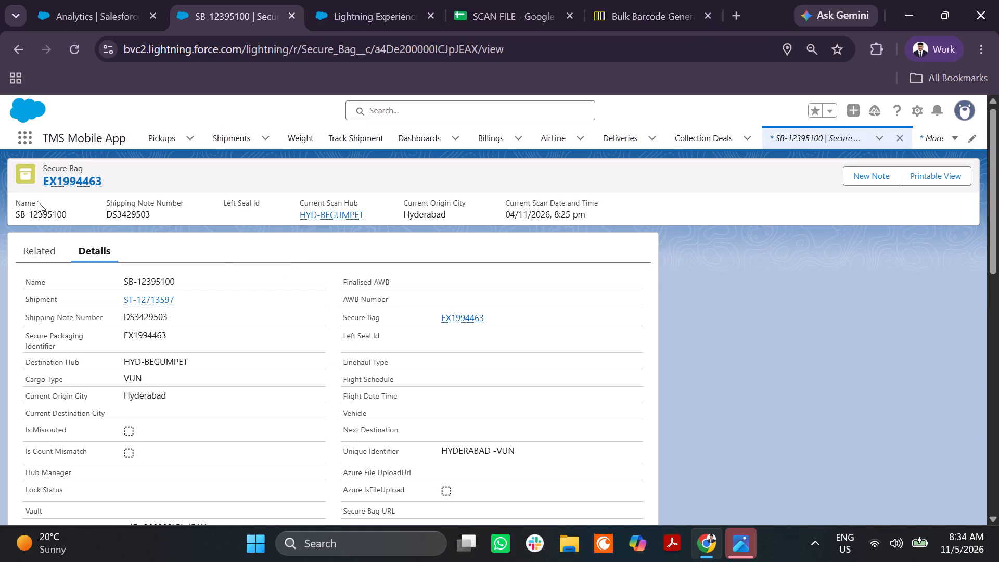
click(43, 246)
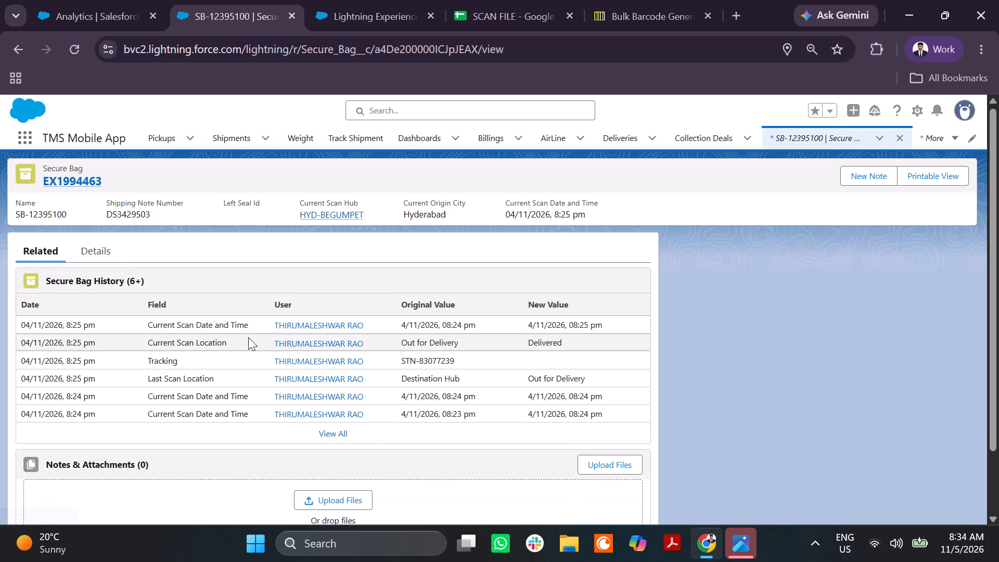
scroll(248, 337, down, 3)
scroll(248, 337, up, 2)
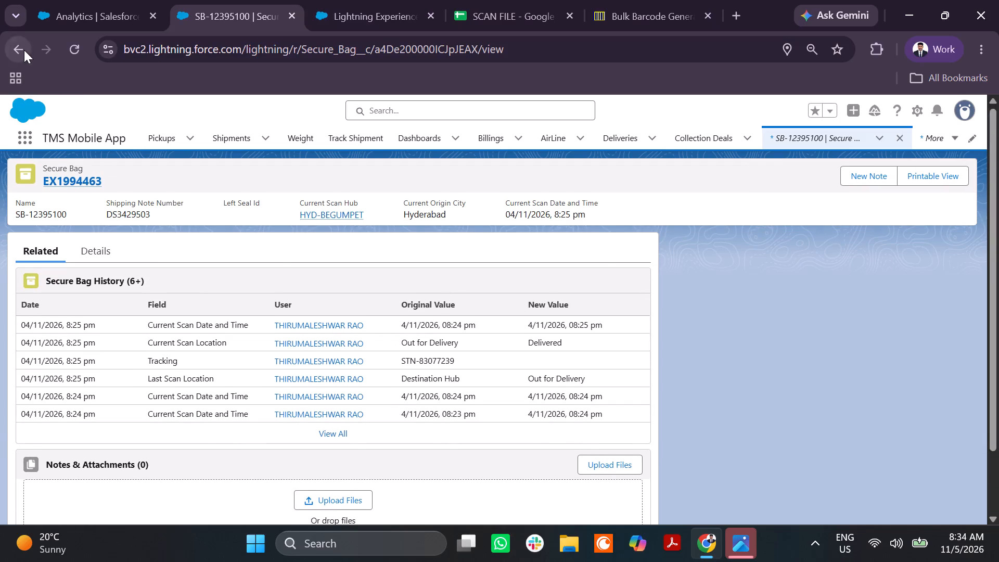
click(24, 50)
scroll(371, 323, down, 5)
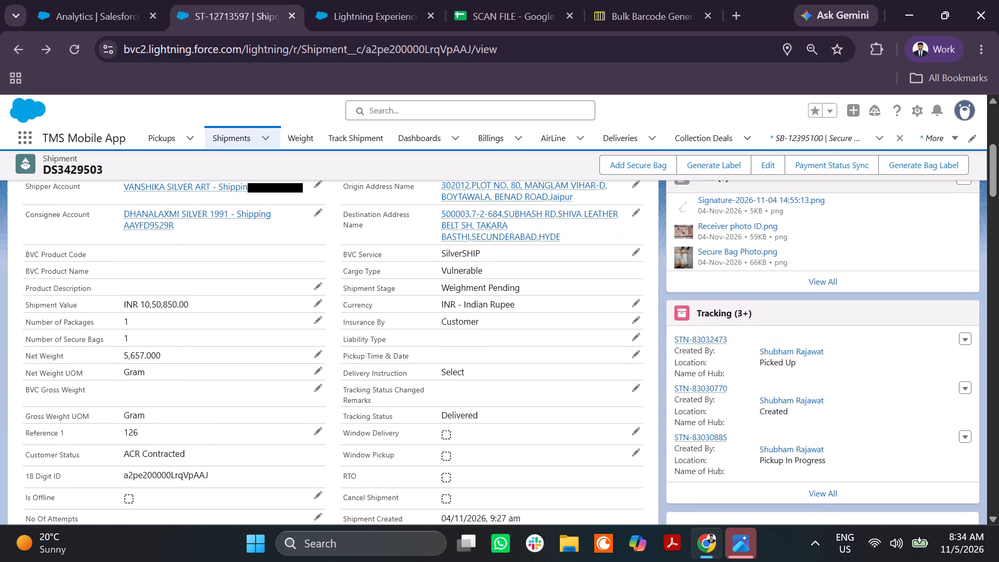
scroll(371, 323, down, 1)
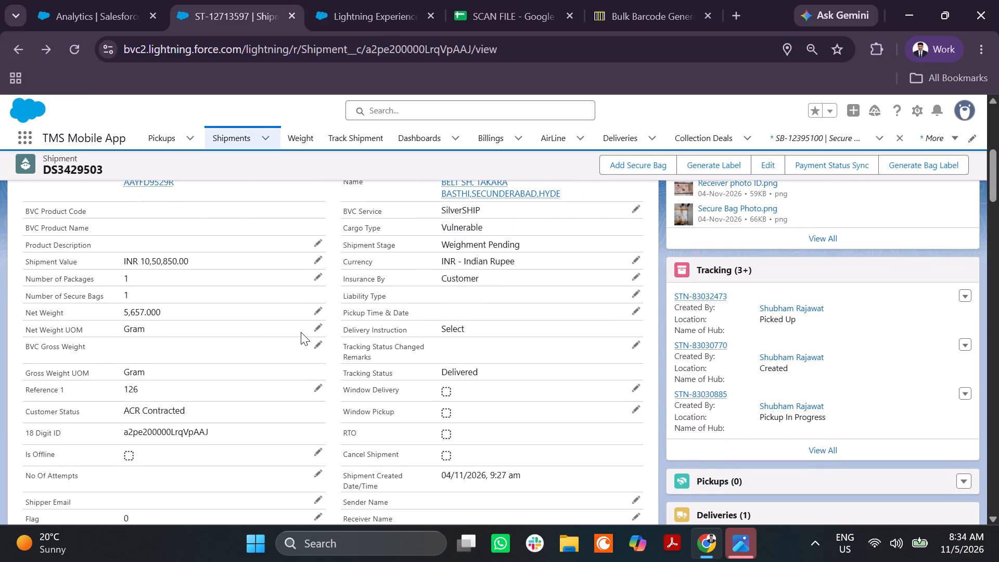
click(315, 342)
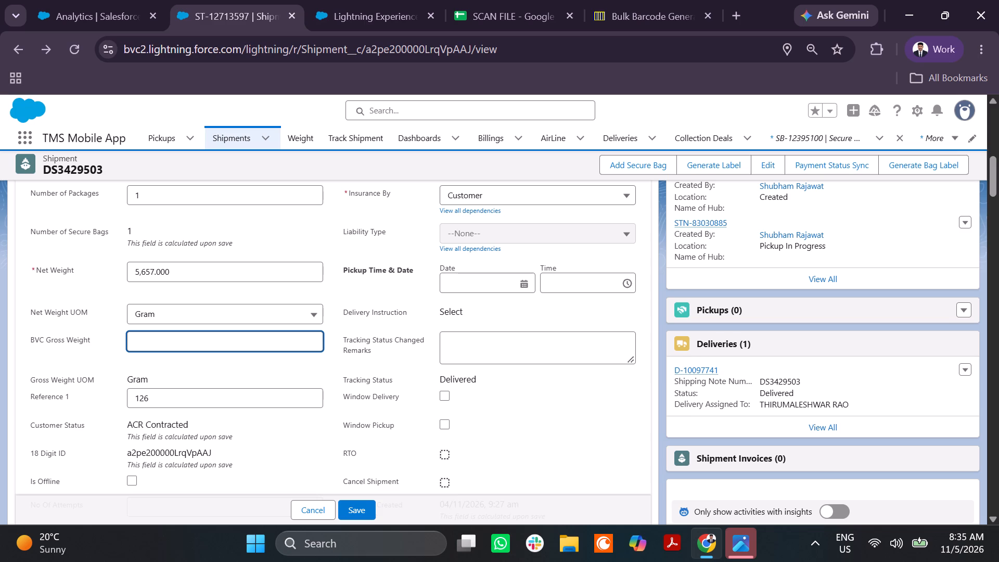
key(5)
key(8)
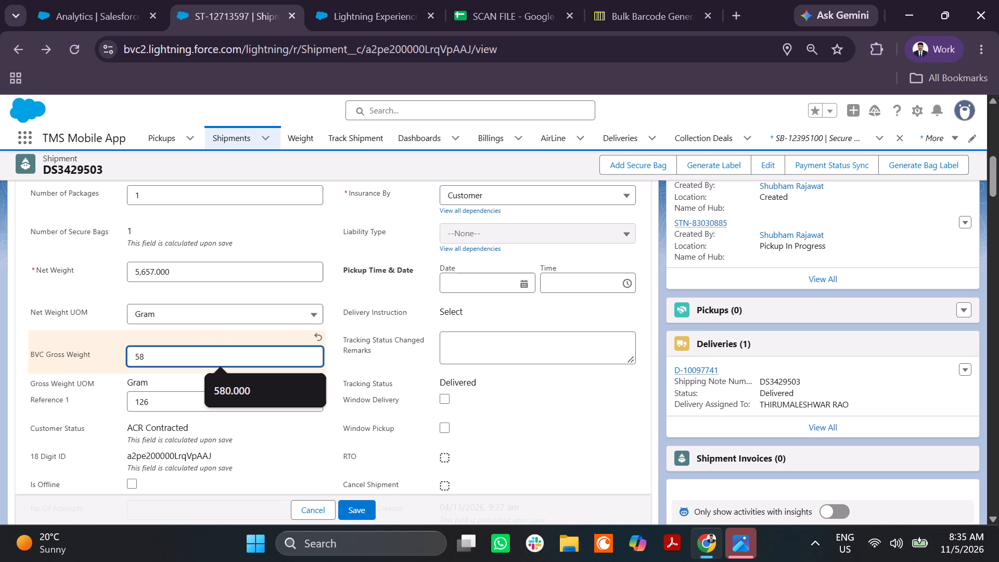
text(56)
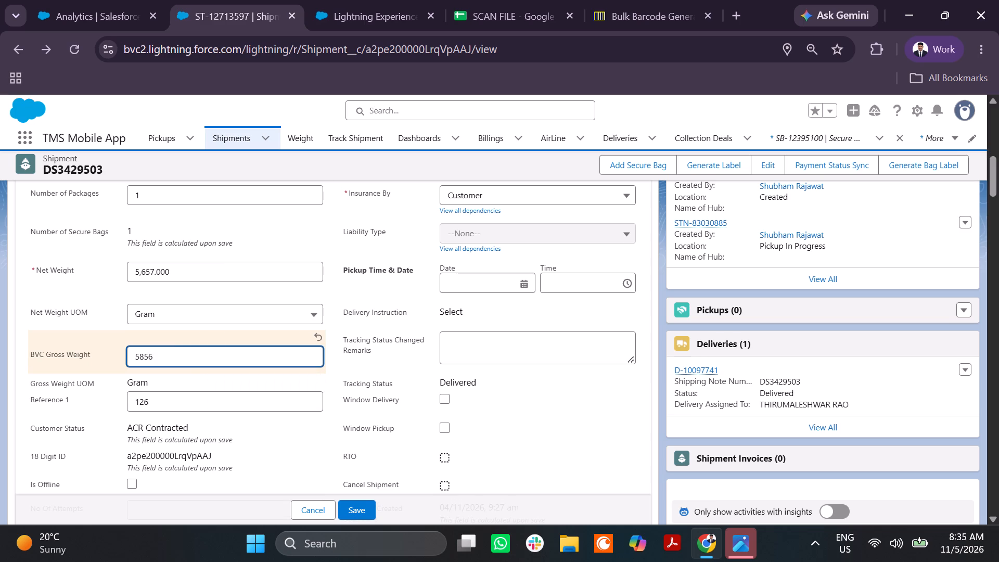
scroll(316, 431, down, 1)
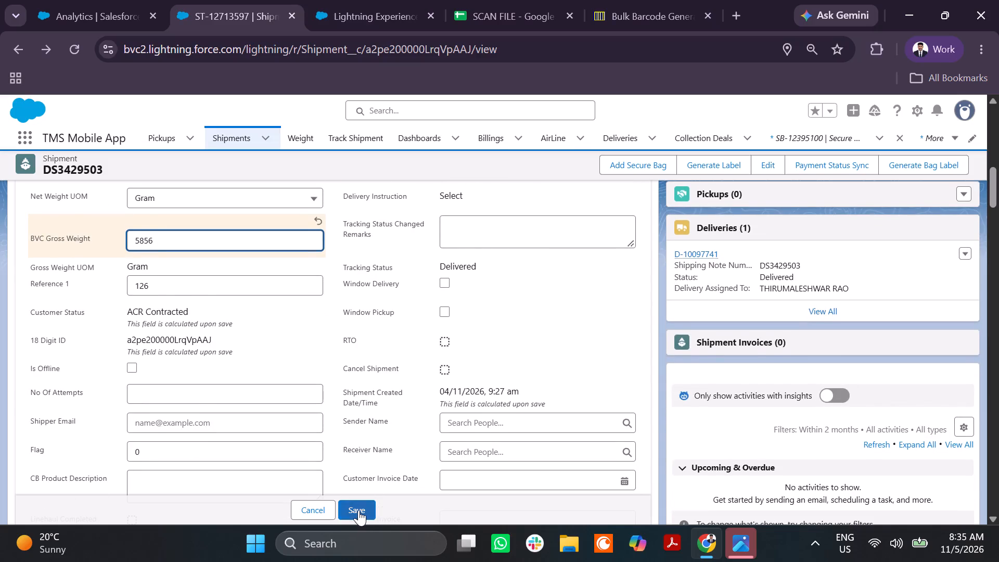
click(358, 510)
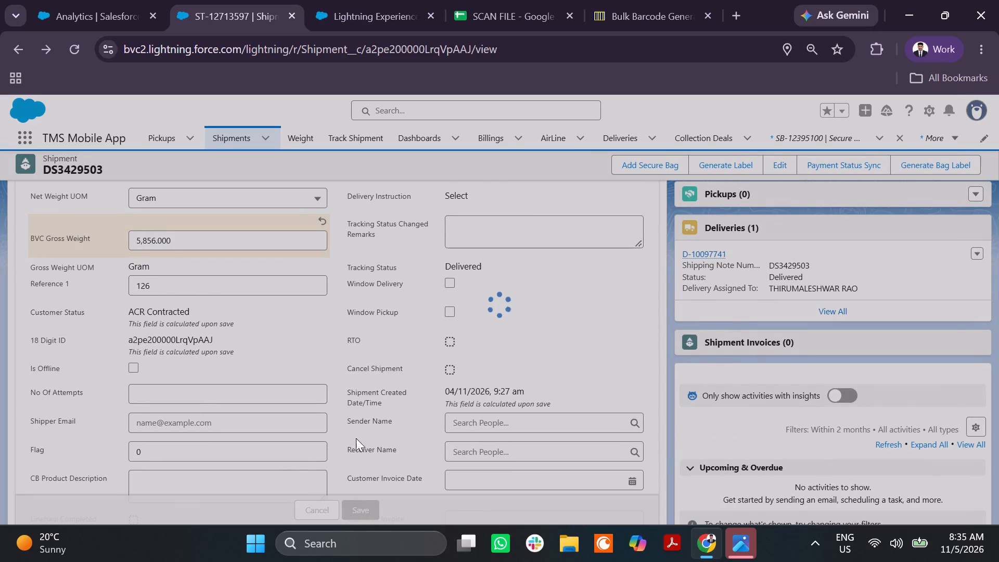
click(338, 0)
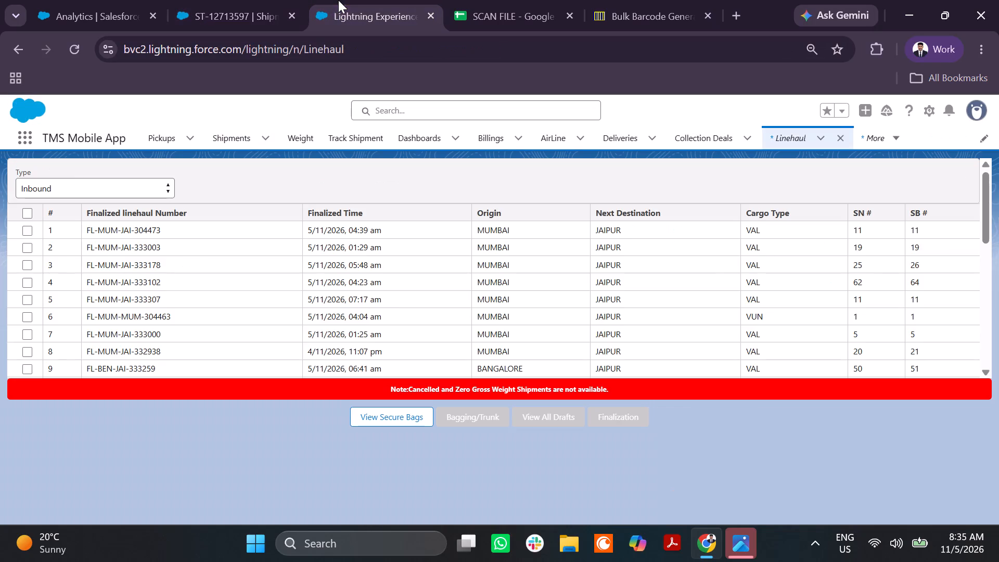
click(105, 0)
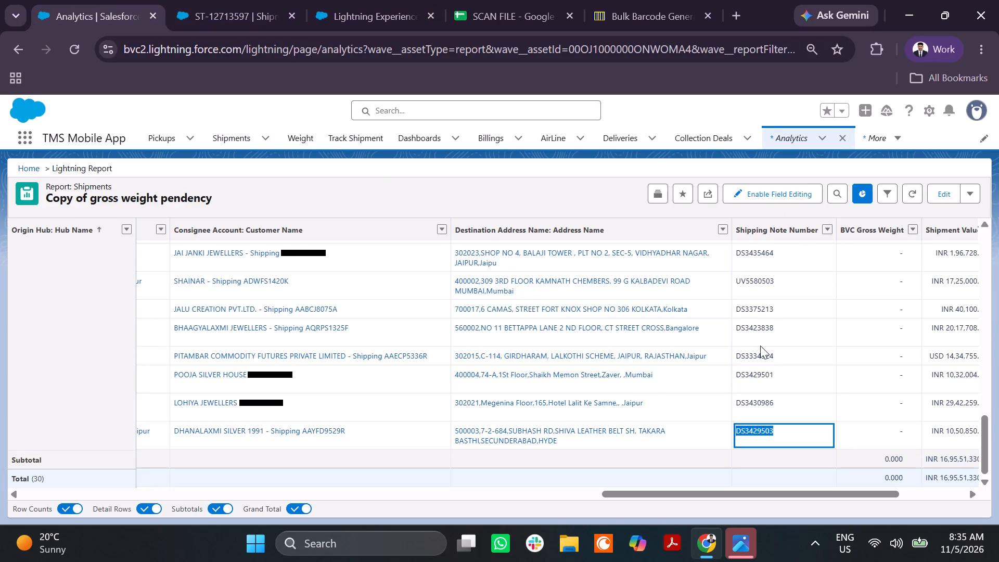
drag(785, 400, 718, 403)
key(ctrl+c)
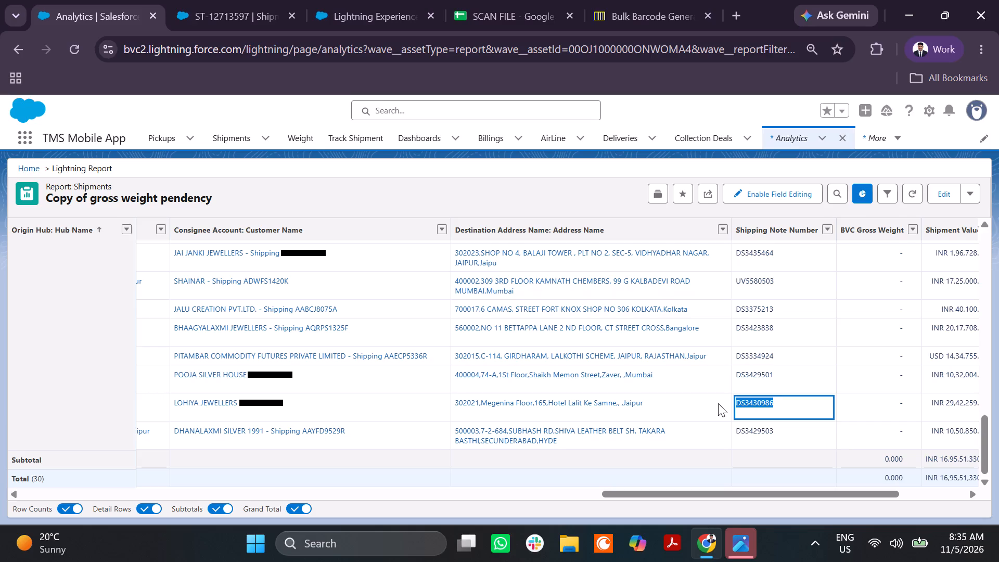
click(259, 1)
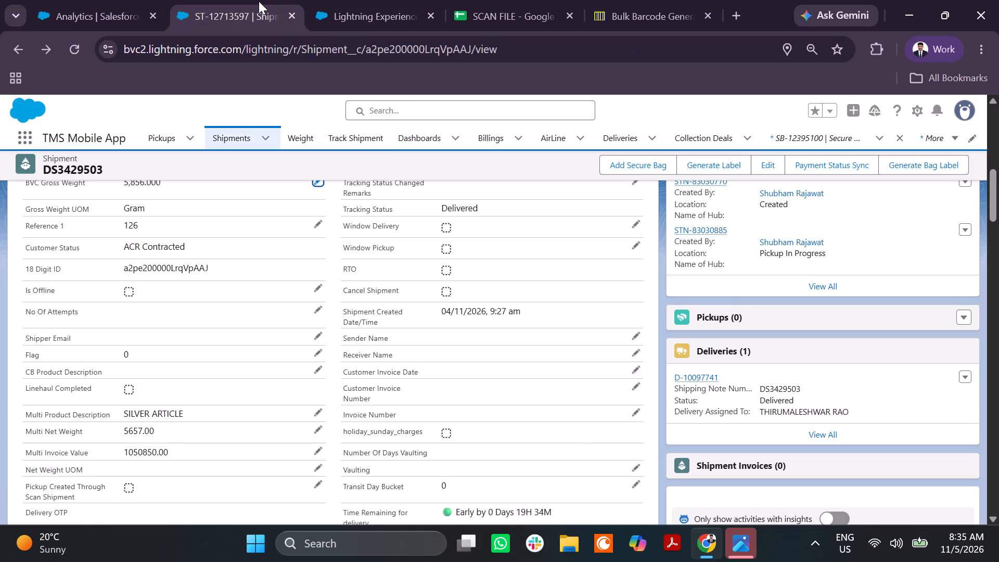
click(402, 116)
key(ctrl+v)
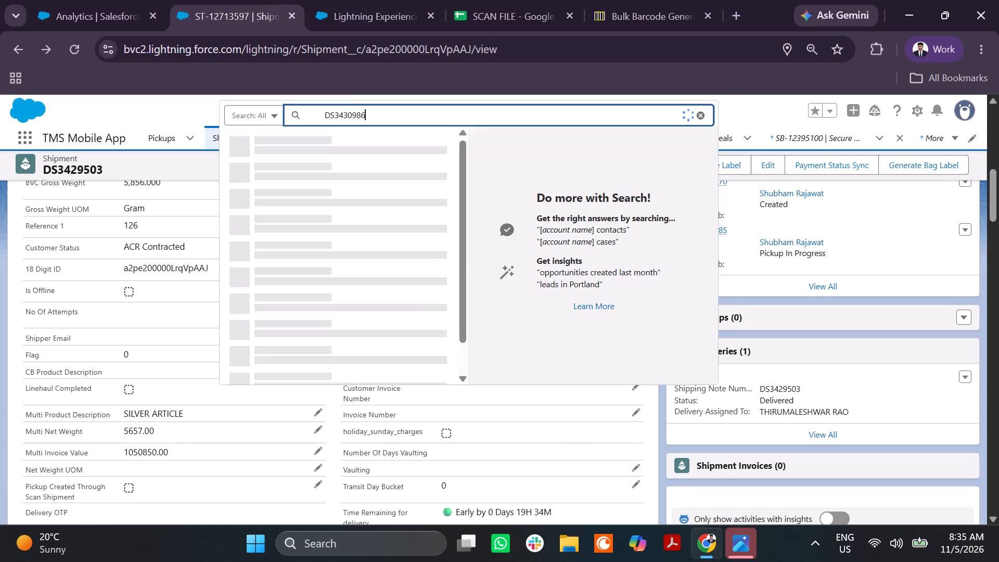
key(Return)
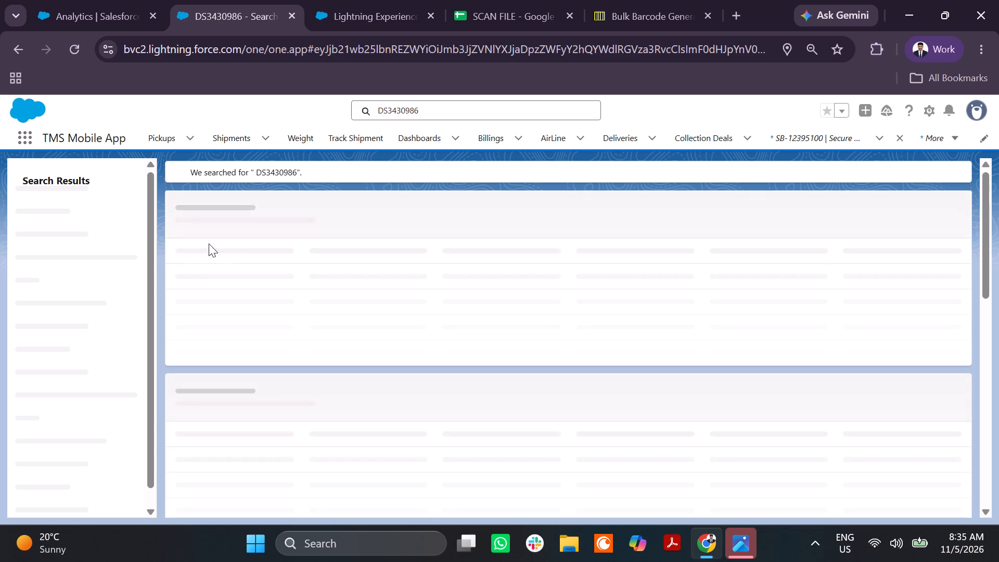
click(208, 257)
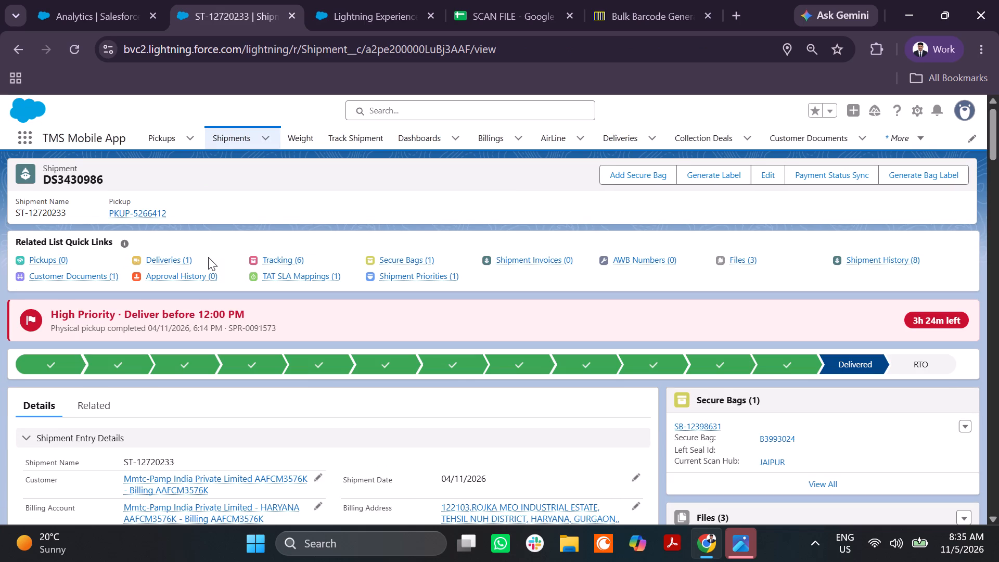
scroll(361, 348, down, 1)
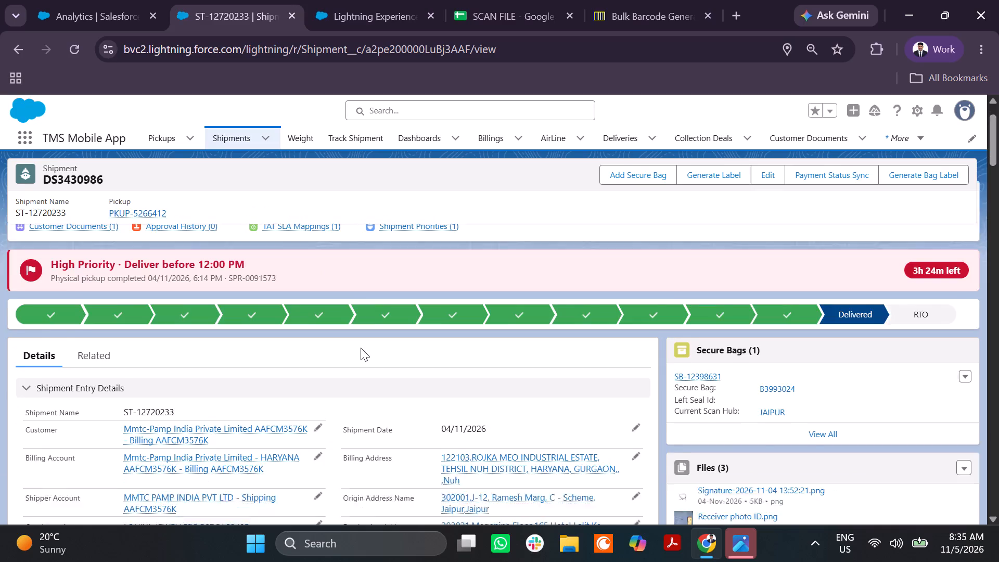
scroll(361, 348, down, 2)
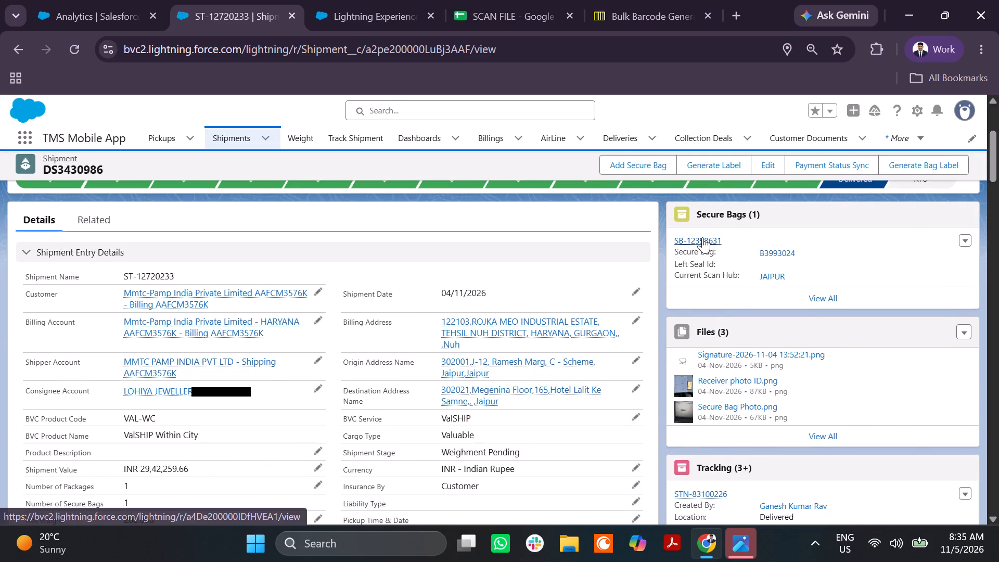
click(702, 237)
click(34, 258)
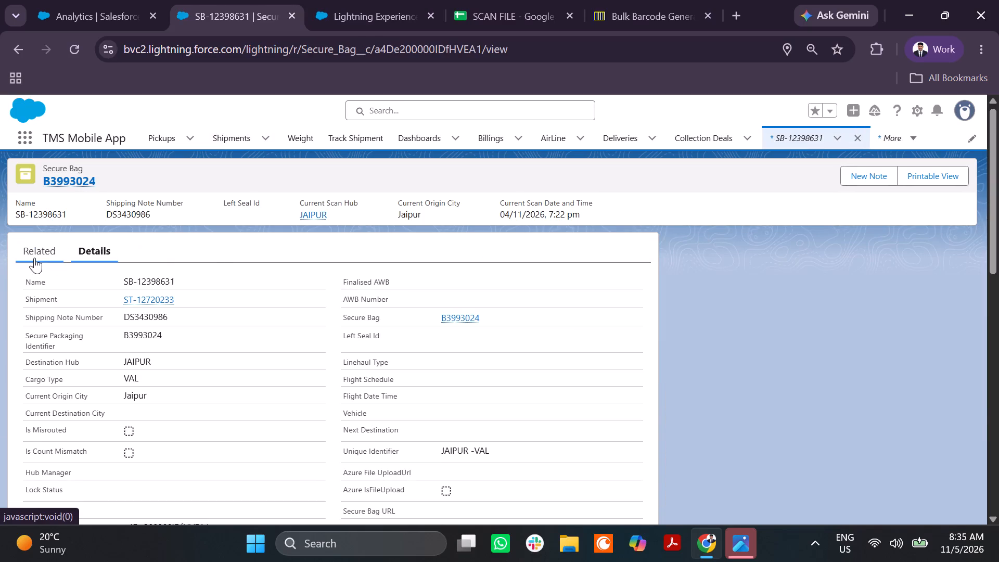
scroll(188, 357, right, 1)
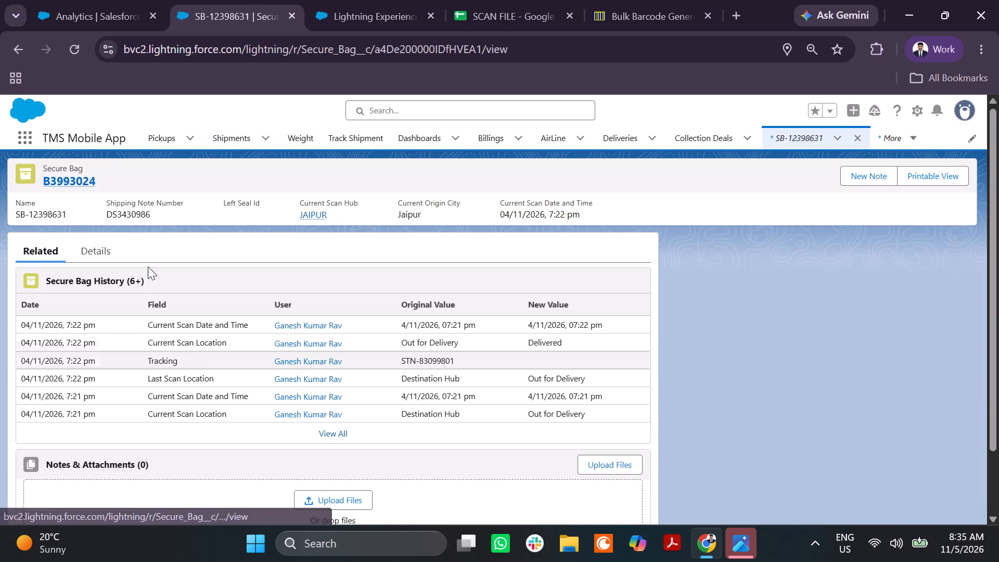
Return to shipment DS3430986's record, set its BVC Gross Weight to 250 grams and save the record.
click(14, 41)
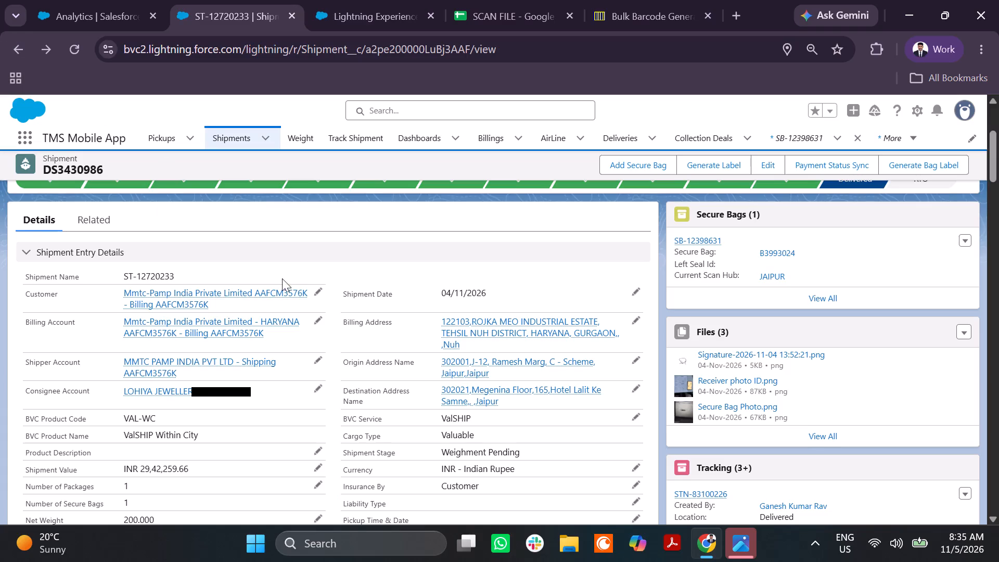
scroll(312, 326, down, 7)
scroll(312, 326, up, 1)
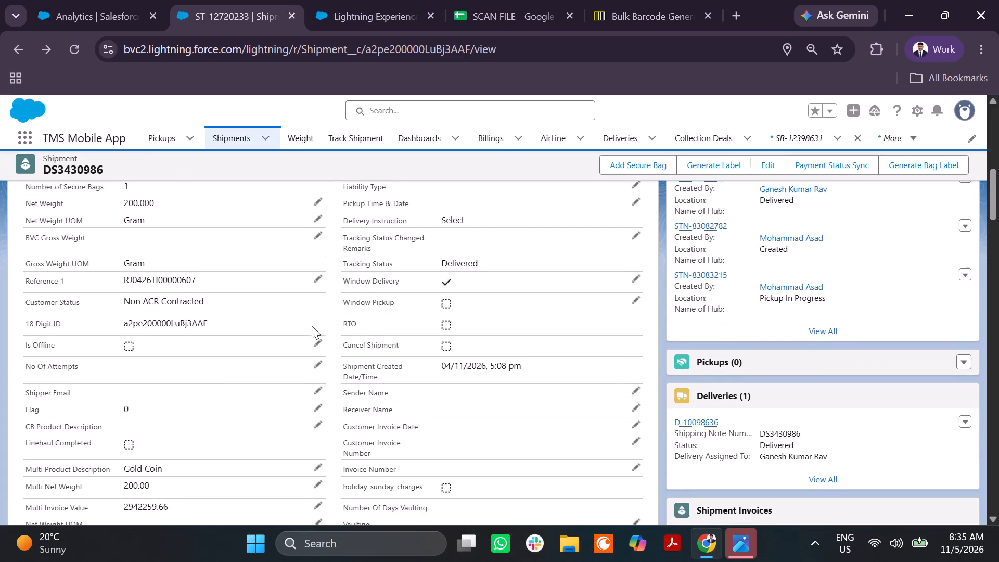
scroll(312, 326, up, 1)
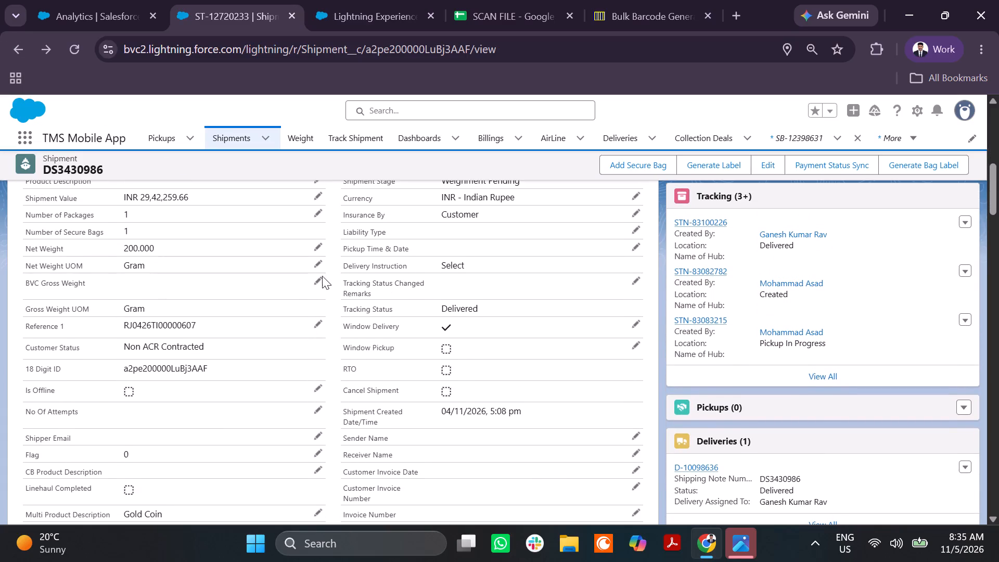
click(321, 277)
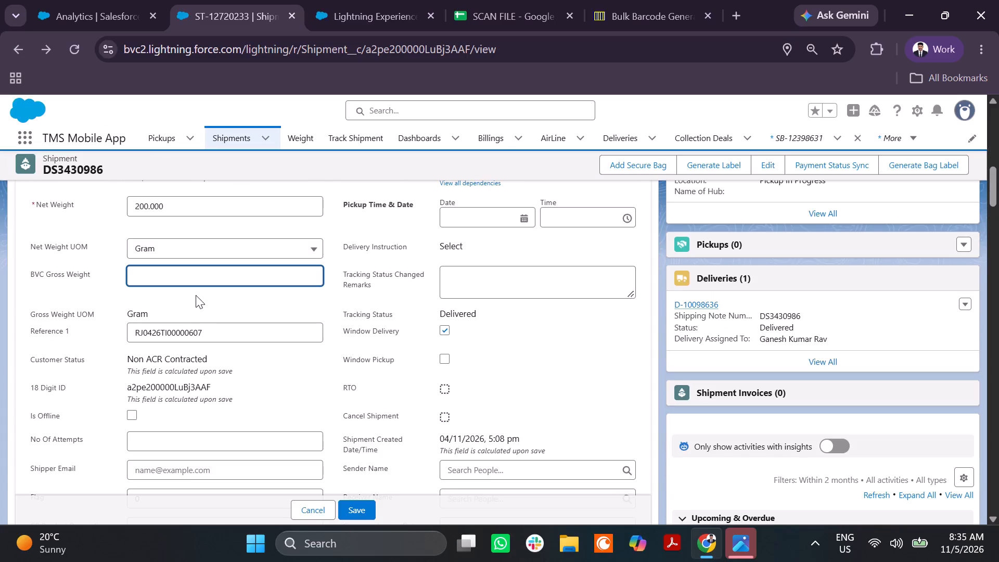
key(2)
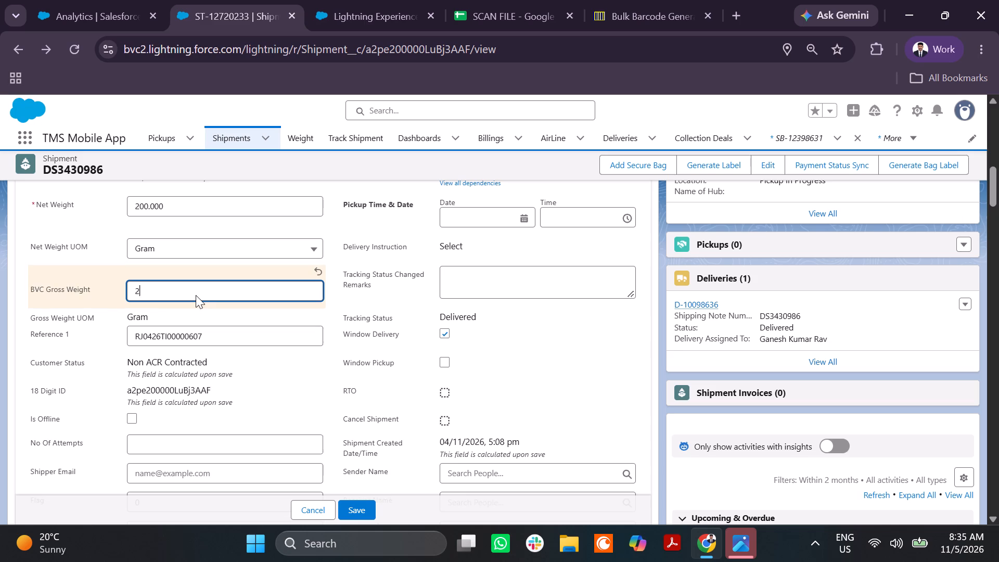
key(5)
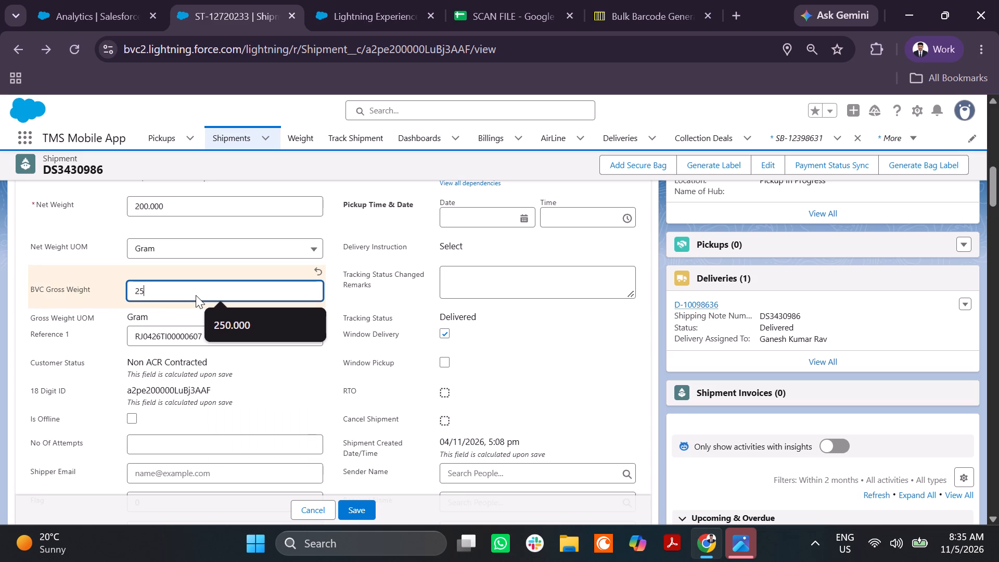
key(0)
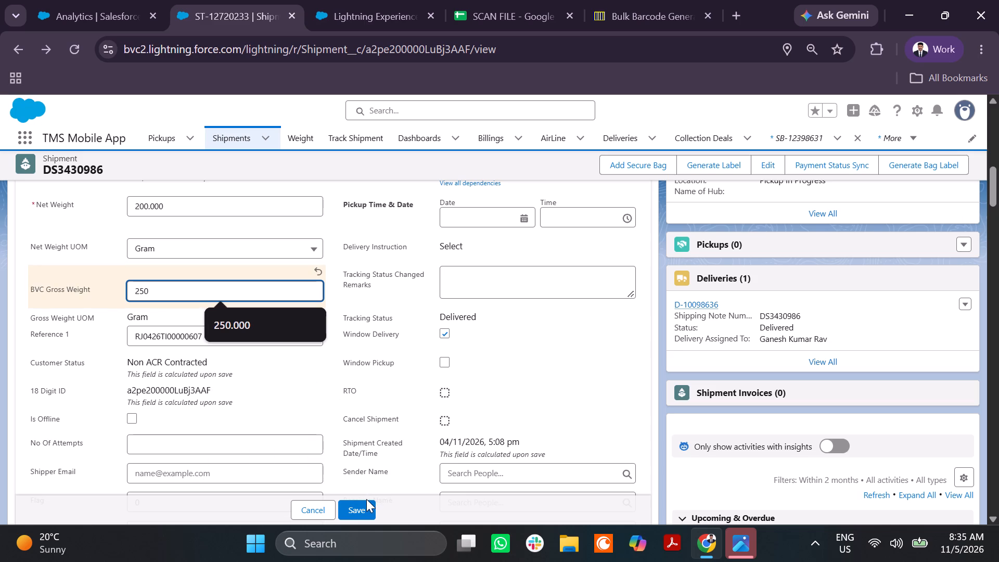
click(366, 499)
click(366, 506)
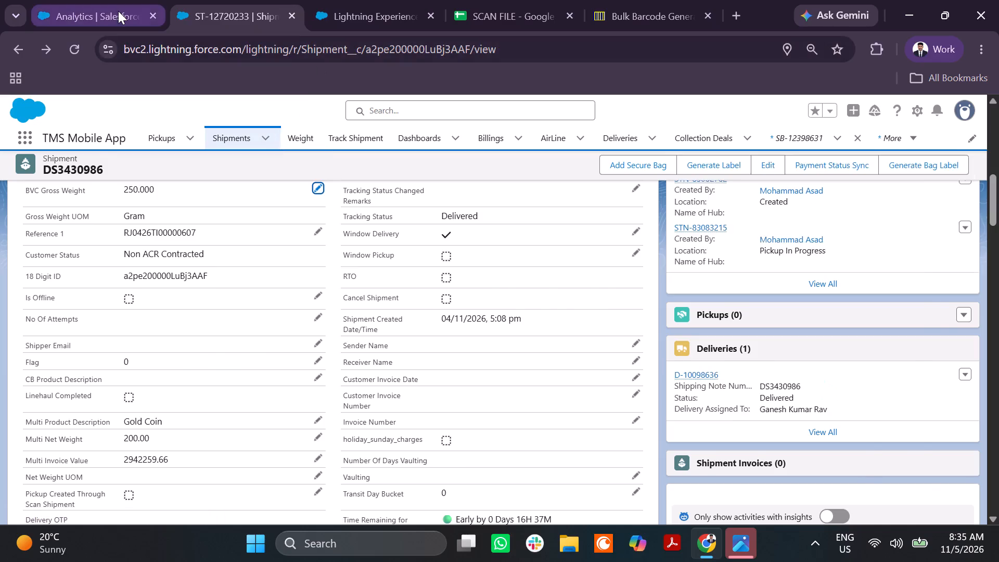
Copy shipping note number DS3429501 from the gross weight pendency report, search Salesforce for it and open its shipment record.
click(118, 11)
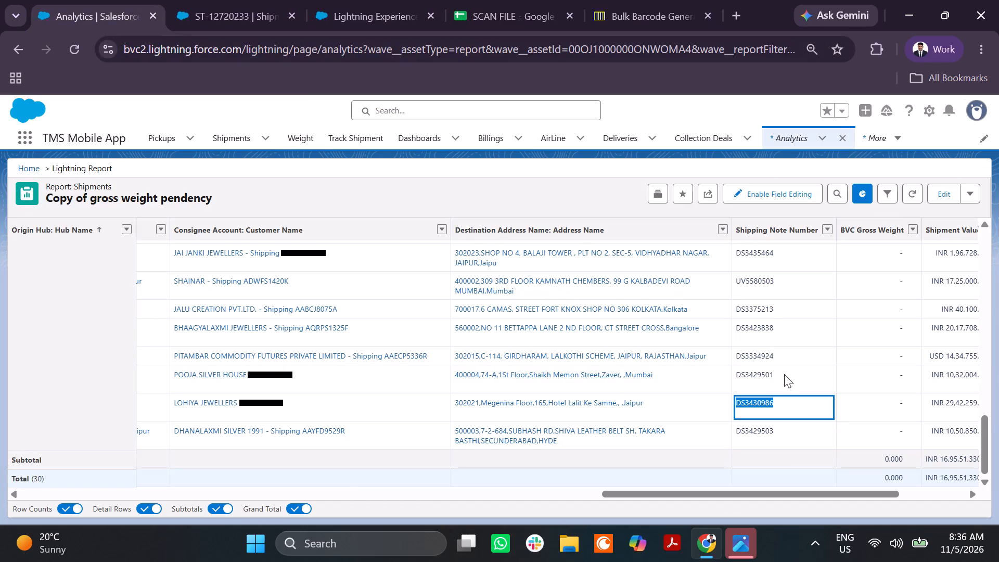
drag(786, 376, 709, 372)
key(ctrl+c)
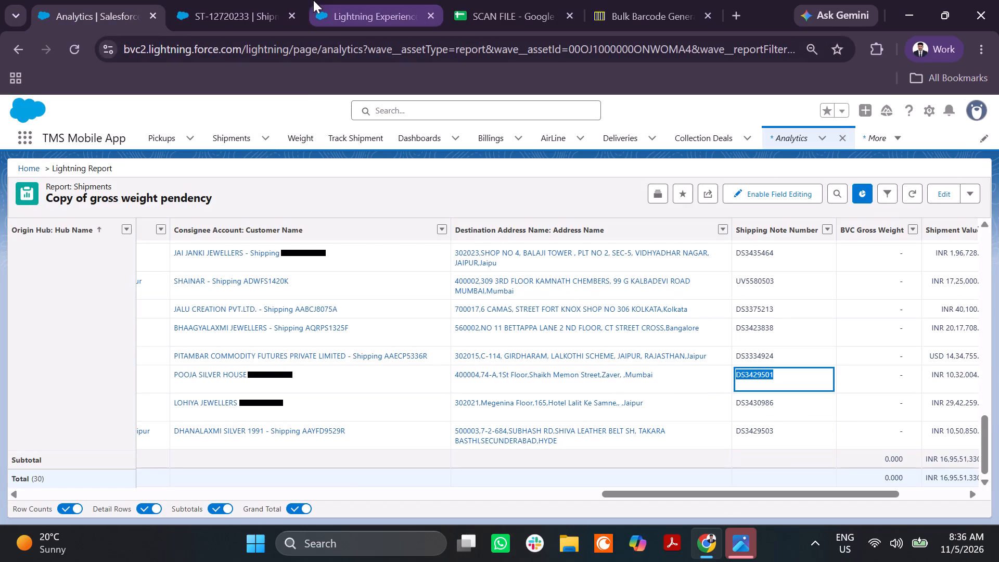
click(219, 0)
click(382, 106)
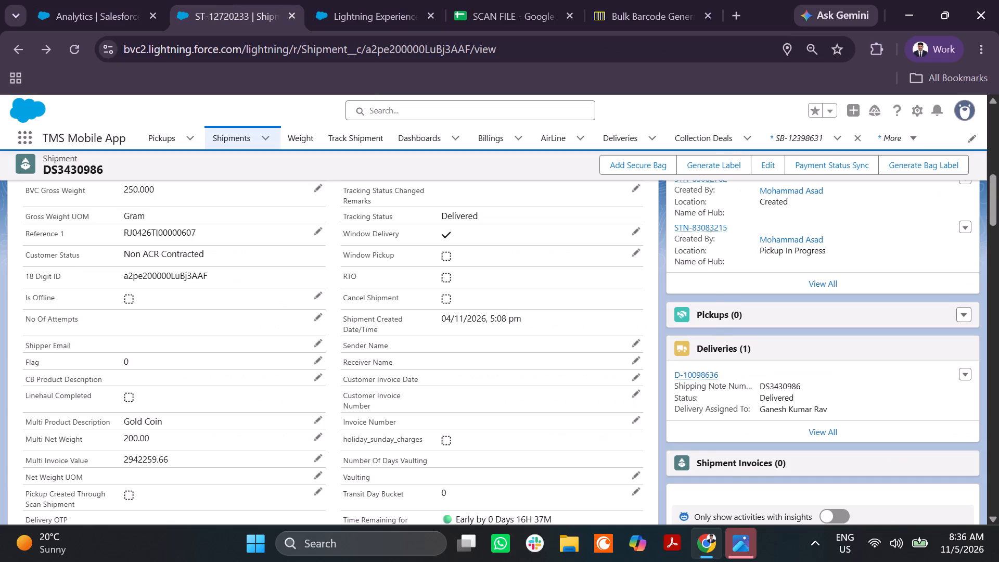
key(ctrl+v)
key(Return)
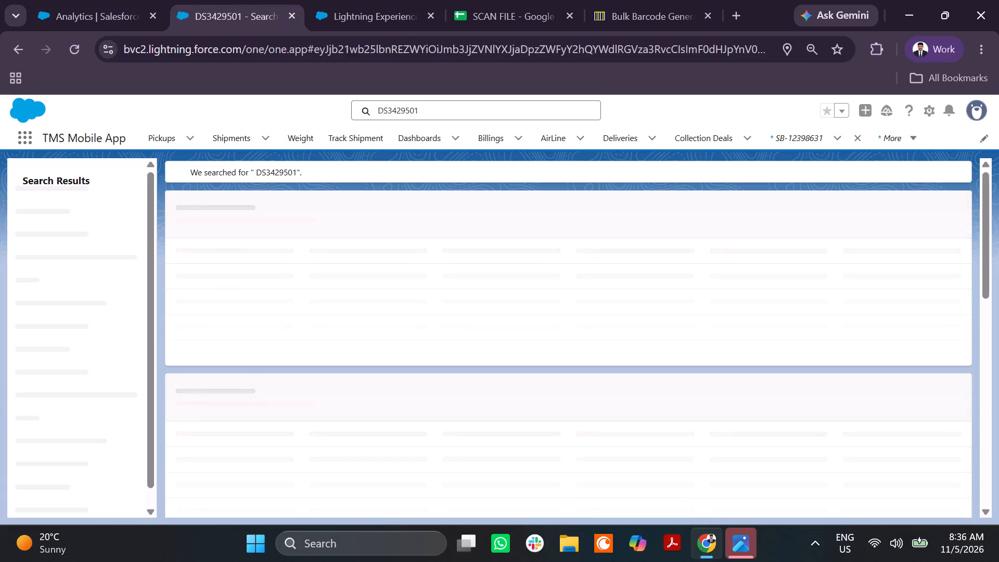
double_click(207, 258)
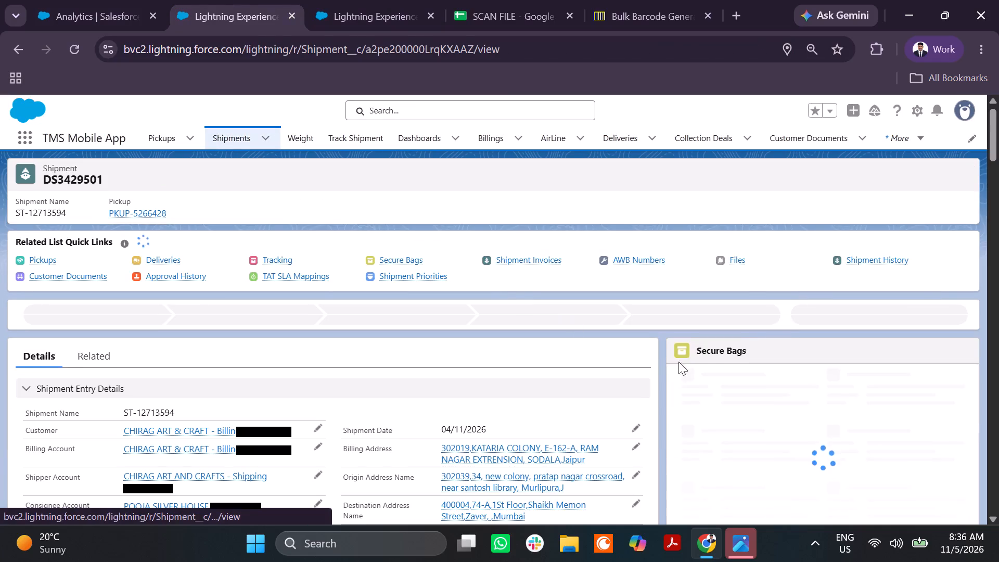
click(701, 377)
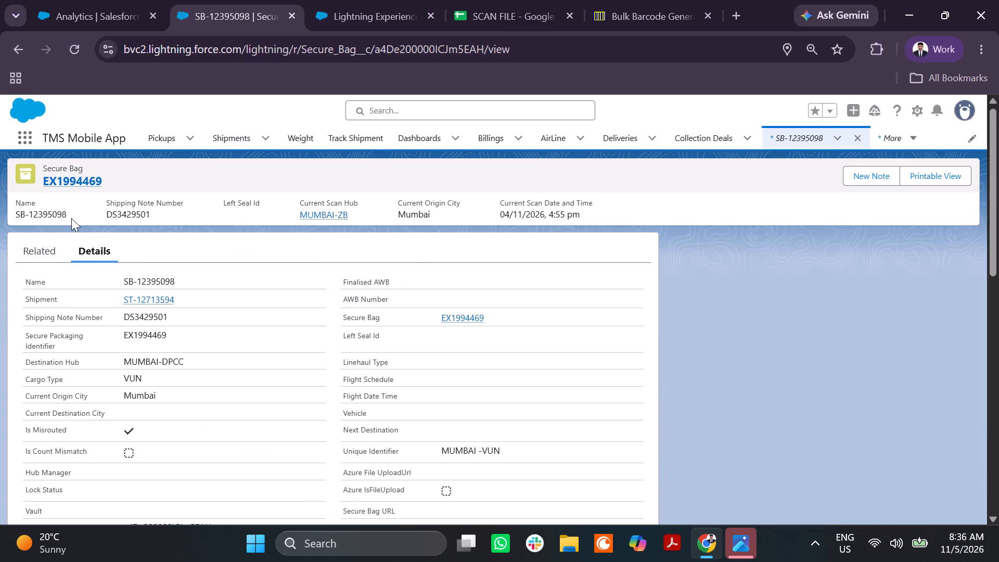
click(42, 246)
scroll(204, 284, right, 1)
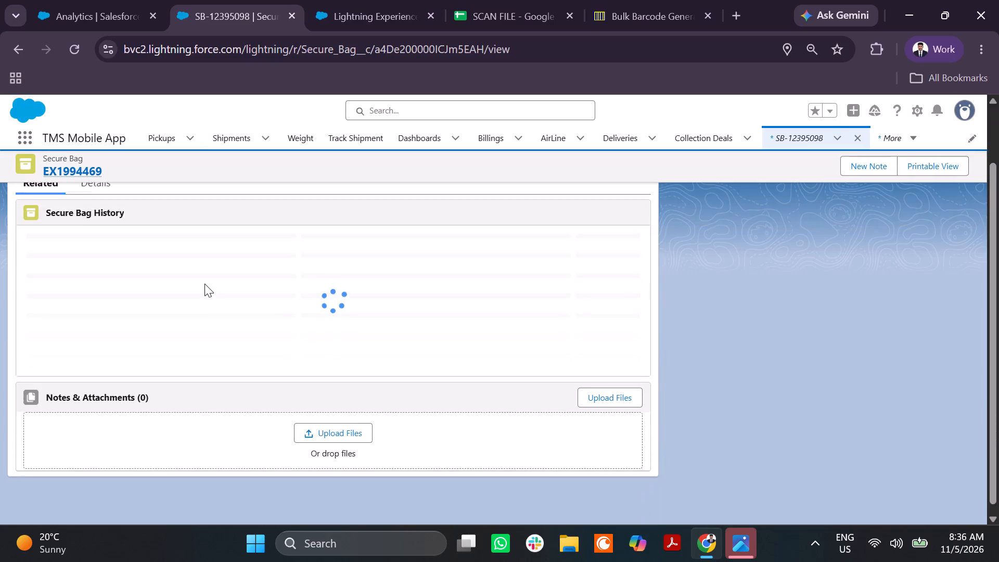
scroll(204, 284, right, 1)
click(18, 48)
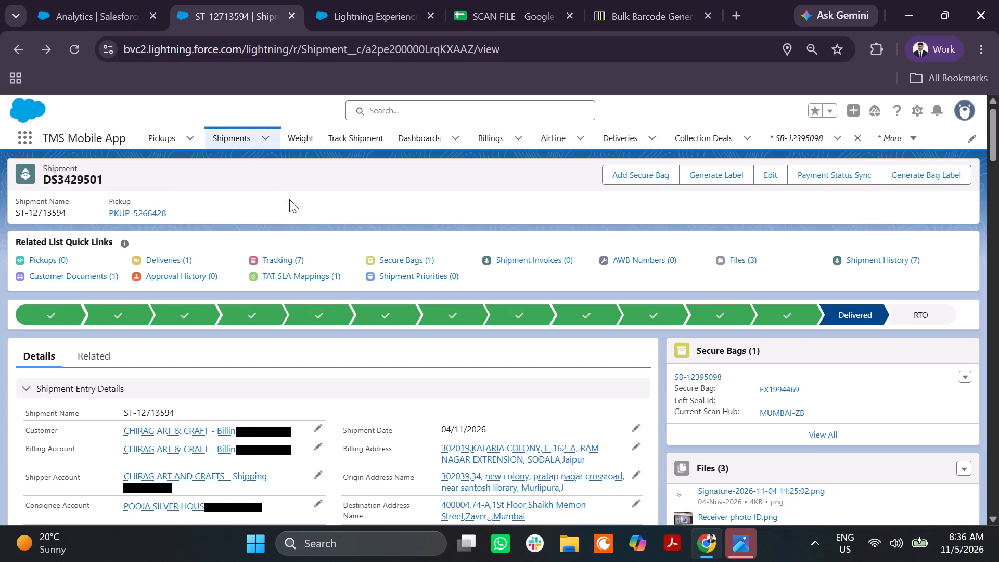
scroll(336, 293, down, 4)
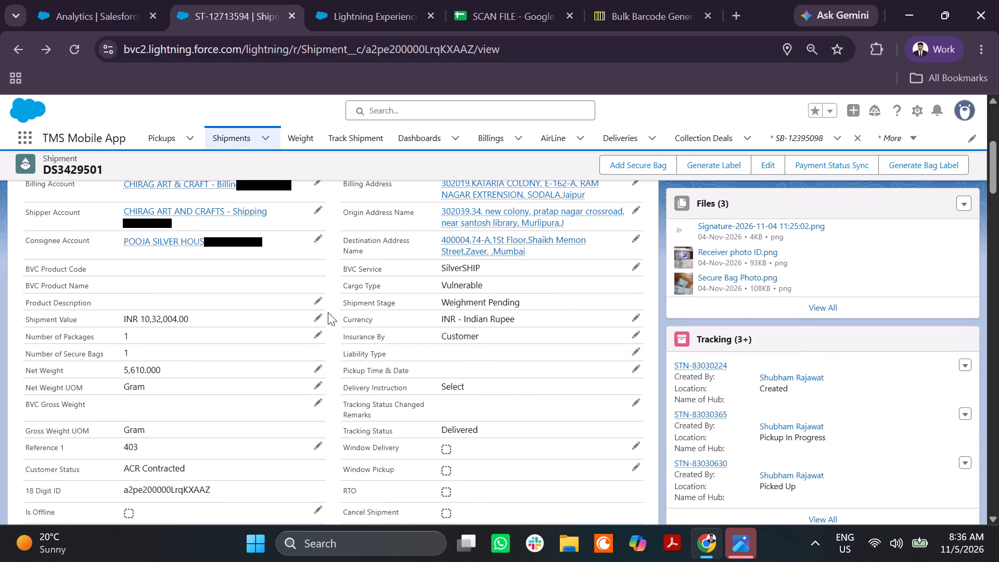
click(317, 407)
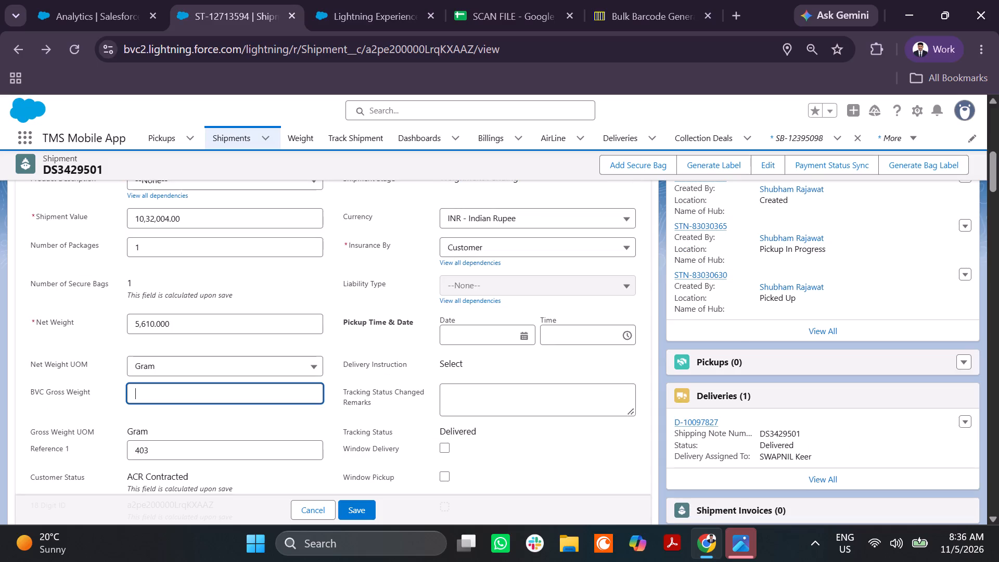
key(5)
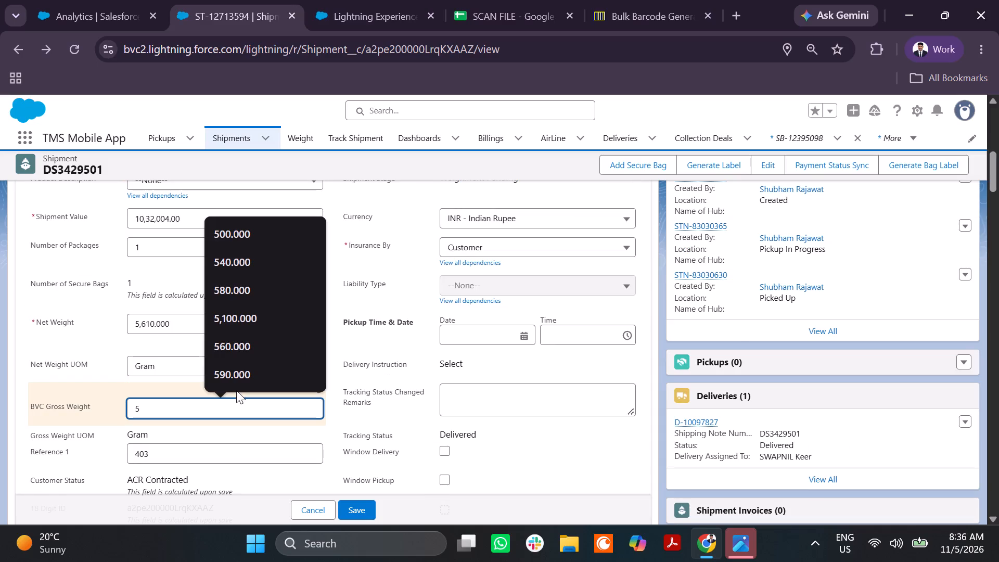
key(8)
key(0)
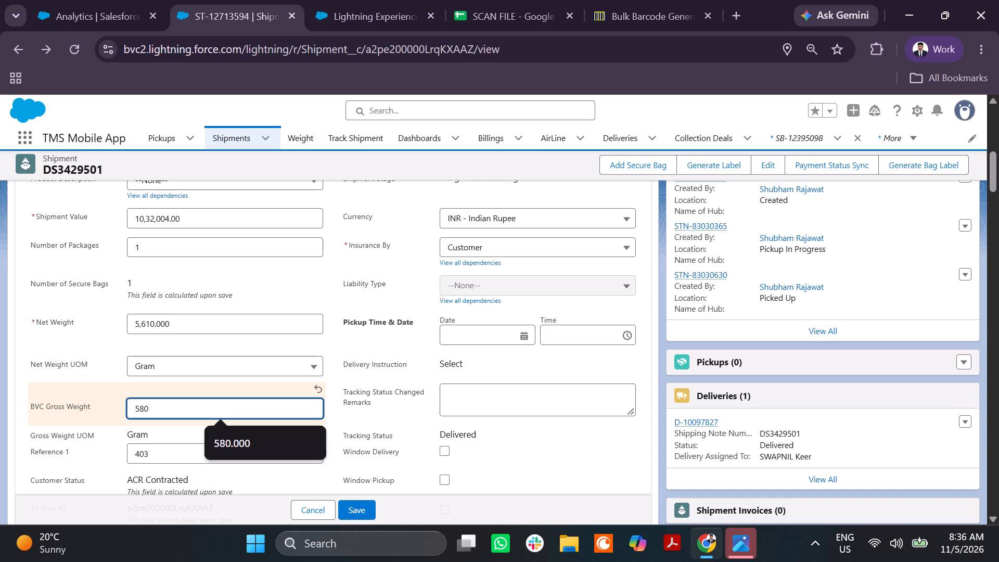
key(5)
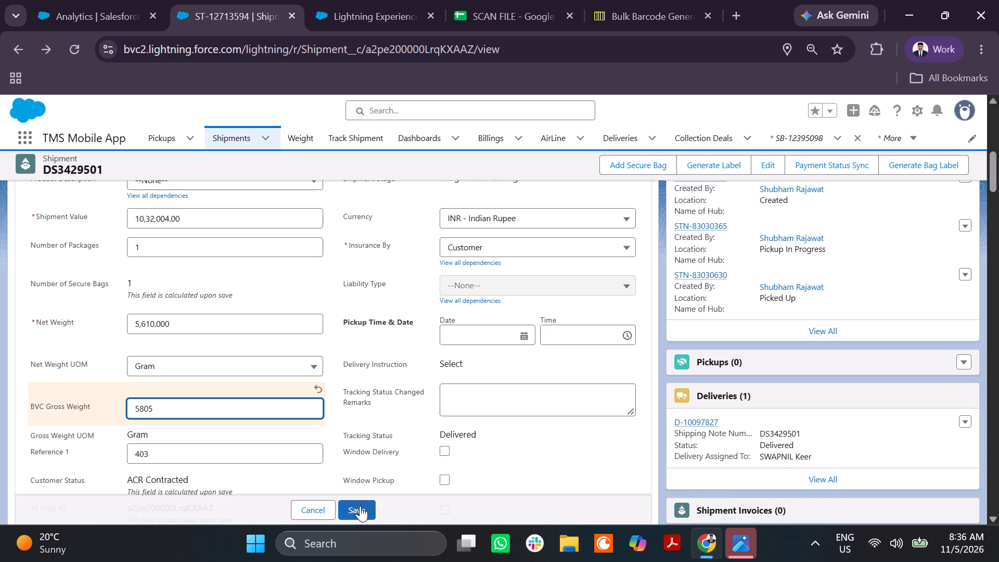
click(360, 506)
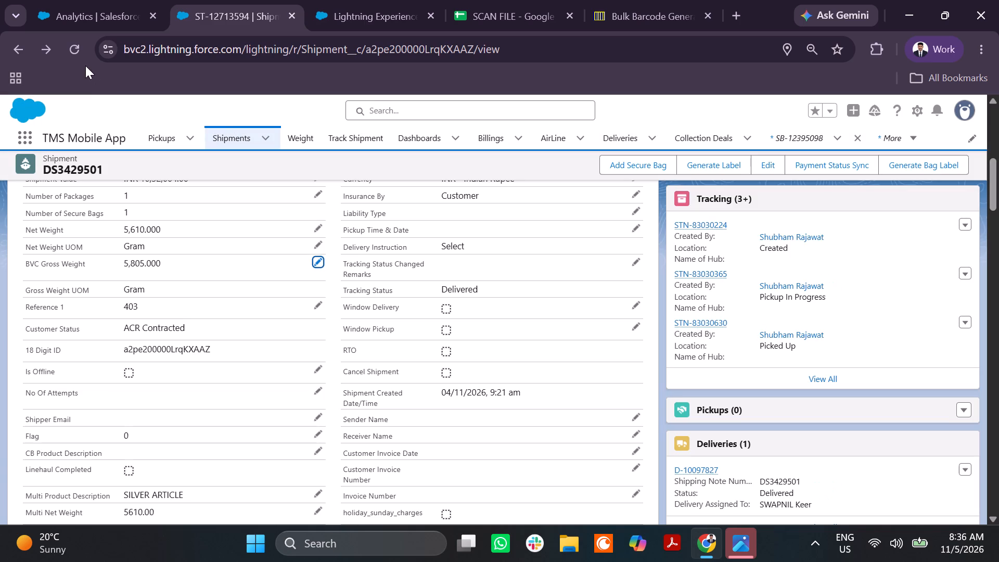
click(104, 14)
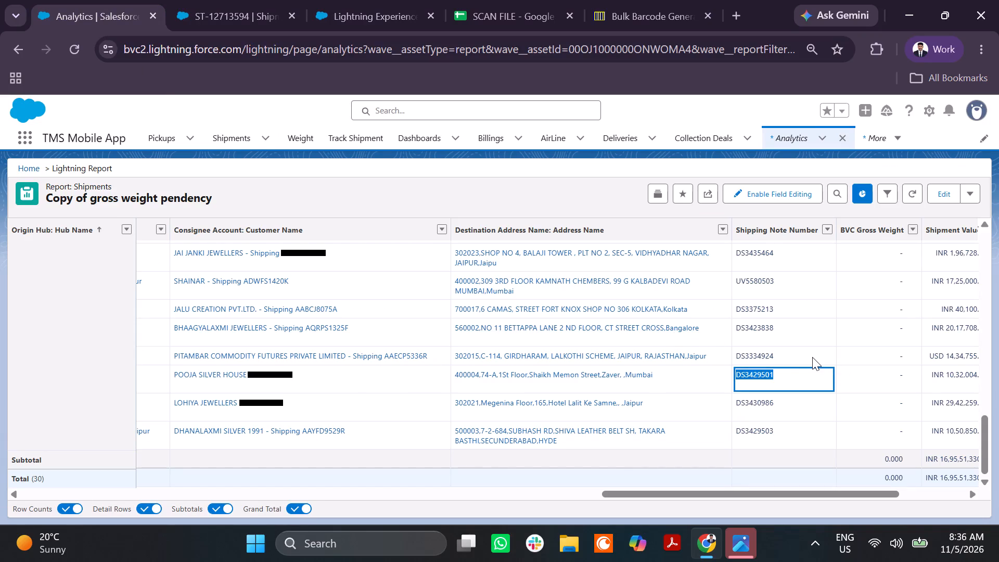
drag(797, 358, 728, 357)
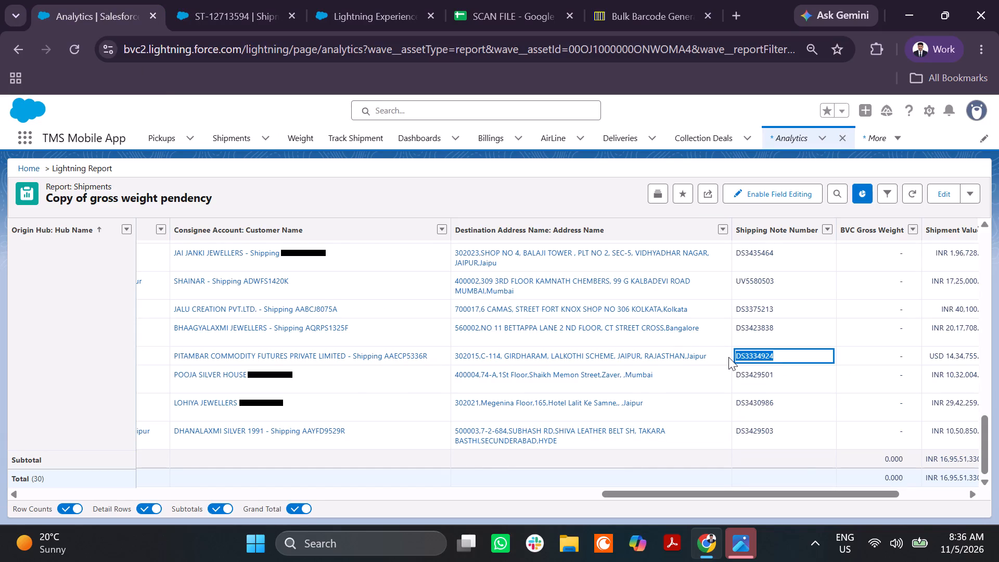
key(ctrl+c)
click(222, 23)
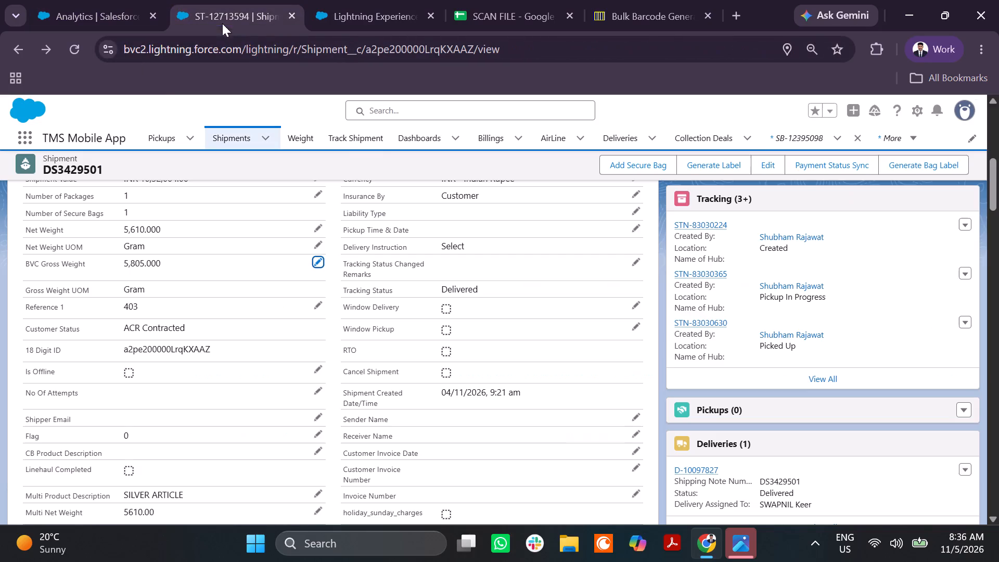
click(418, 111)
key(ctrl+v)
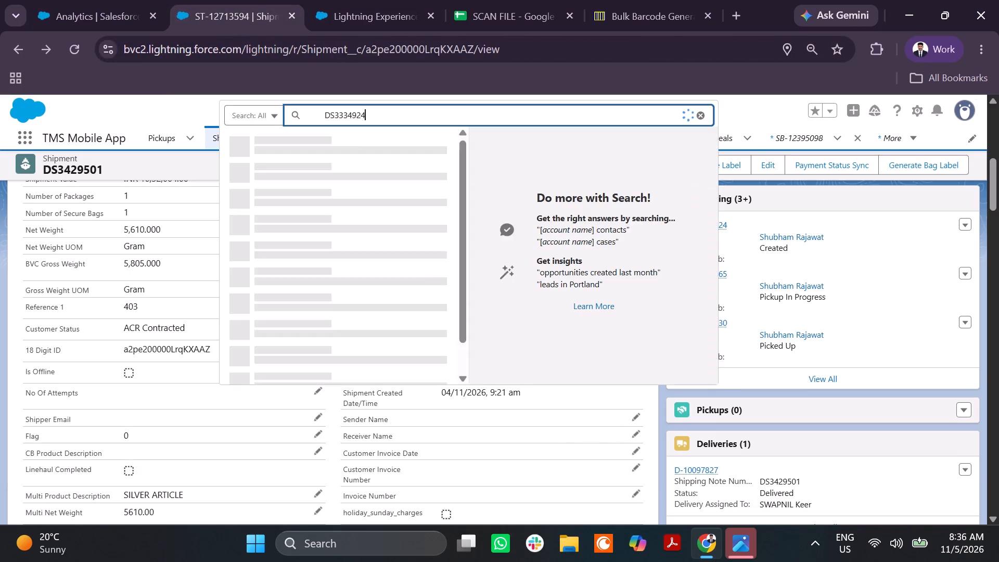
key(Return)
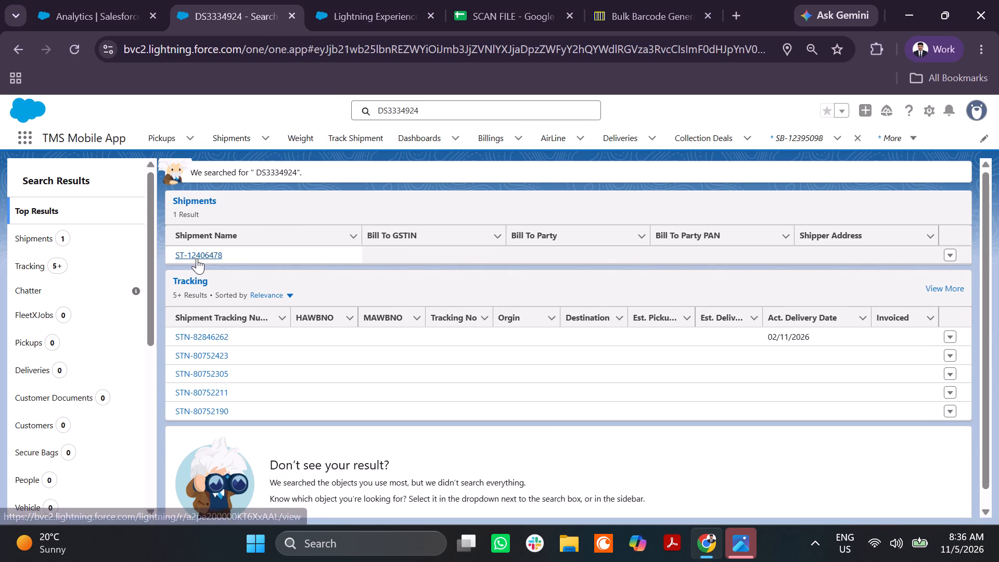
double_click(197, 258)
scroll(516, 281, down, 1)
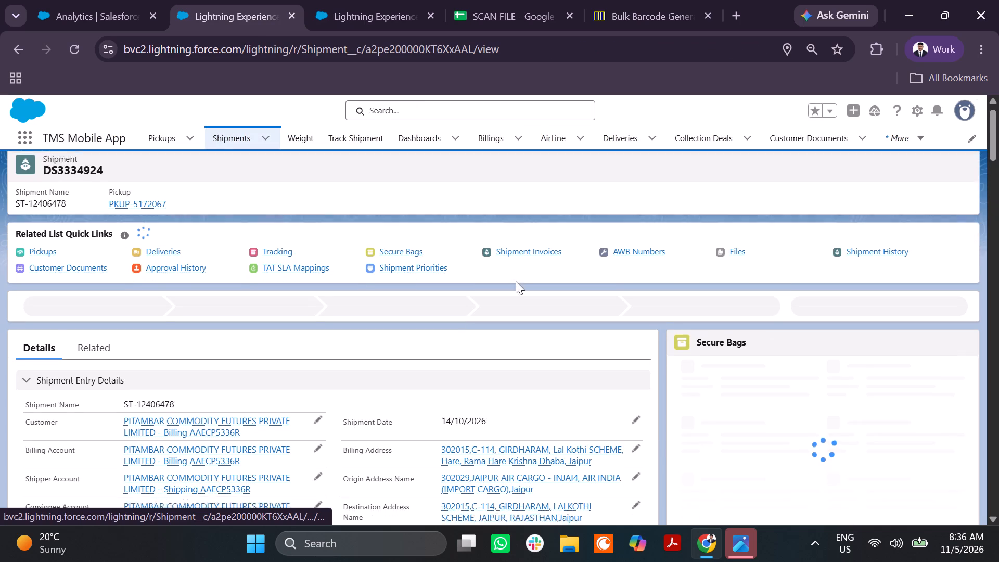
scroll(516, 281, down, 1)
click(710, 329)
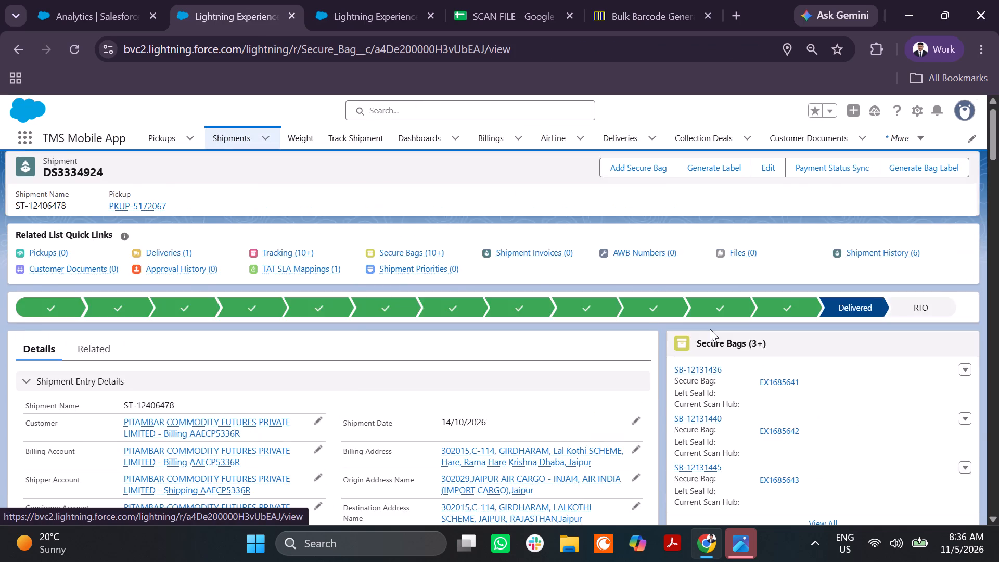
click(44, 255)
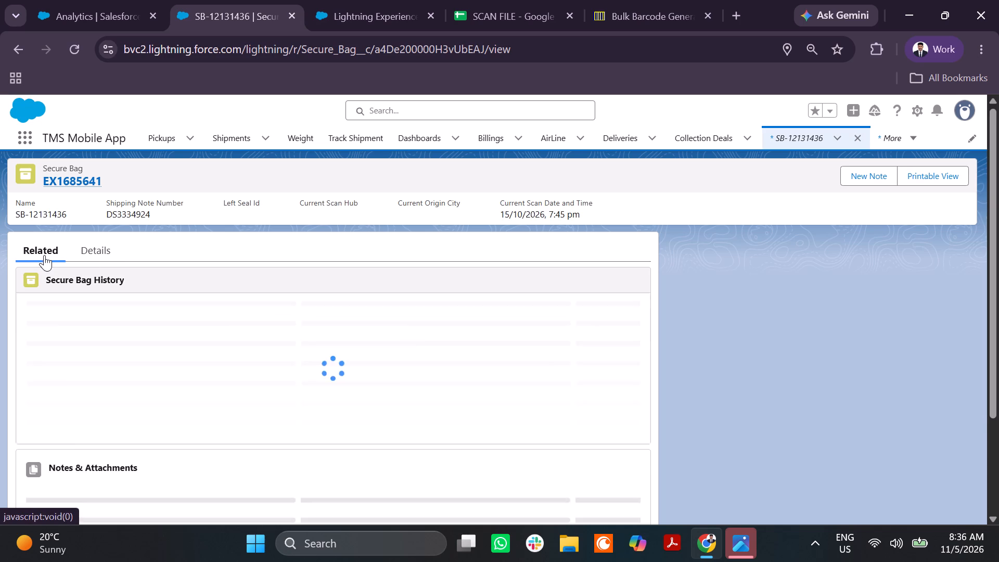
scroll(248, 342, right, 1)
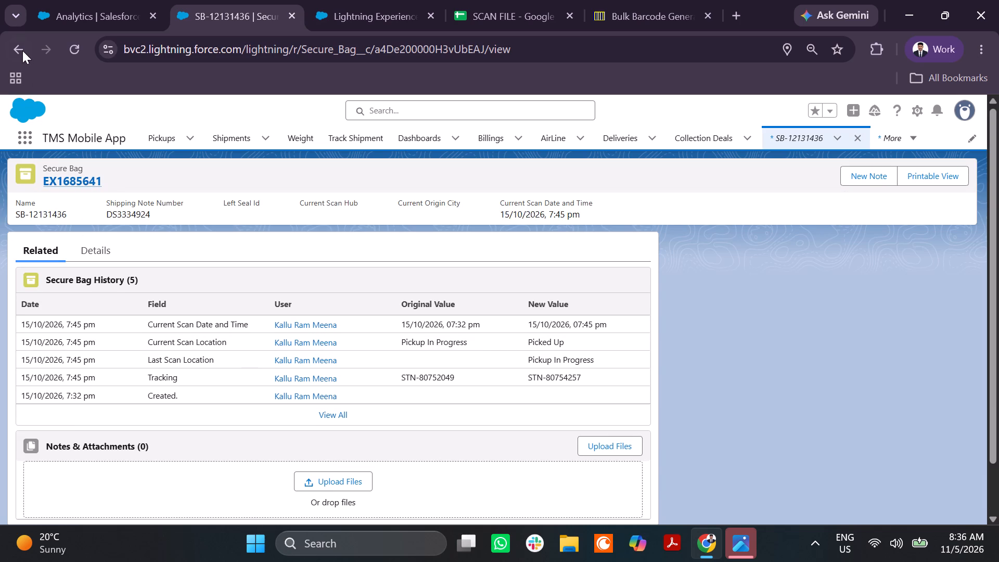
click(21, 49)
scroll(397, 344, down, 3)
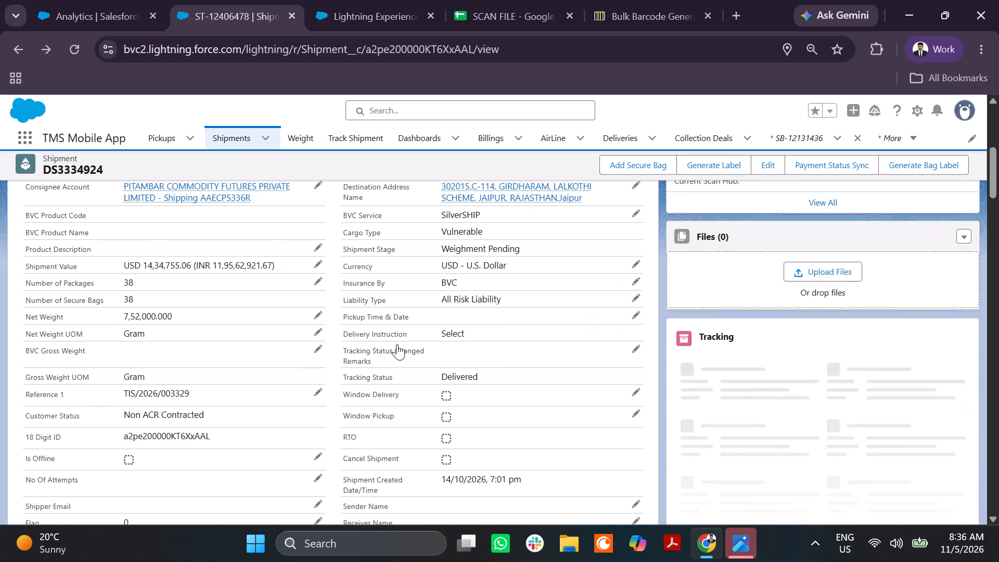
scroll(397, 344, down, 1)
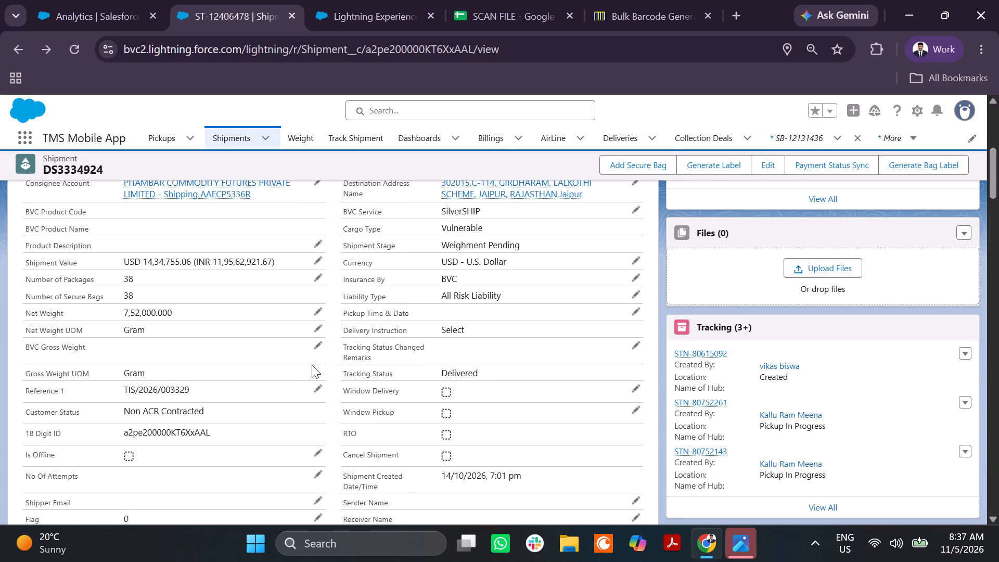
click(319, 346)
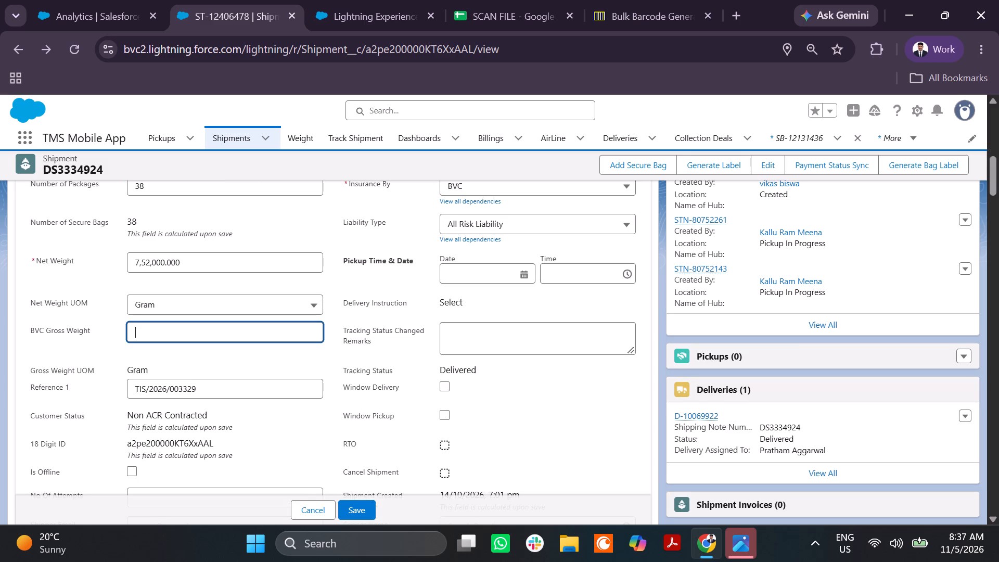
text(752)
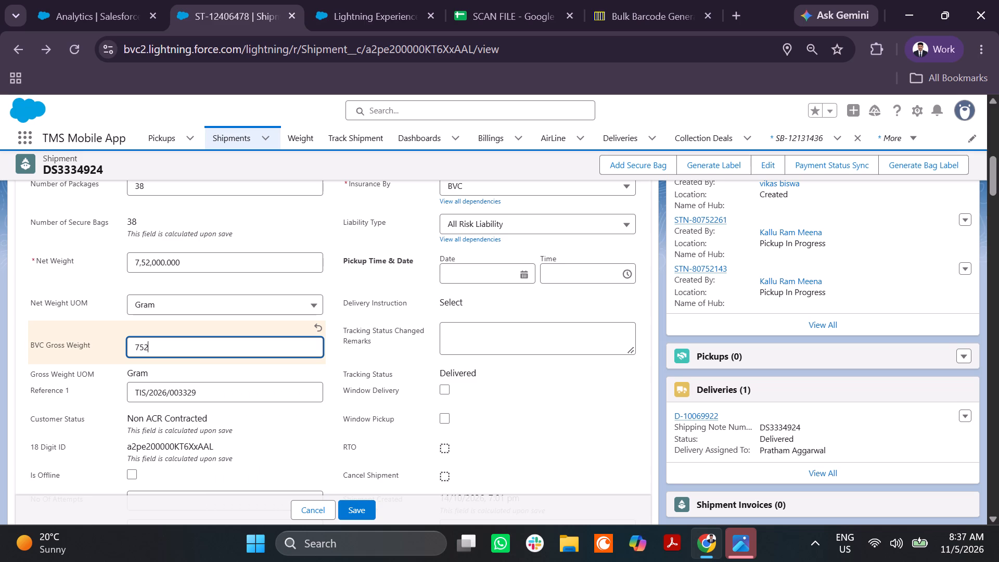
key(BackSpace)
key(BackSpace)
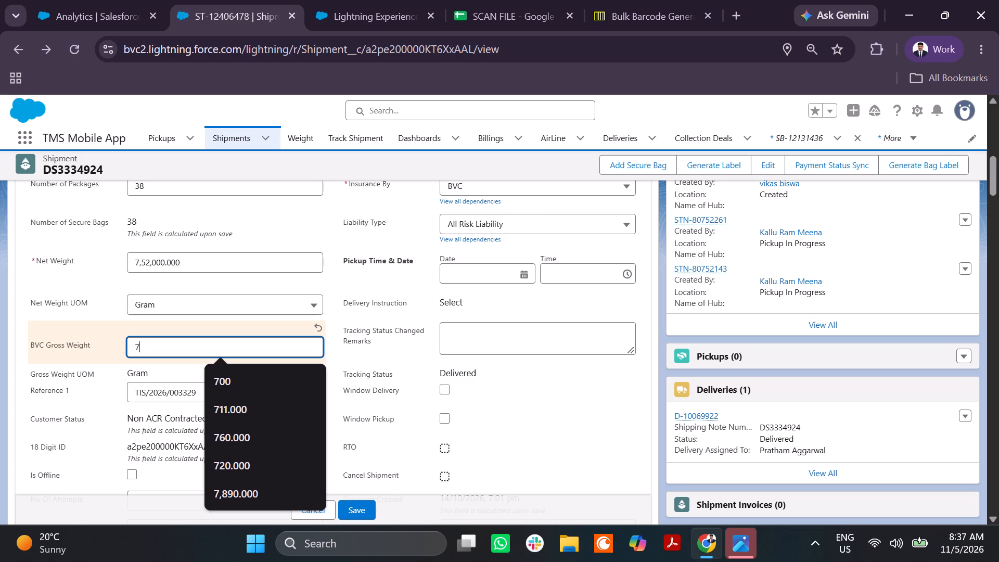
text(61)
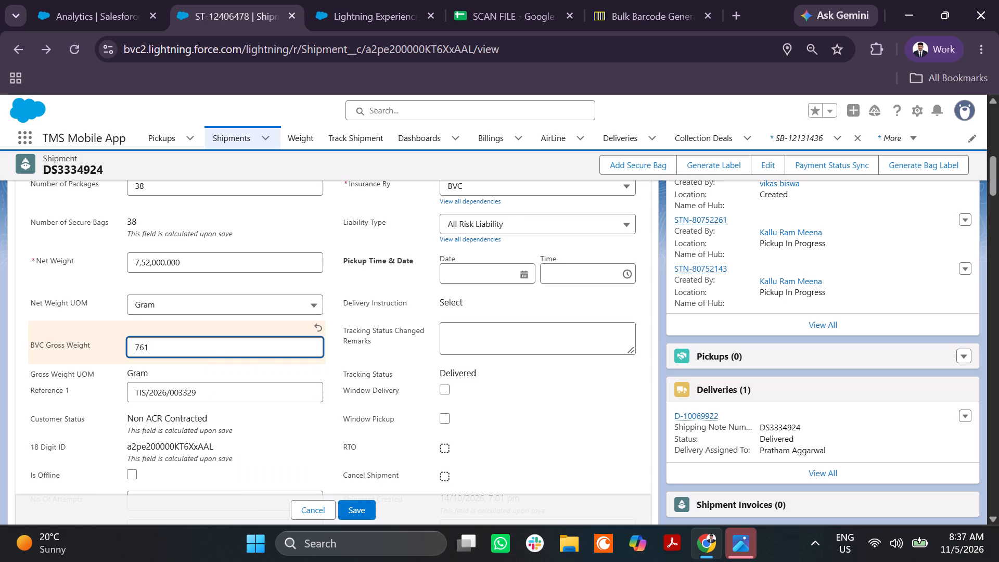
text(000)
click(351, 503)
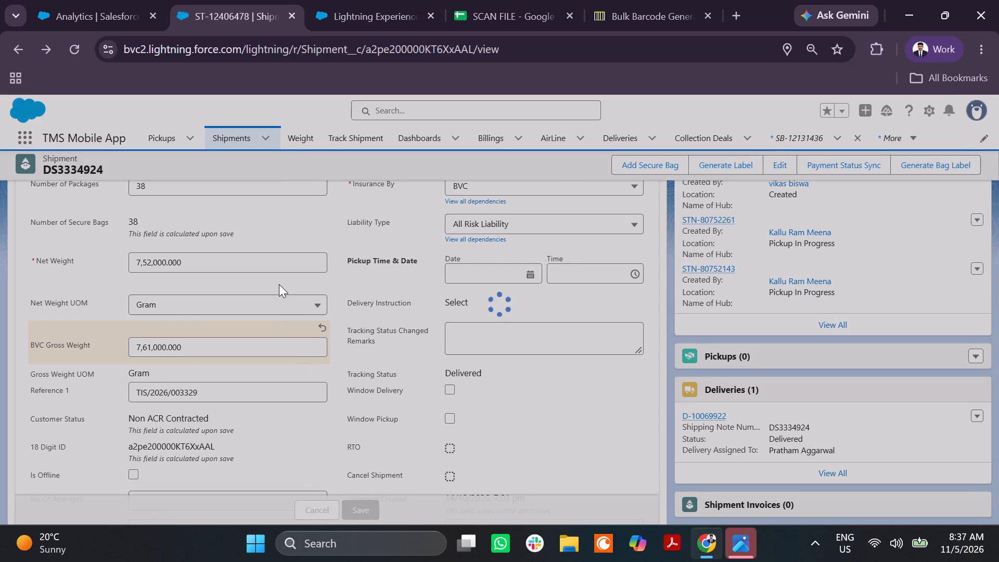
Return to the Copy of gross weight pendency report and reload it.
click(92, 1)
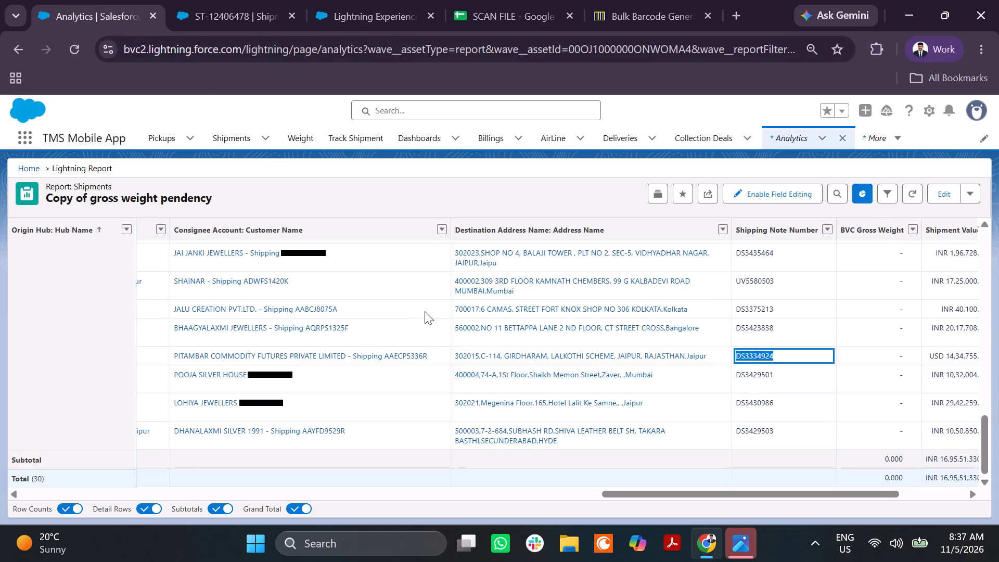
scroll(425, 312, up, 4)
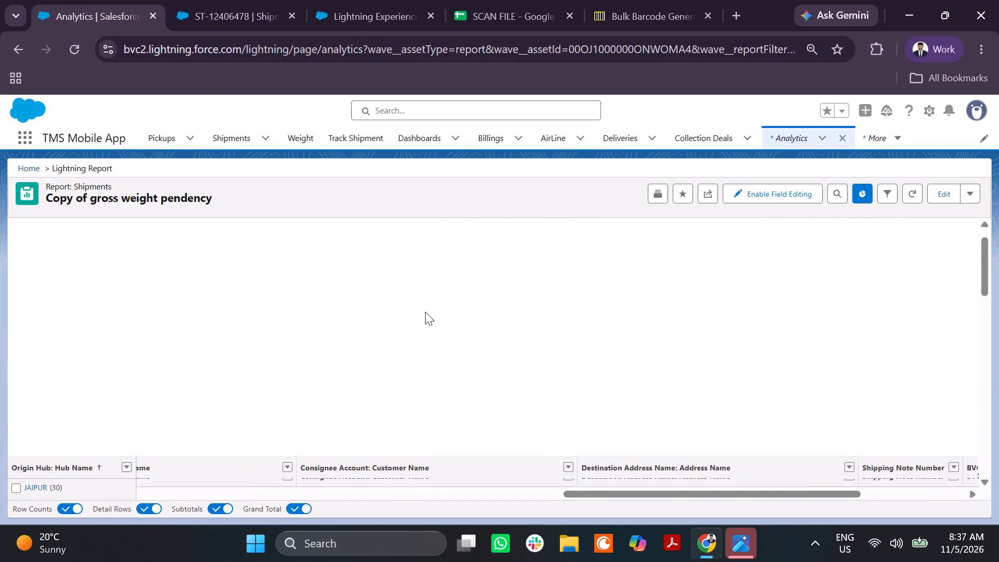
scroll(300, 329, right, 7)
scroll(300, 329, down, 2)
scroll(300, 329, right, 3)
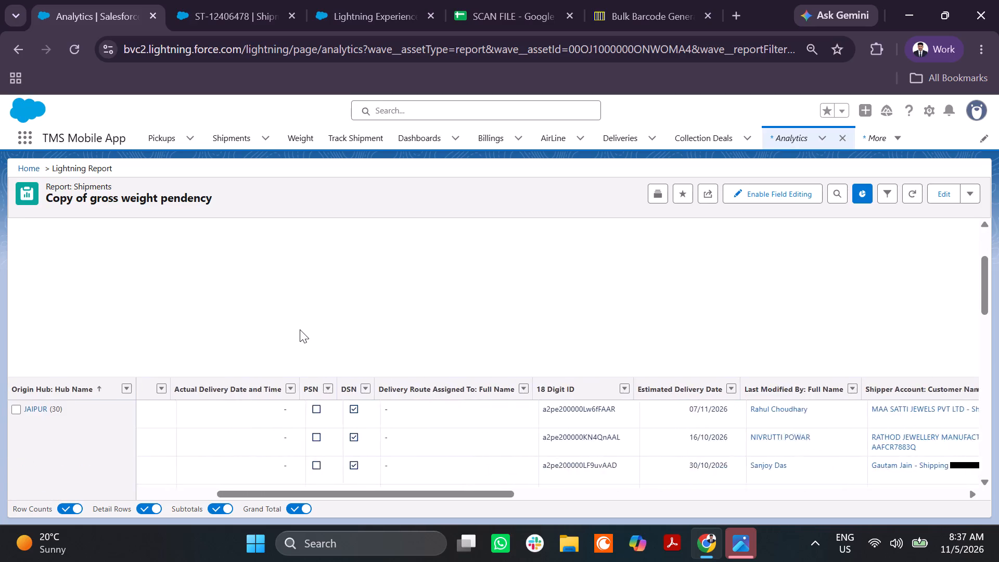
scroll(300, 329, up, 3)
scroll(300, 329, down, 1)
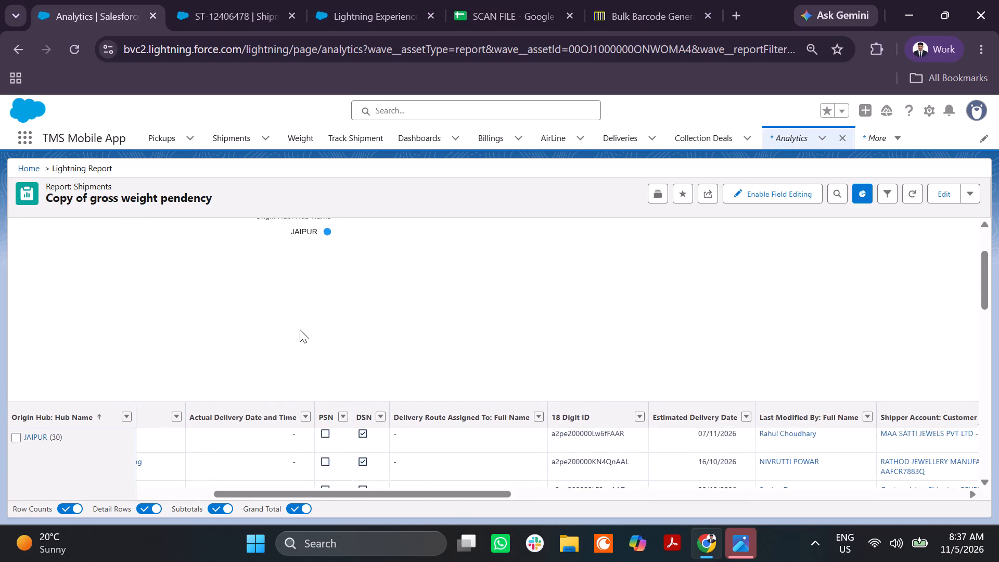
scroll(300, 329, right, 4)
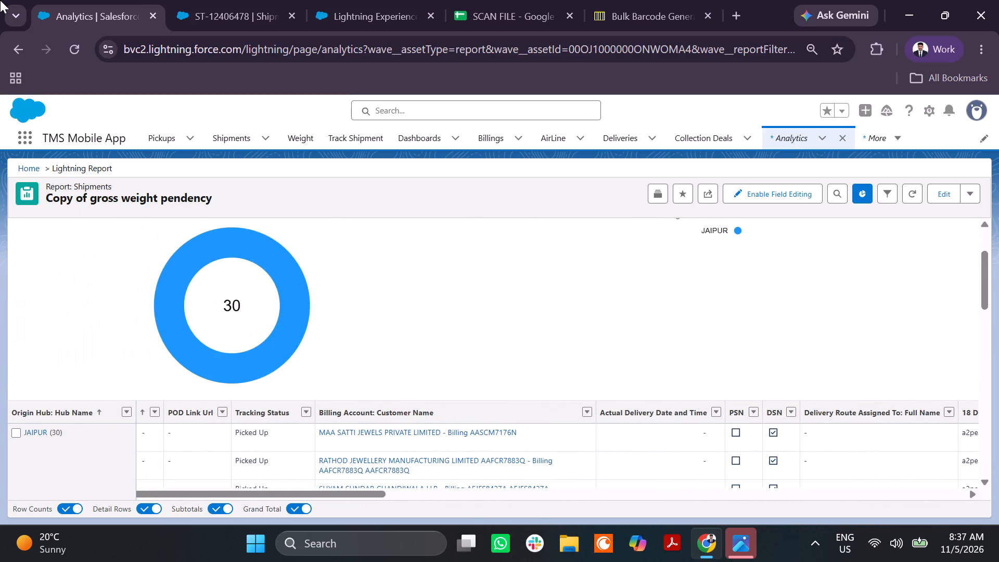
click(69, 44)
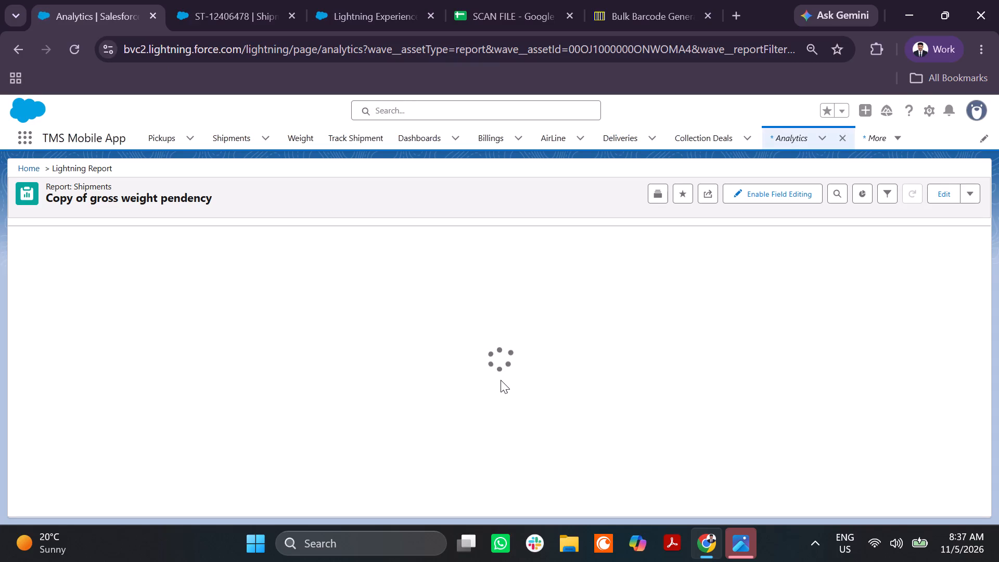
Review the remaining Jaipur shipments in the reloaded report, checking their shipment dates, tracking statuses and billing accounts.
scroll(503, 352, down, 2)
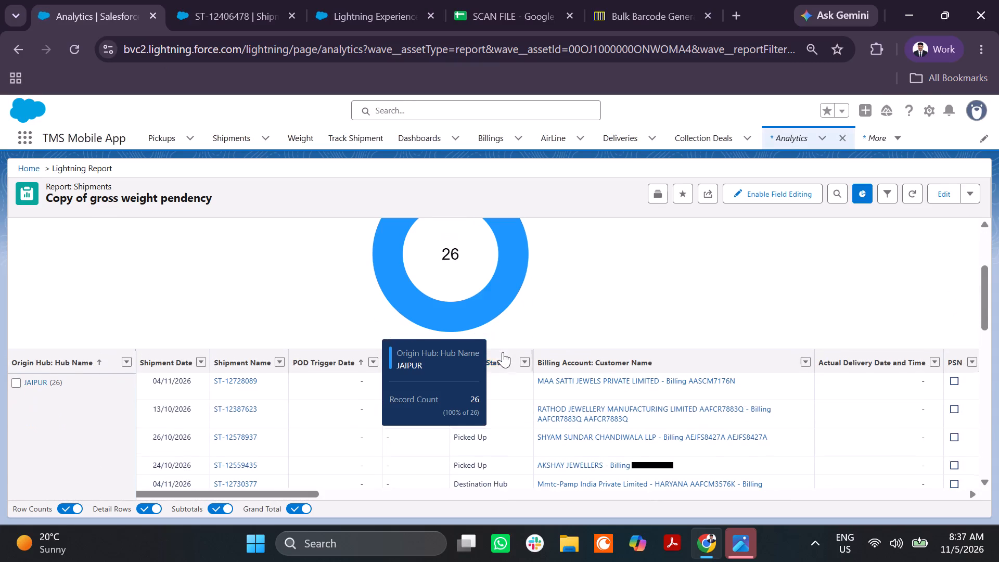
scroll(455, 435, down, 3)
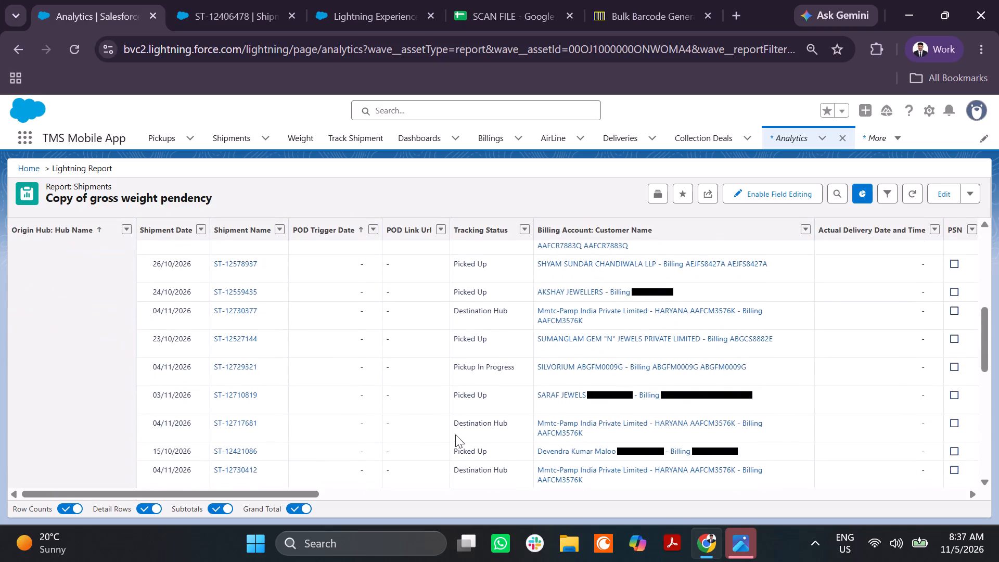
scroll(455, 435, down, 4)
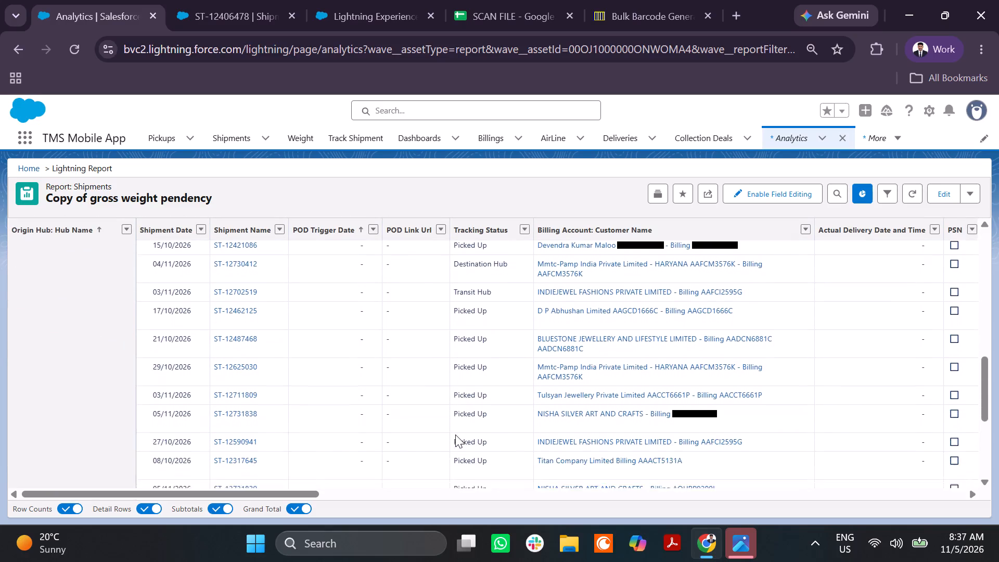
scroll(455, 435, down, 4)
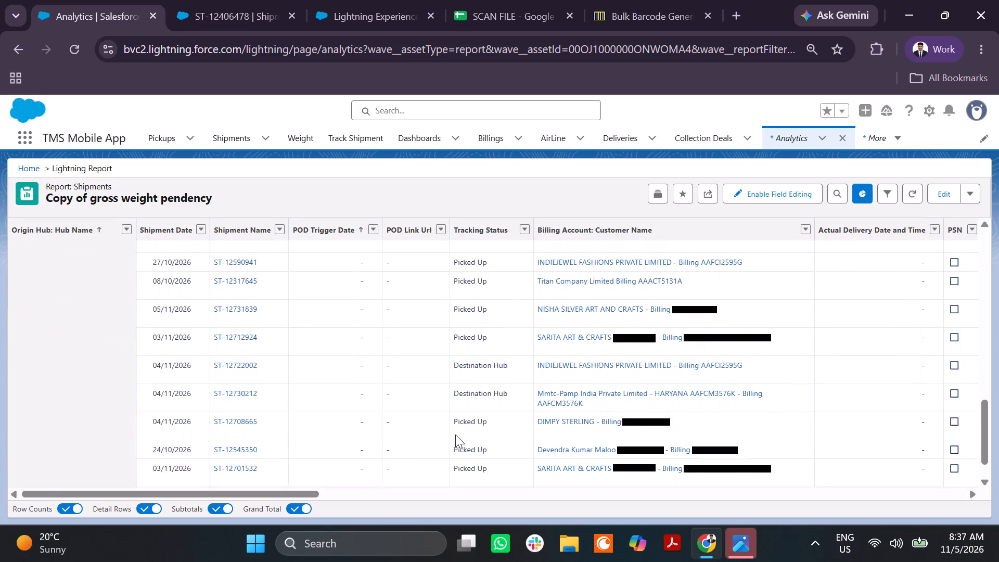
scroll(455, 435, down, 2)
scroll(455, 435, up, 3)
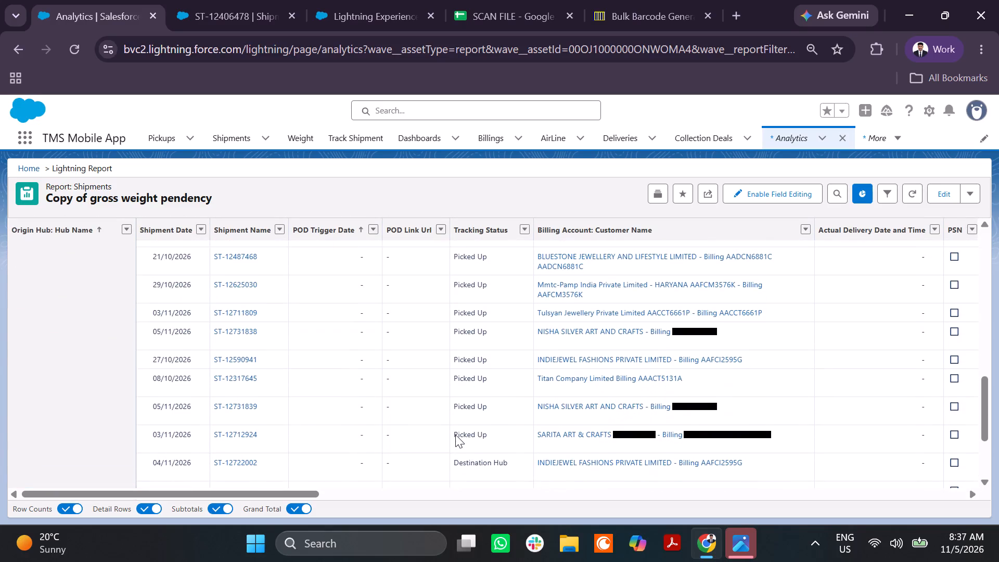
scroll(455, 435, up, 4)
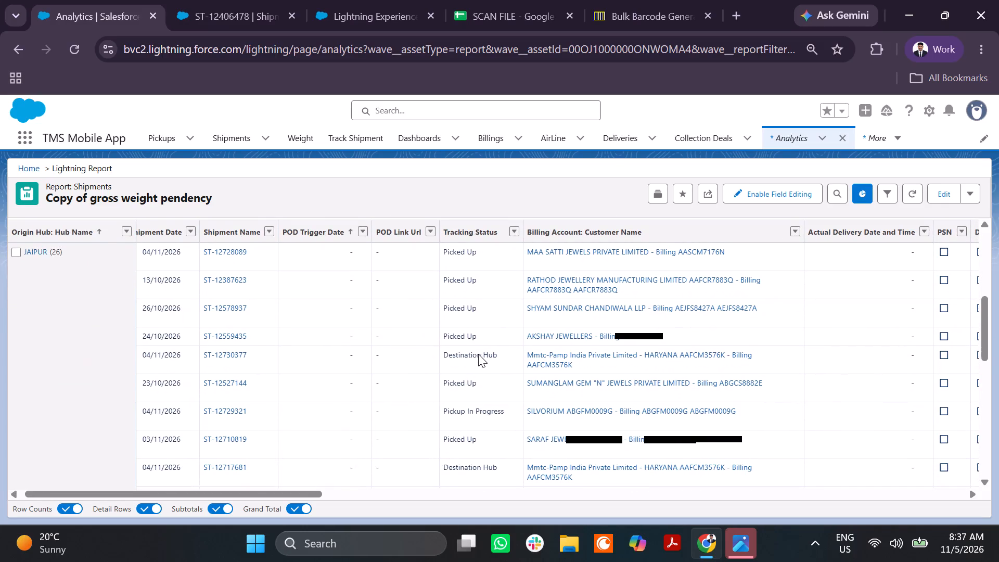
Examine the Mmtc-Pamp shipment ST-12730377 row across the report, checking its delivery date, modifier, shipper, consignee, addresses and shipping note number.
scroll(480, 354, left, 2)
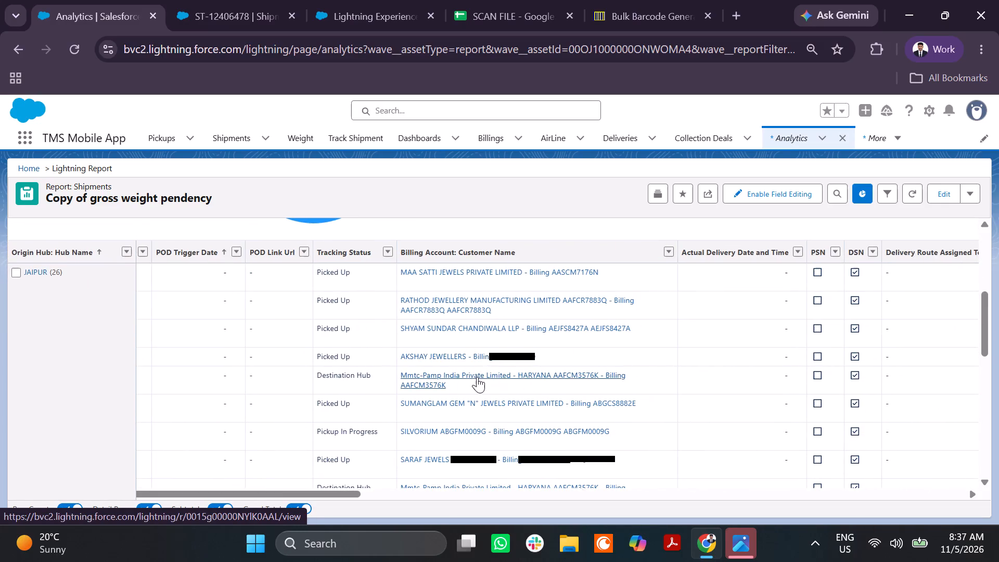
scroll(477, 377, left, 3)
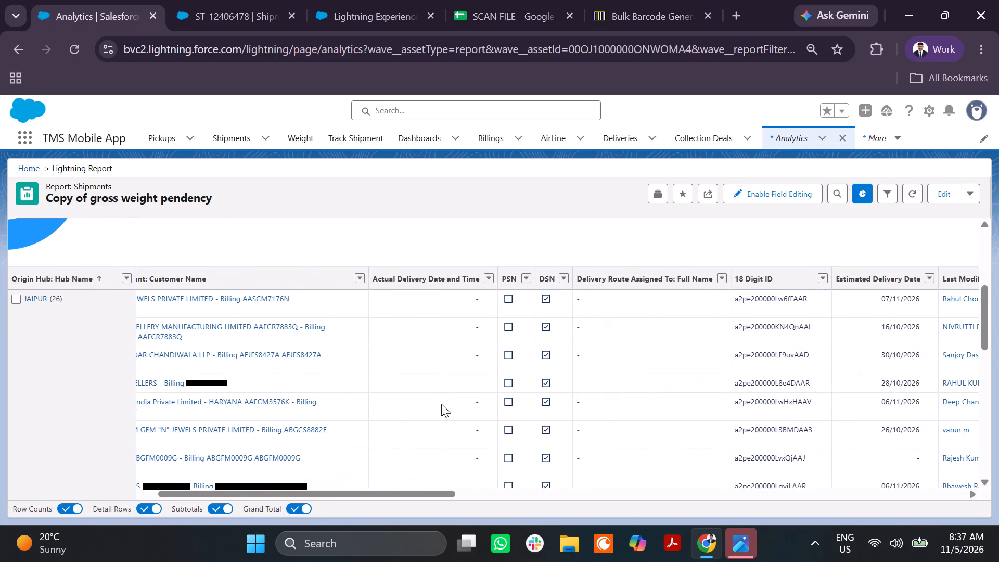
scroll(407, 416, right, 6)
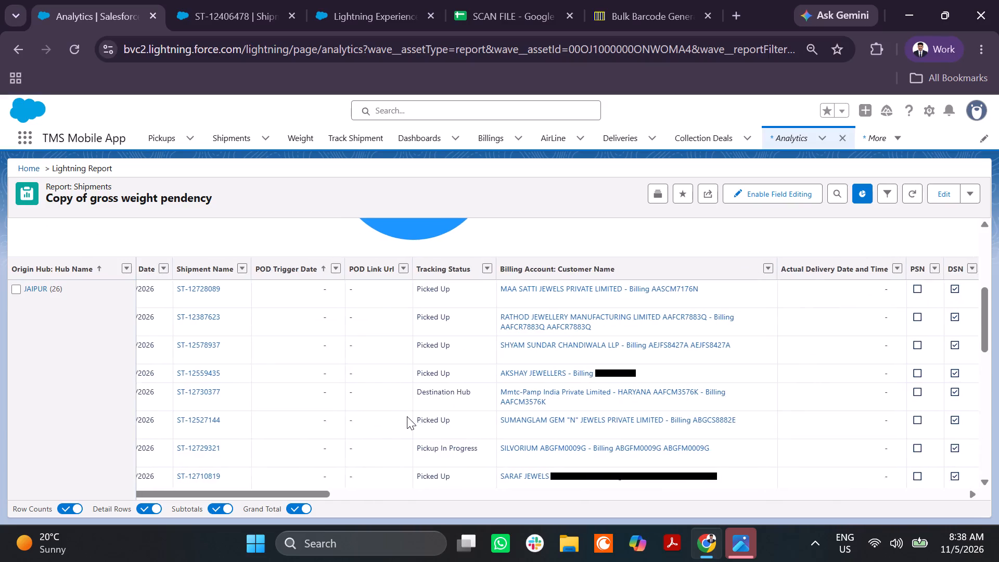
scroll(407, 416, right, 1)
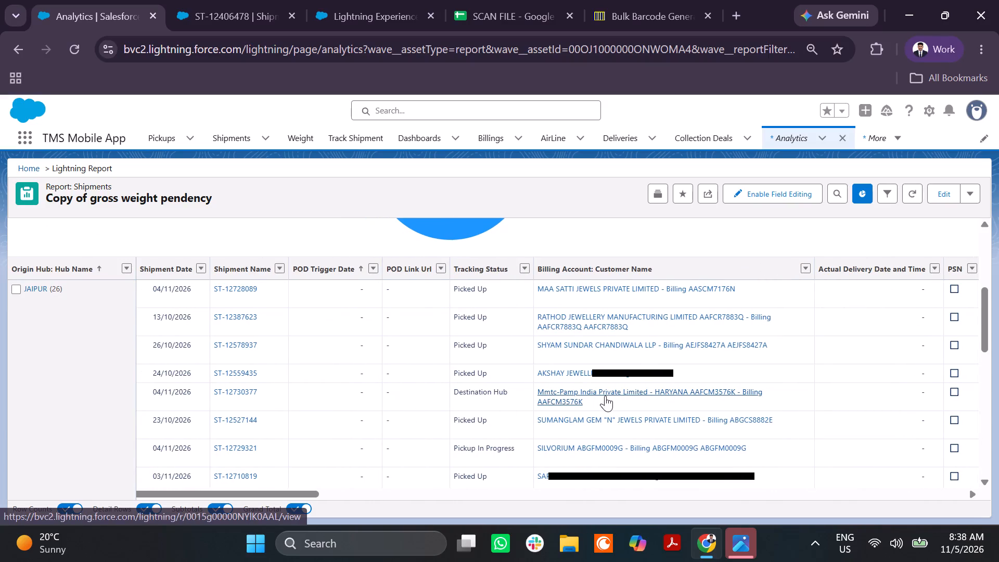
scroll(605, 395, left, 4)
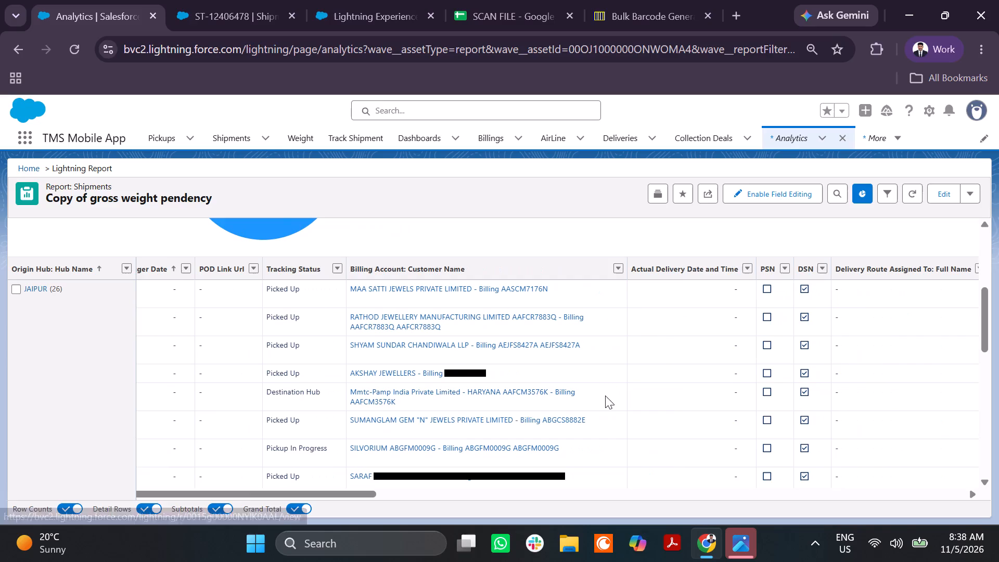
scroll(589, 389, left, 2)
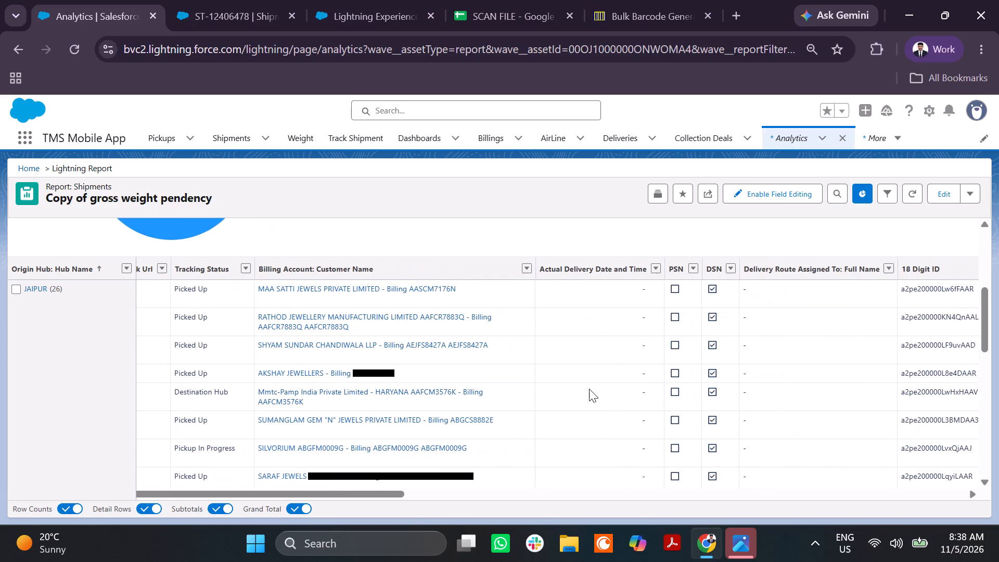
scroll(654, 395, left, 2)
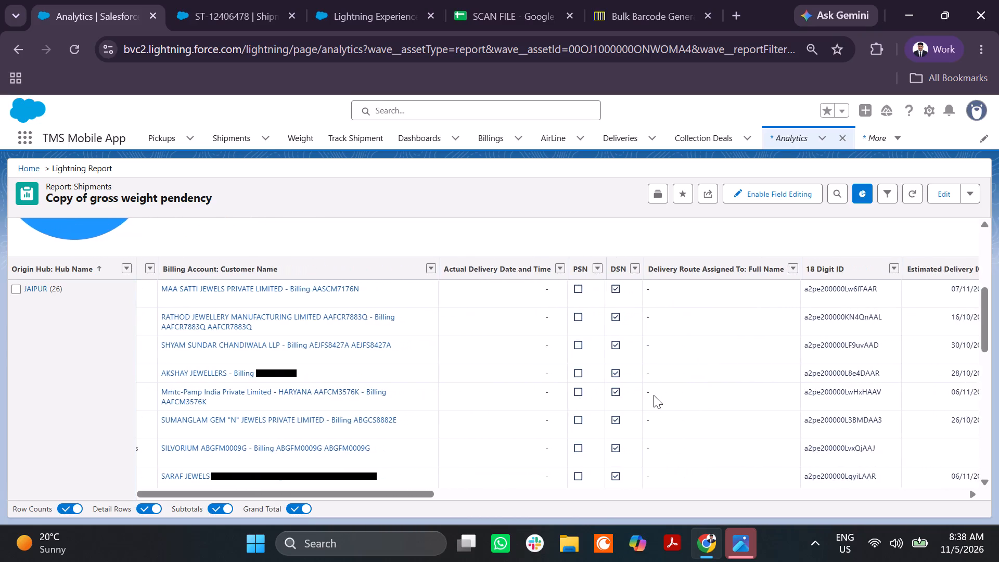
scroll(654, 395, left, 3)
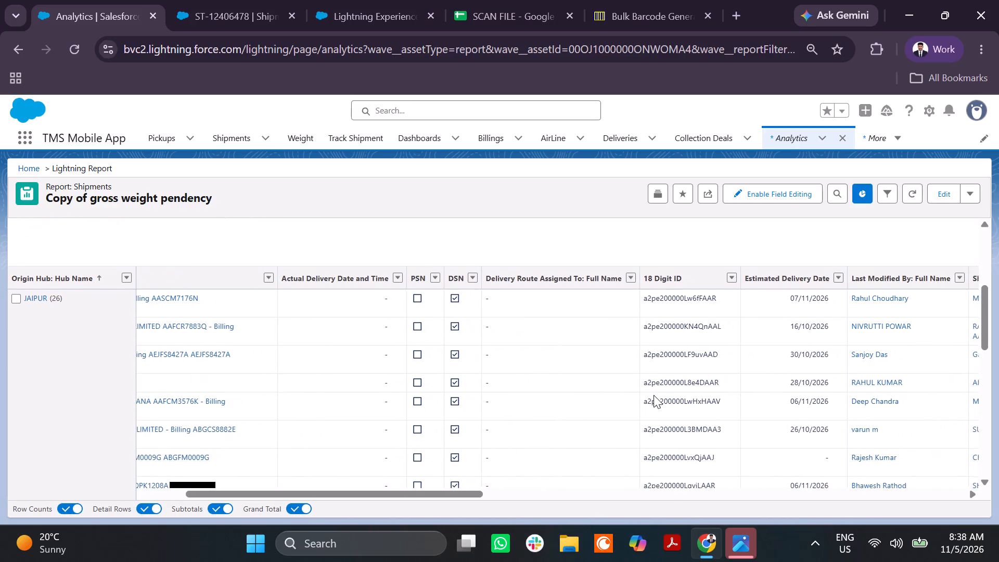
scroll(654, 395, left, 2)
scroll(654, 395, down, 1)
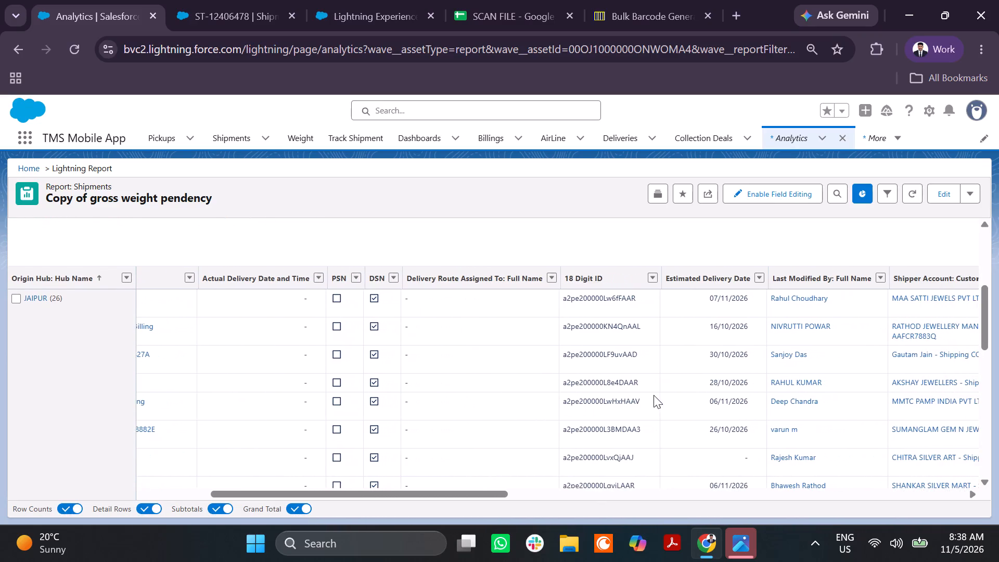
scroll(654, 395, down, 1)
scroll(654, 395, left, 1)
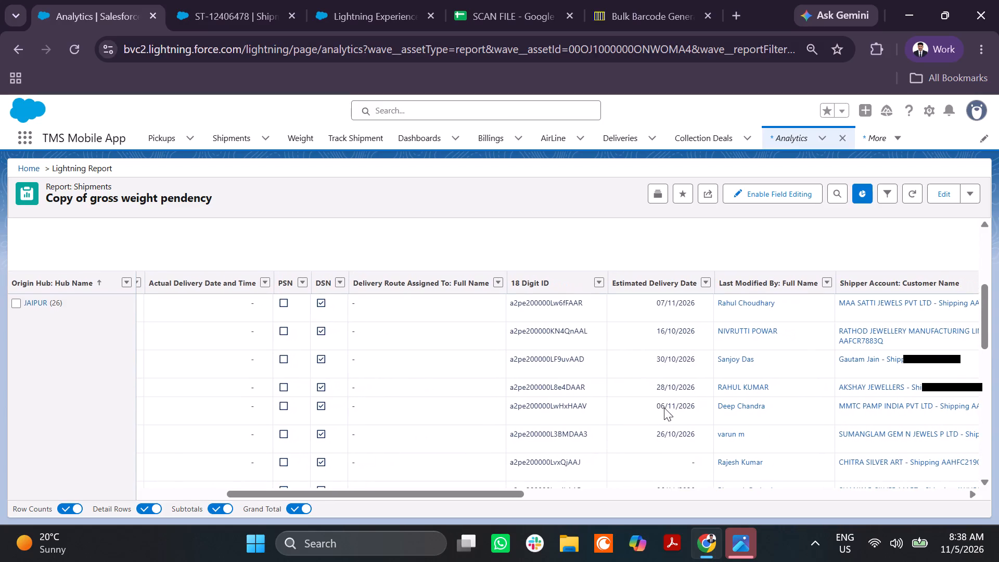
scroll(664, 407, left, 2)
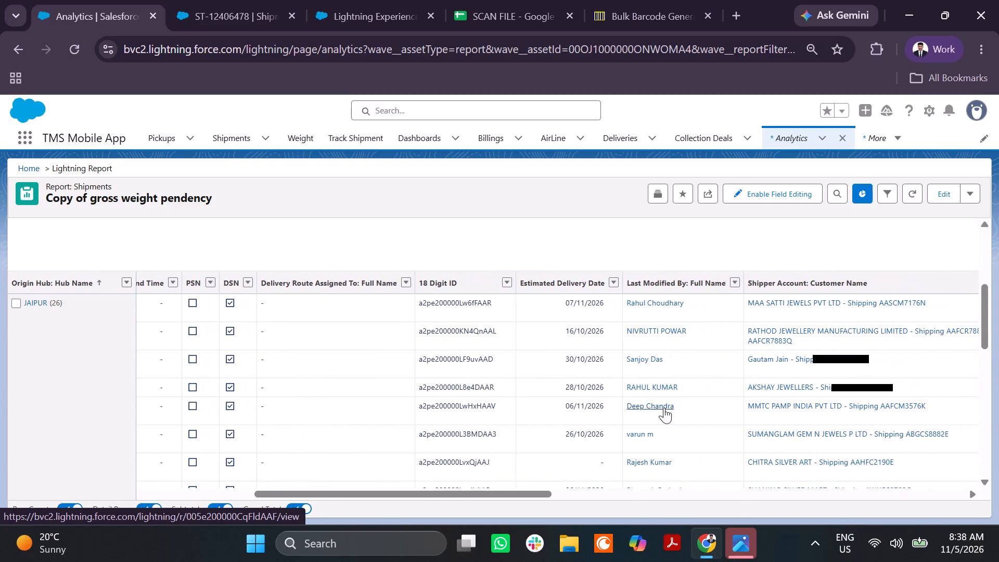
scroll(664, 407, left, 2)
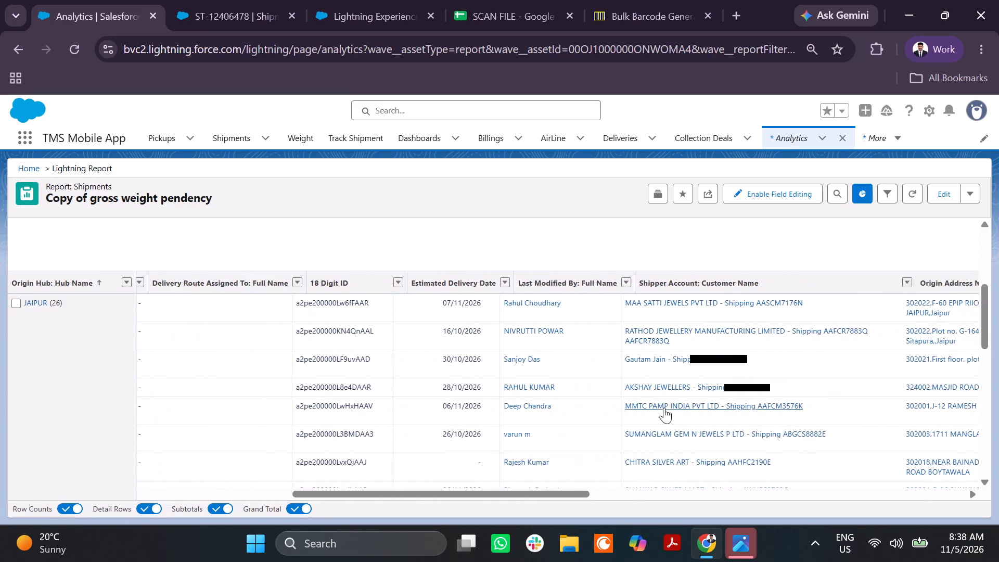
scroll(664, 407, left, 3)
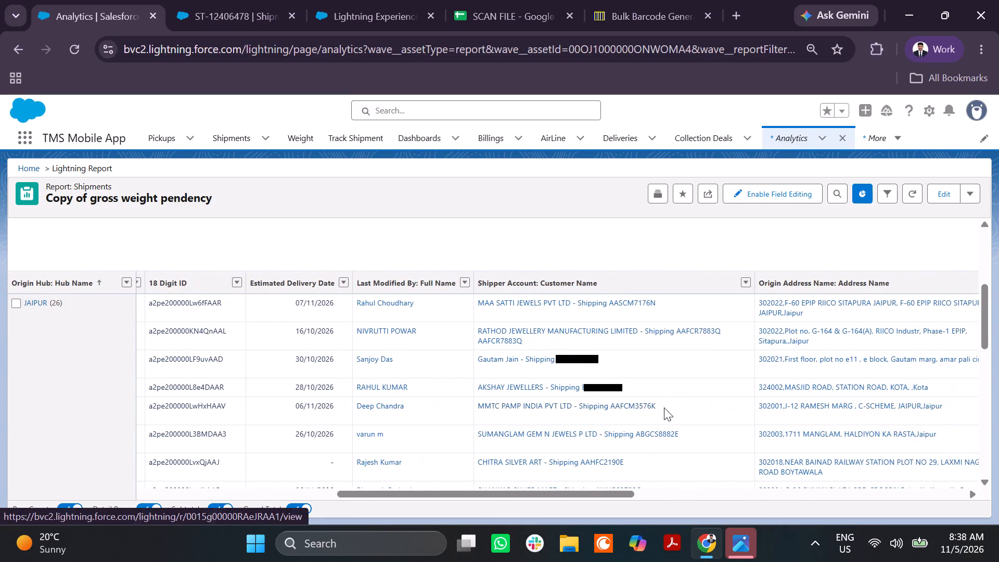
scroll(664, 407, left, 2)
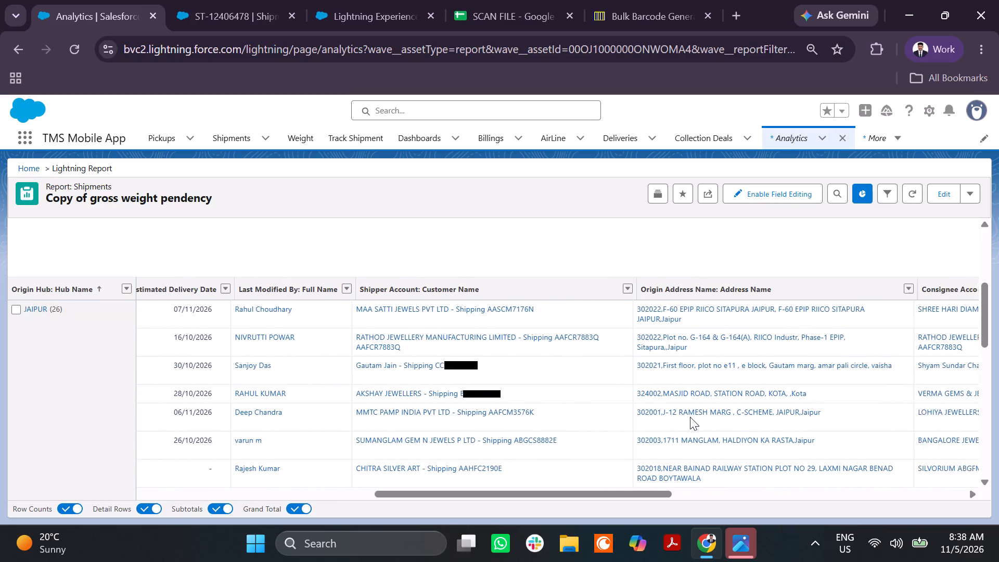
scroll(690, 417, left, 5)
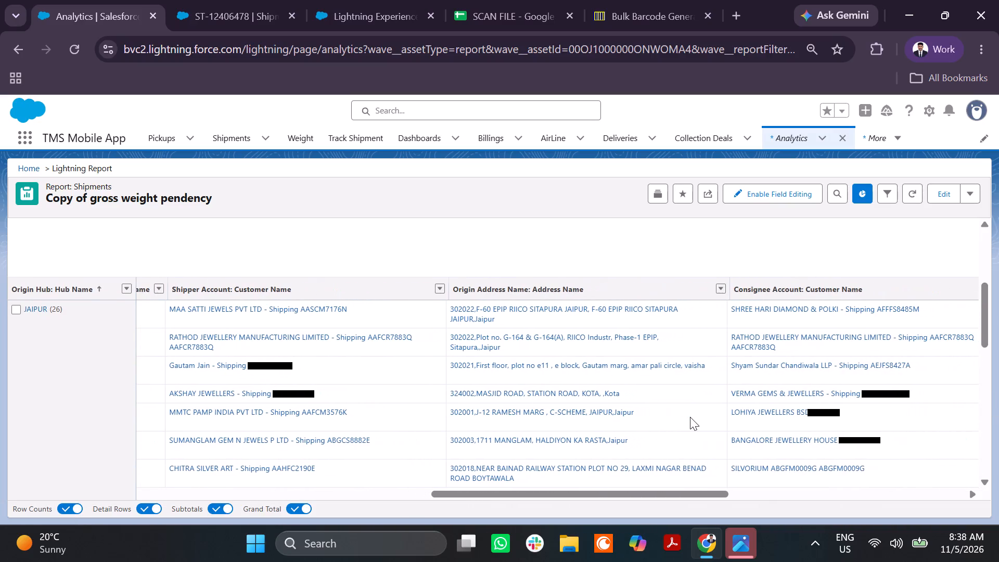
scroll(642, 417, left, 2)
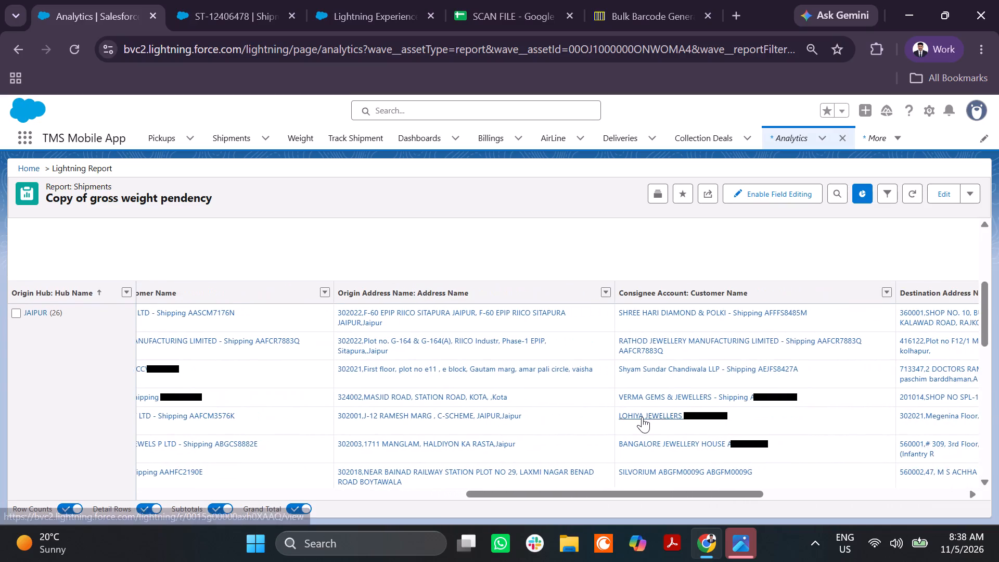
scroll(642, 417, left, 3)
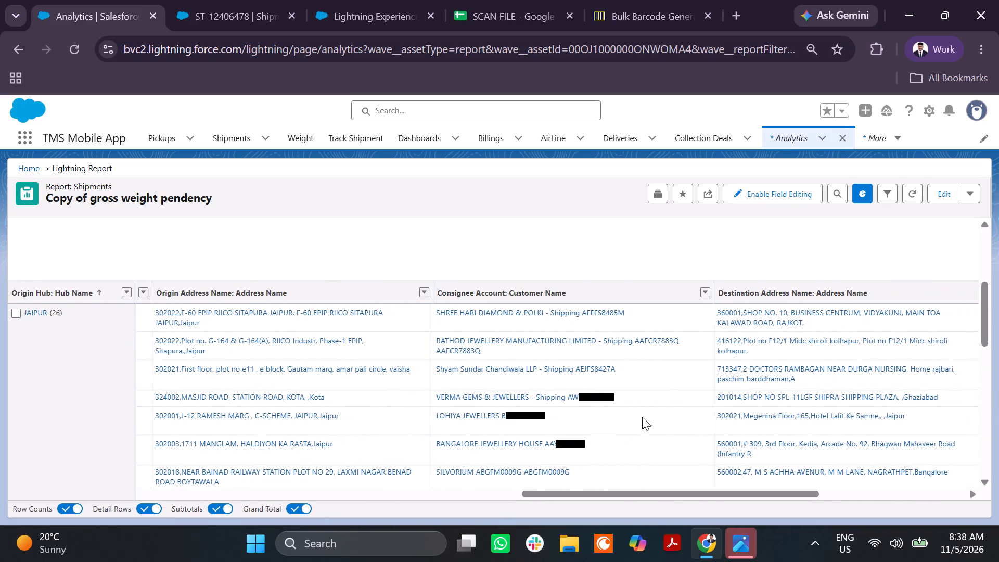
scroll(642, 417, left, 4)
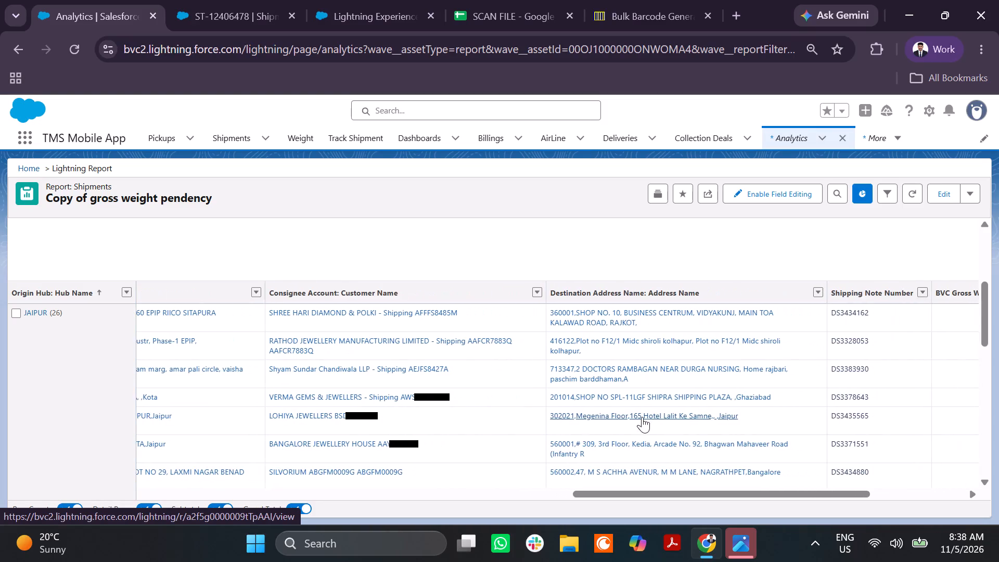
scroll(642, 417, left, 2)
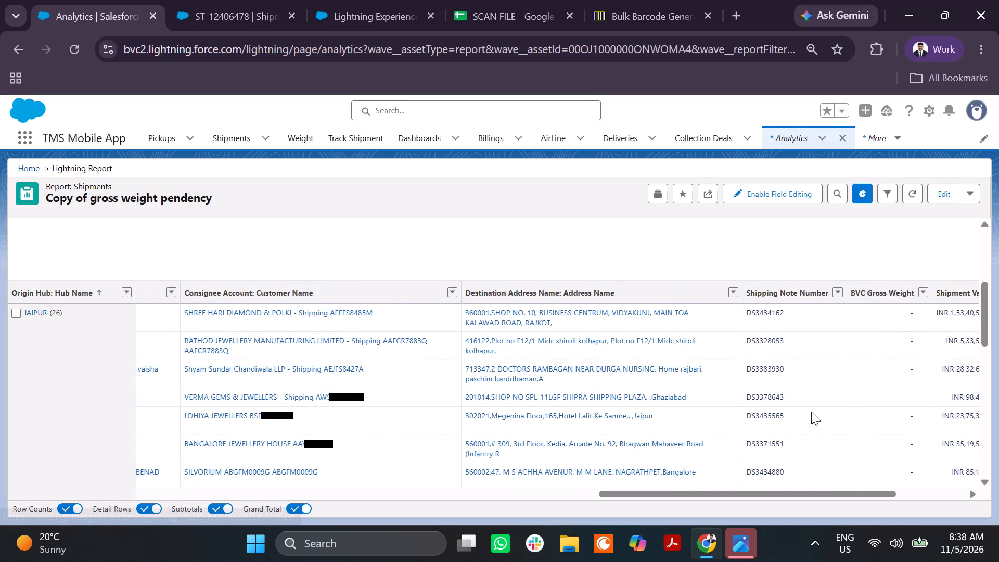
click(811, 412)
drag(811, 412, 740, 416)
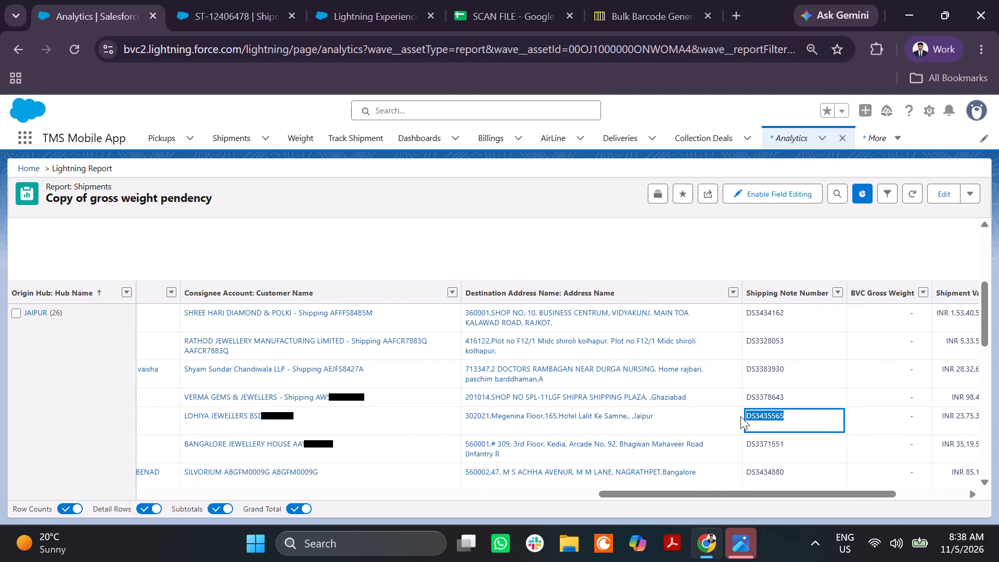
key(ctrl+c)
click(249, 4)
click(435, 112)
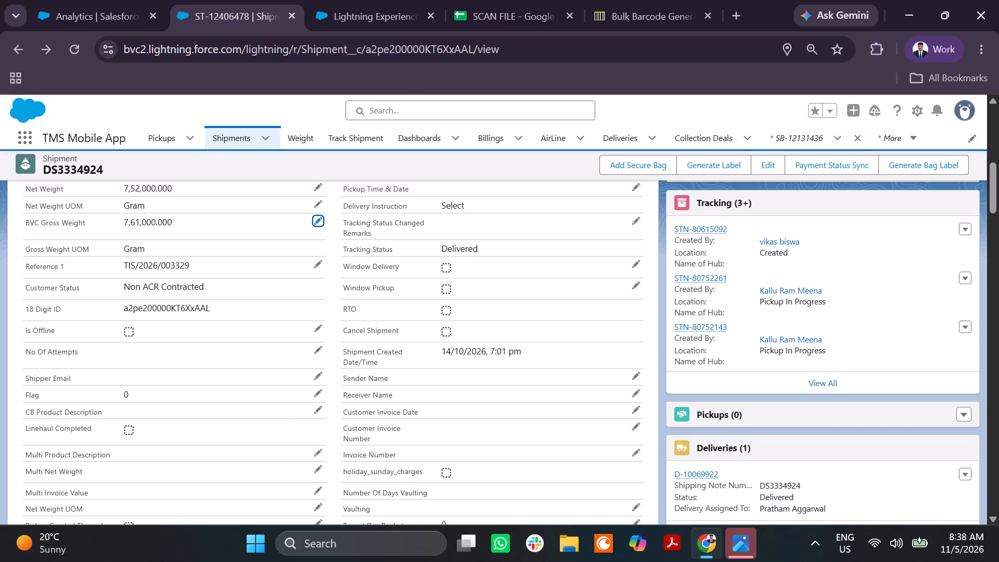
key(ctrl+v)
key(Return)
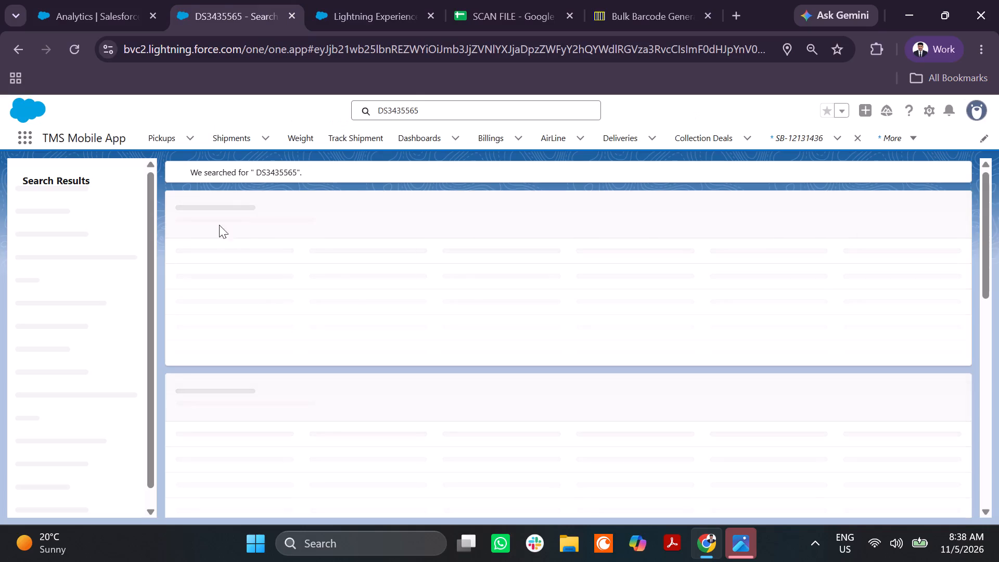
click(195, 251)
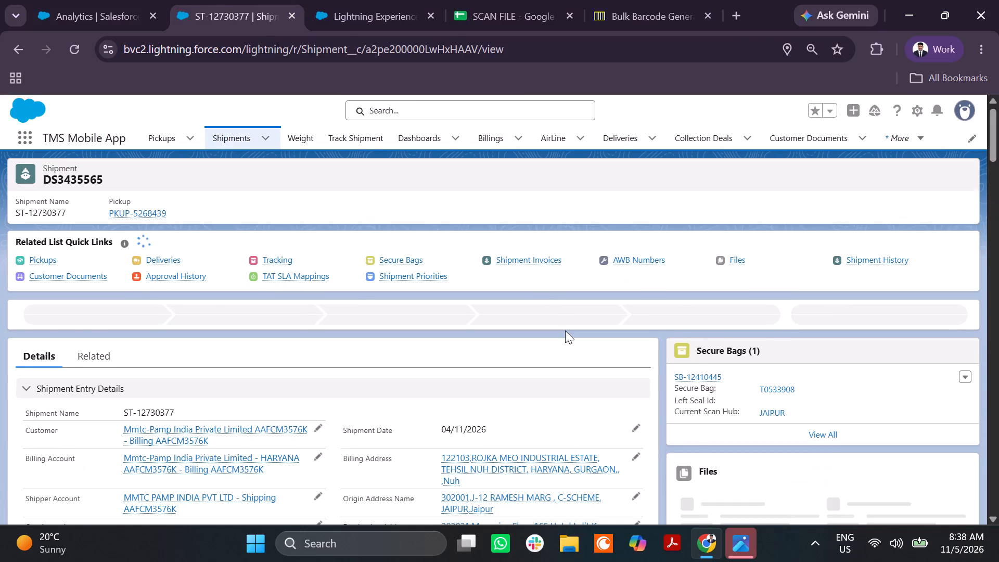
scroll(565, 330, down, 2)
click(711, 261)
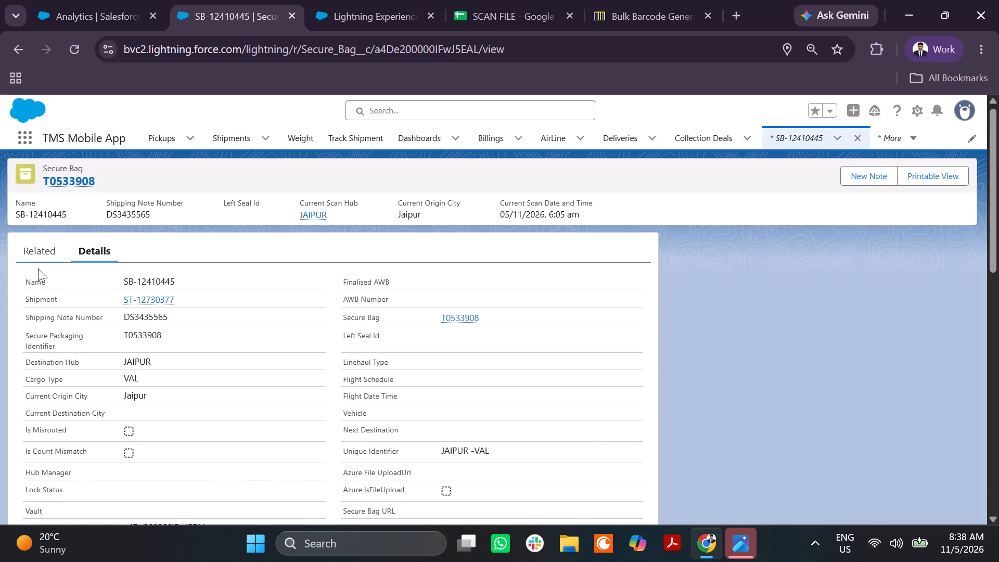
click(39, 252)
scroll(207, 358, down, 2)
scroll(207, 358, up, 2)
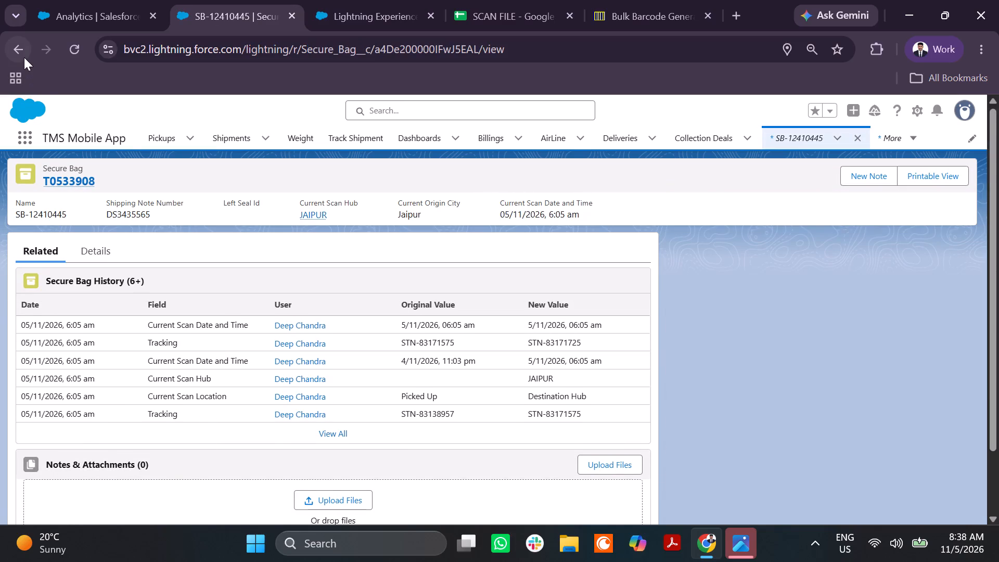
click(24, 57)
Set shipment DS3435565's BVC Gross Weight to 210 grams and save the record.
scroll(402, 375, down, 2)
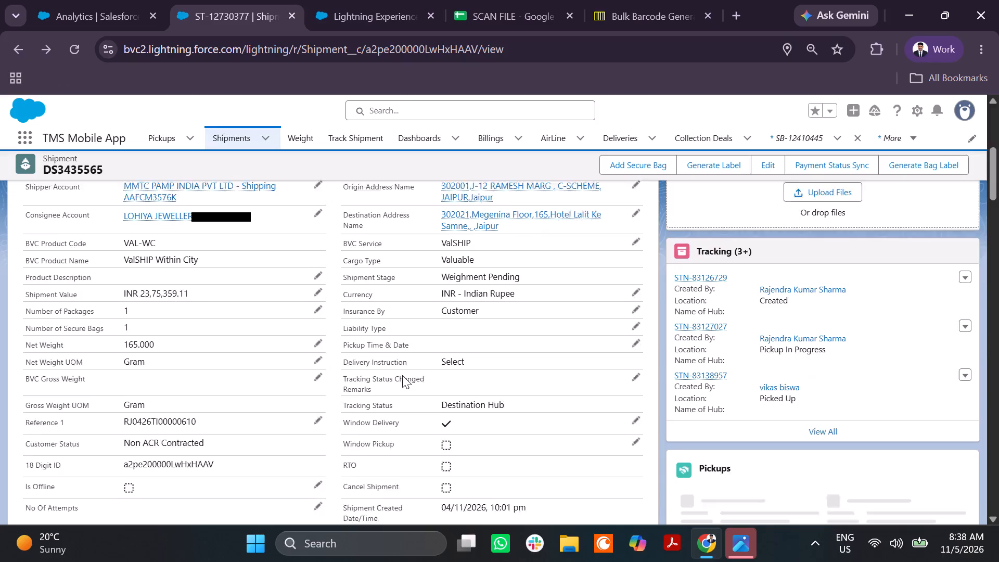
scroll(402, 375, down, 1)
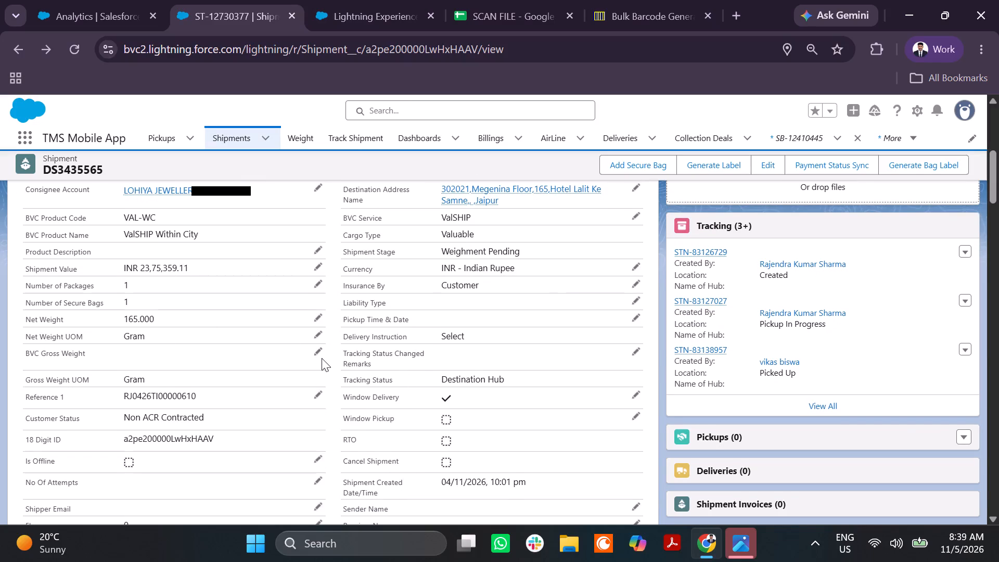
click(322, 358)
click(316, 352)
text(21)
key(0)
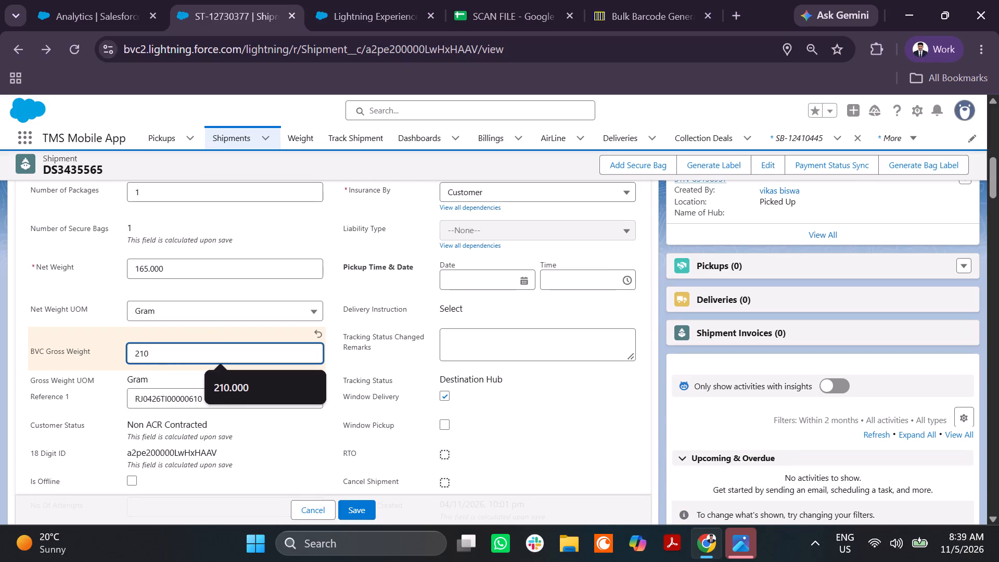
scroll(300, 428, down, 3)
click(352, 508)
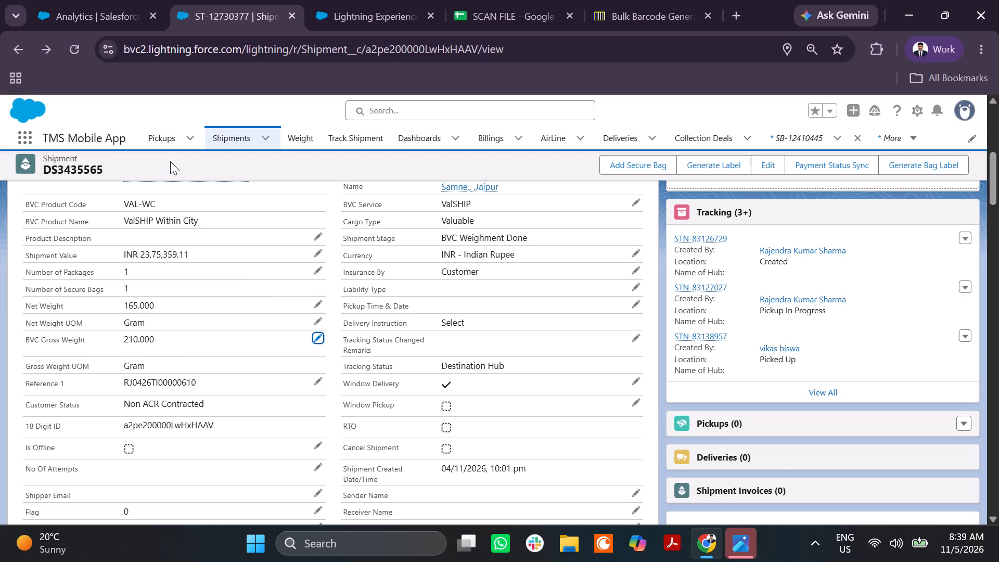
Return to the Copy of gross weight pendency report and reload it.
click(72, 21)
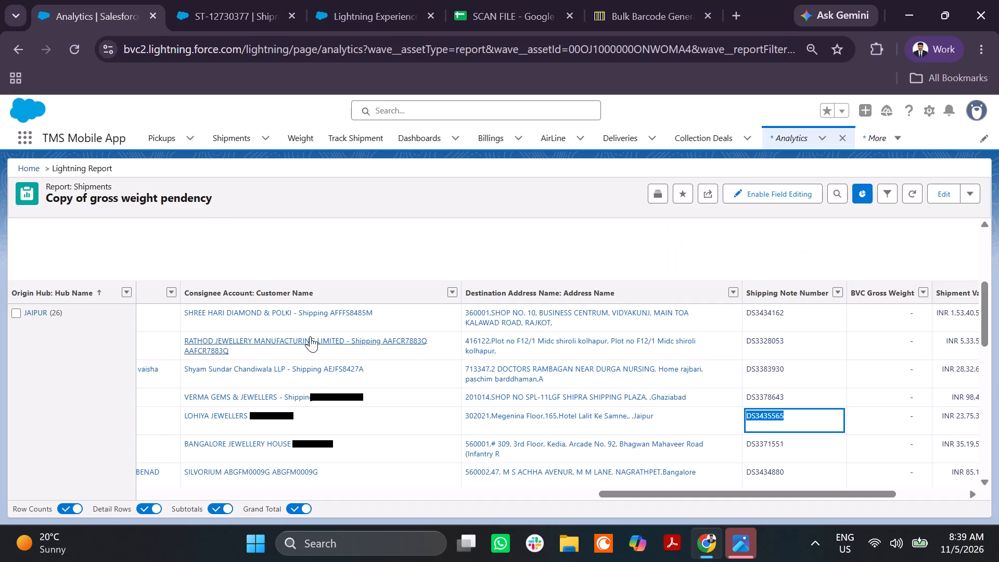
scroll(310, 336, down, 2)
scroll(310, 336, right, 2)
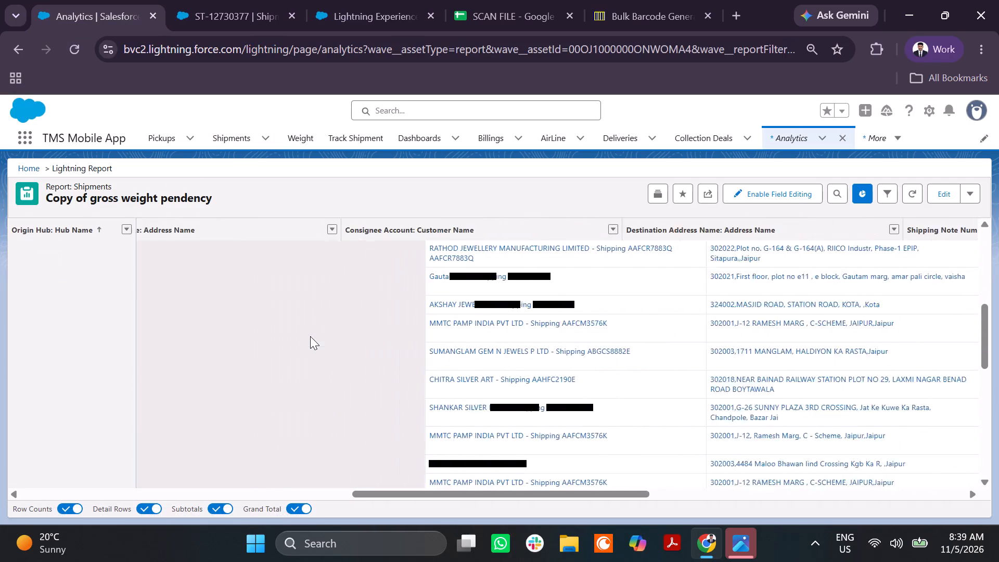
scroll(310, 336, right, 7)
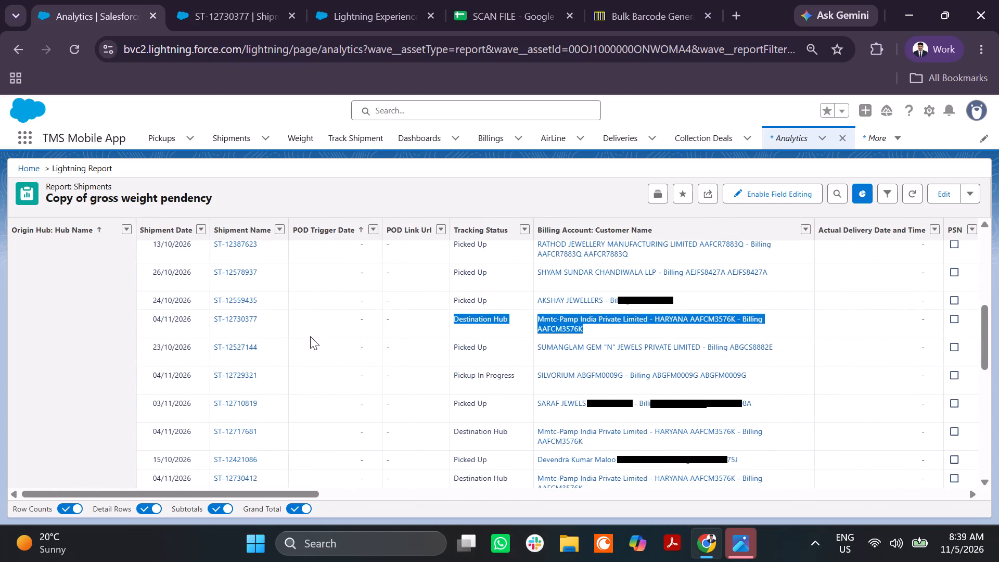
click(310, 354)
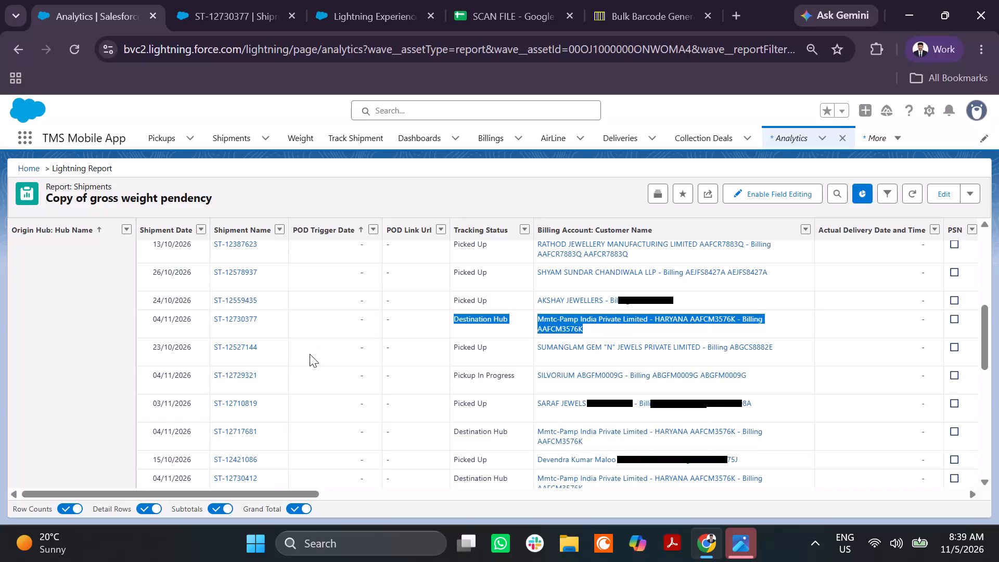
scroll(275, 337, up, 2)
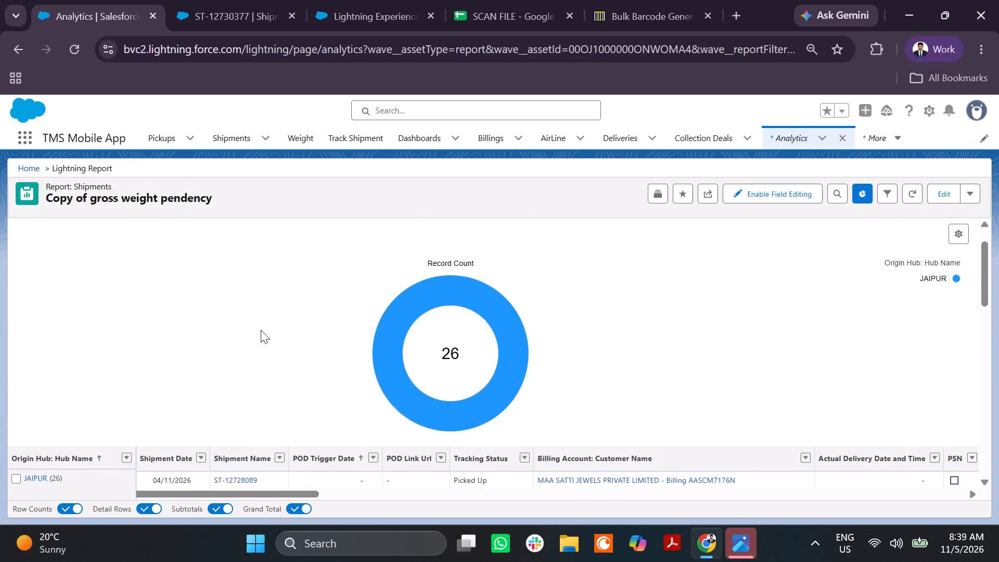
click(69, 52)
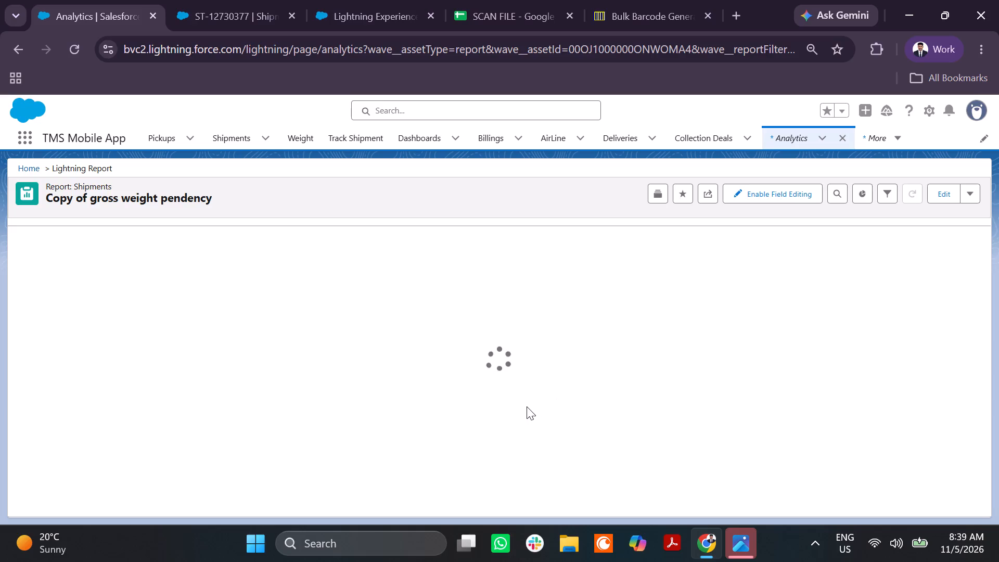
Examine the Mmtc-Pamp shipment ST-12730412 row across the report, checking its status, delivery date, modifier, shipper, consignee, addresses and shipping note number.
scroll(550, 425, down, 1)
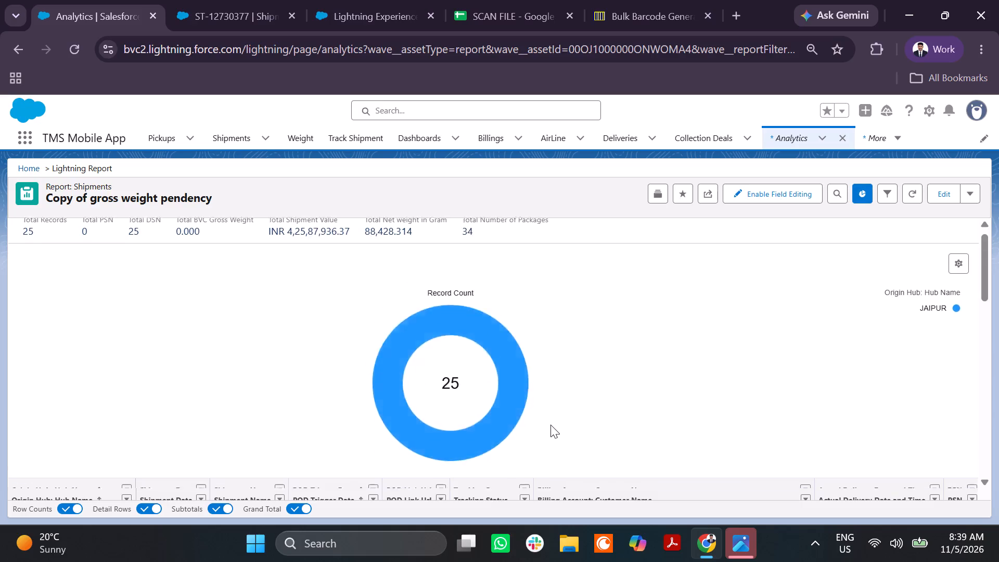
scroll(550, 425, down, 4)
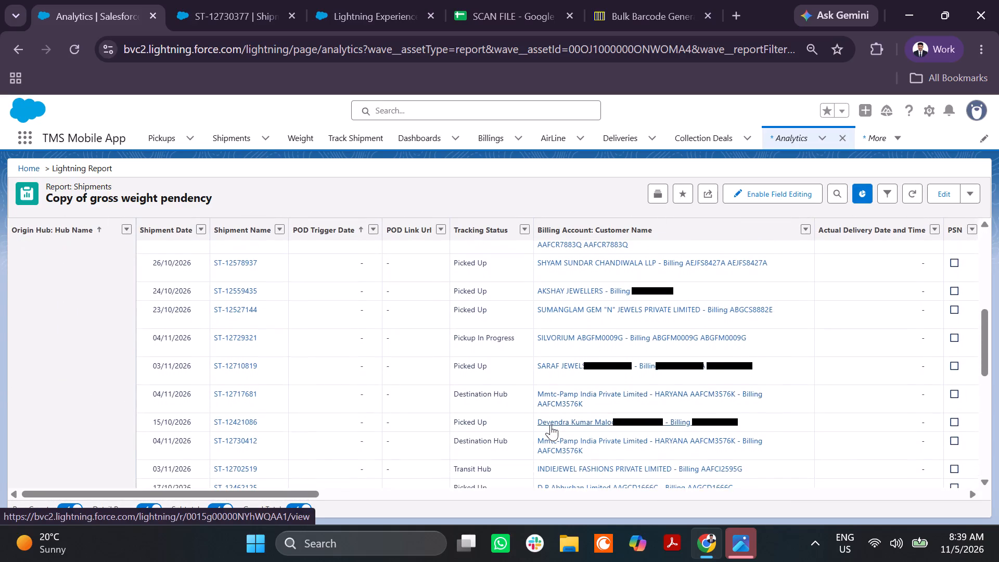
scroll(550, 425, down, 1)
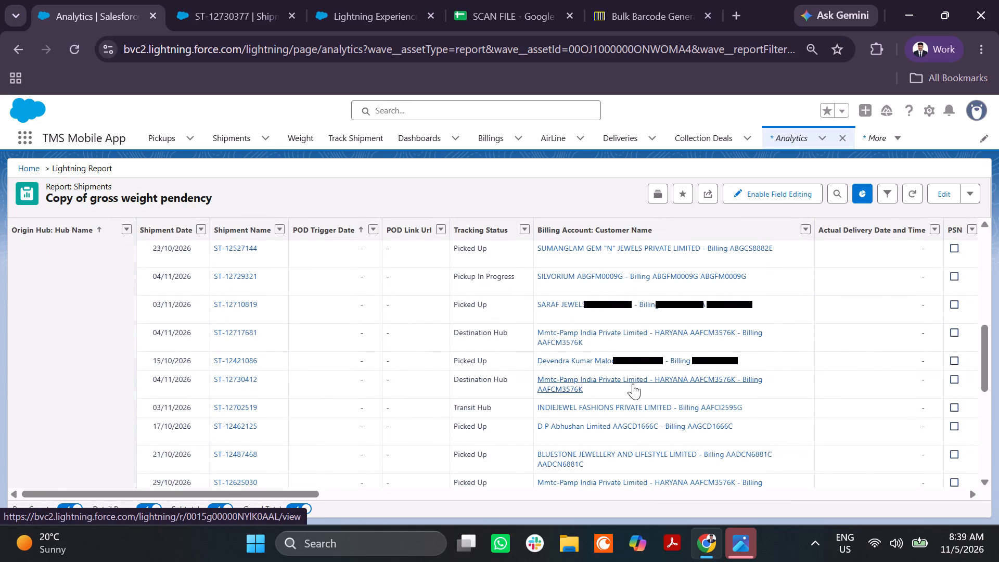
scroll(633, 384, left, 2)
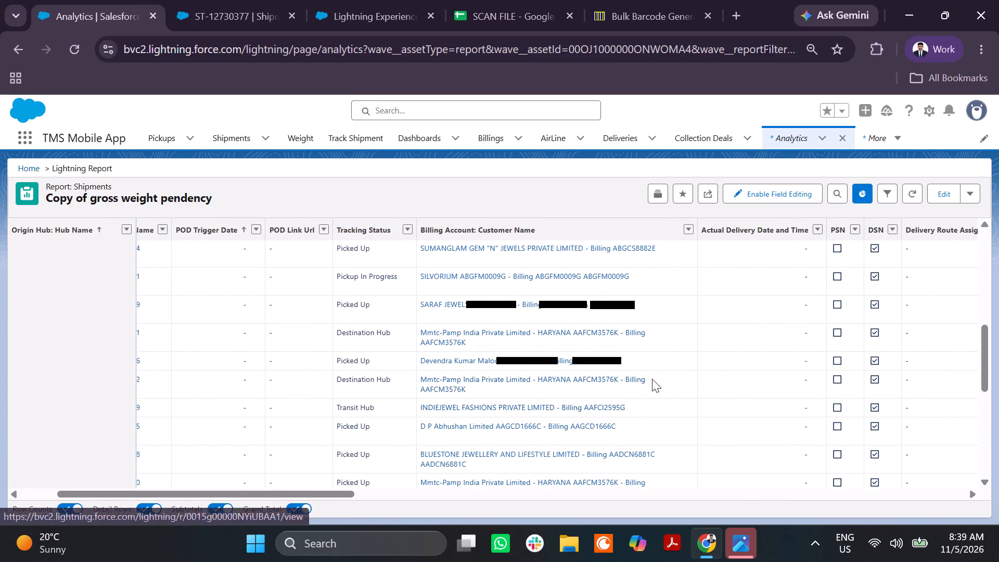
scroll(655, 378, left, 3)
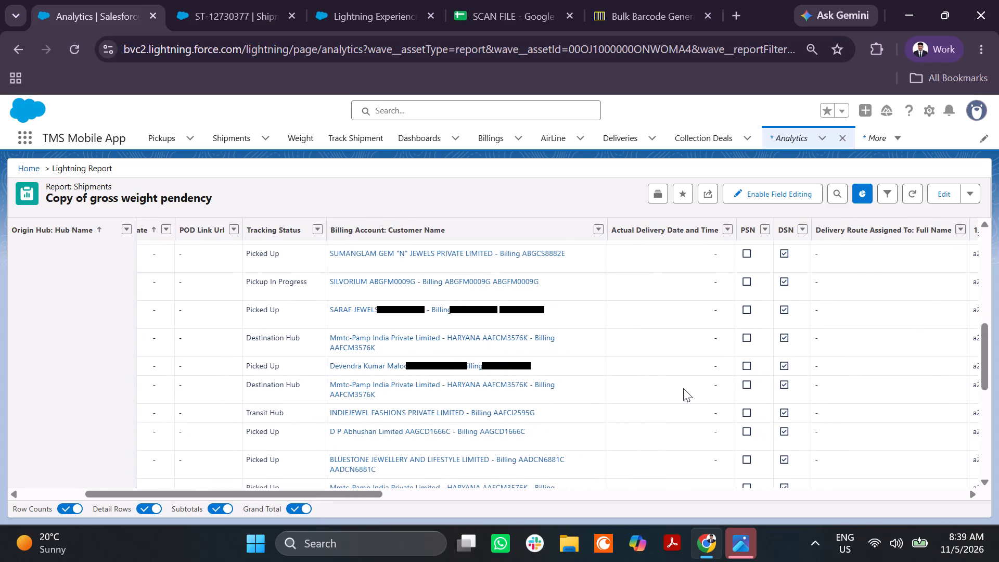
scroll(683, 388, left, 4)
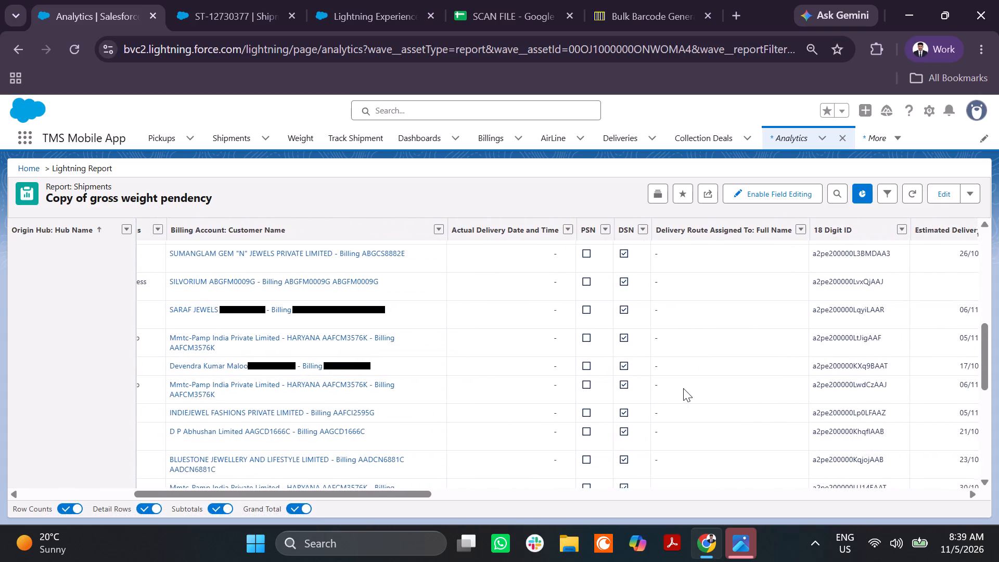
scroll(683, 388, left, 1)
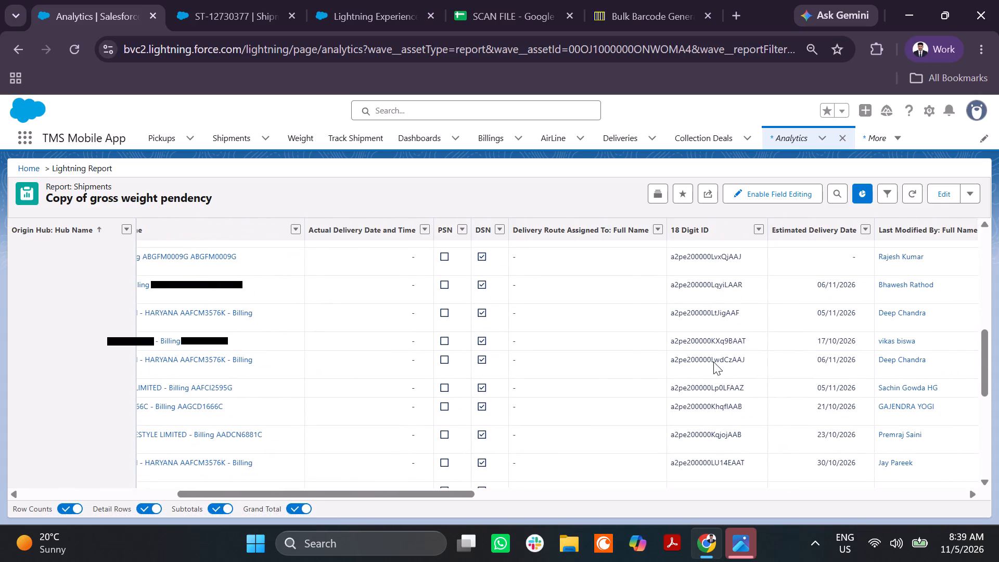
scroll(713, 362, left, 3)
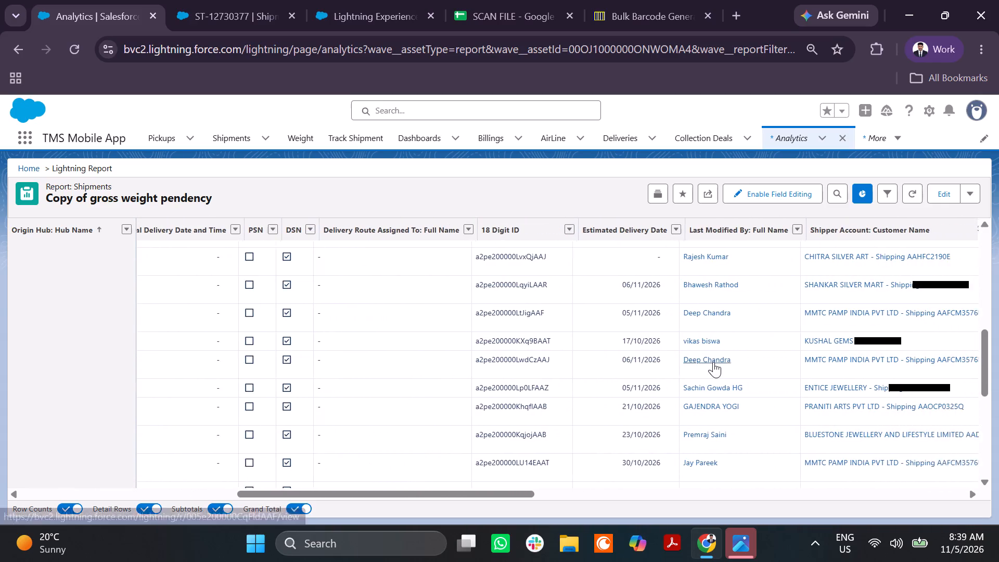
scroll(713, 362, left, 3)
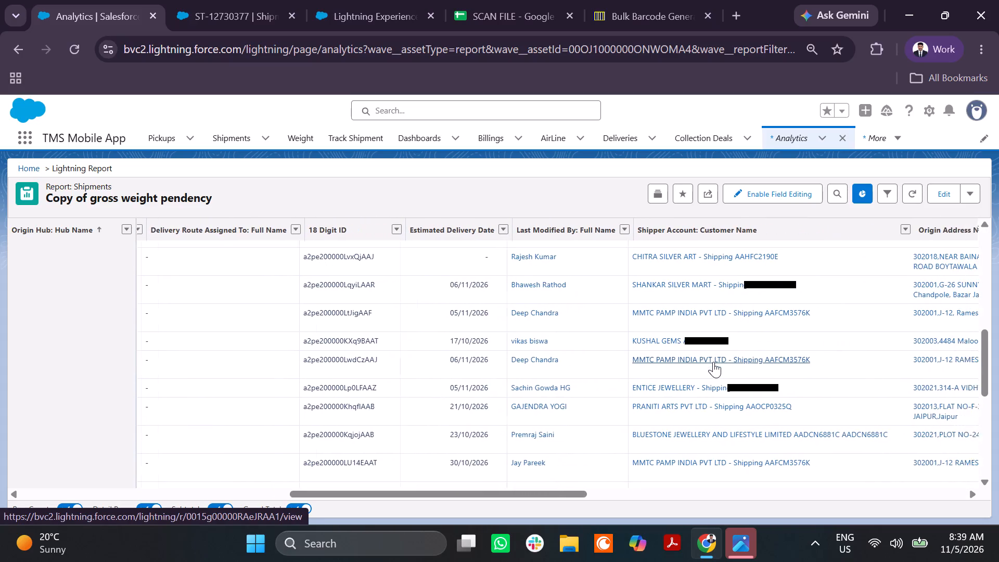
scroll(713, 362, left, 4)
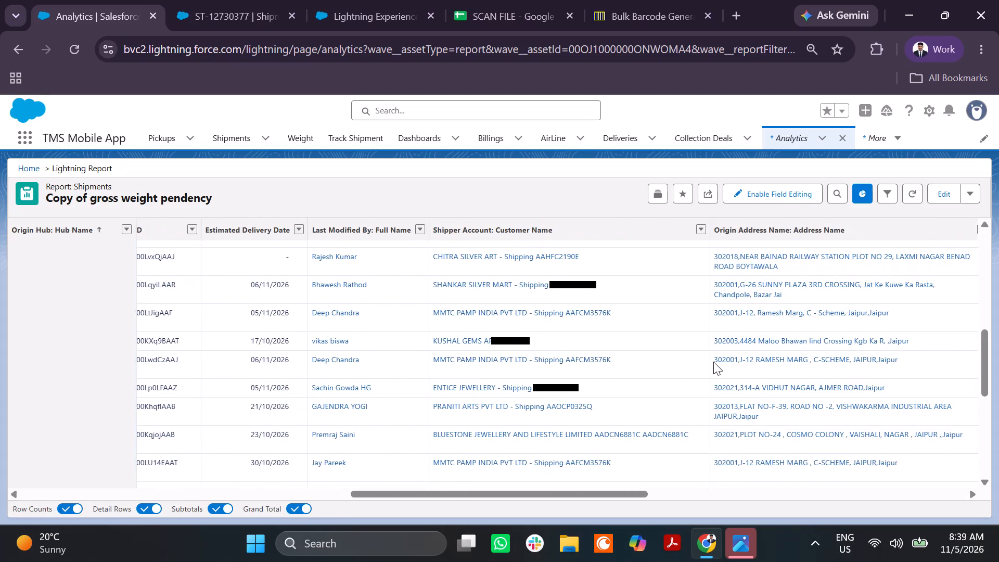
scroll(713, 362, left, 3)
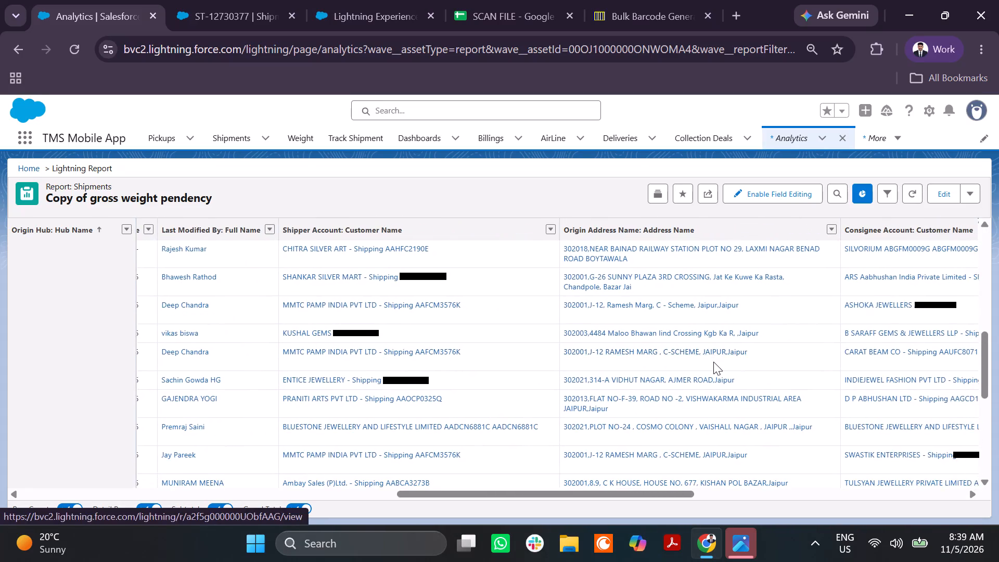
scroll(713, 362, left, 2)
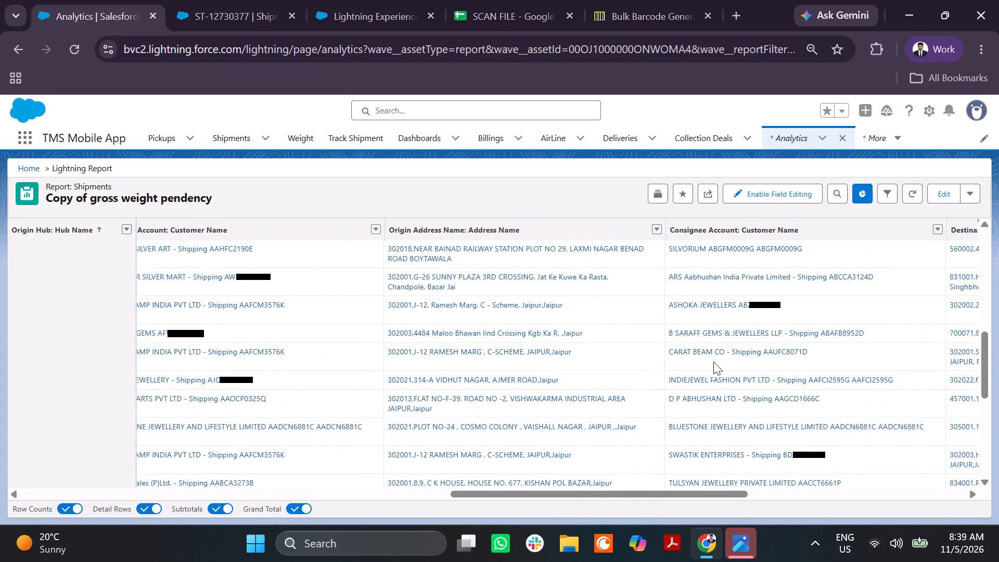
scroll(713, 362, left, 5)
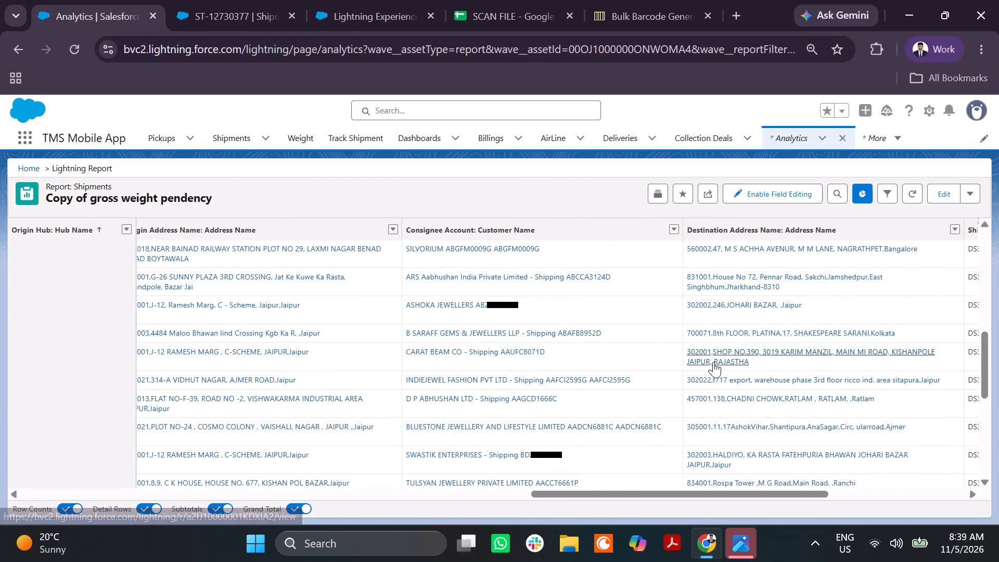
scroll(713, 362, left, 1)
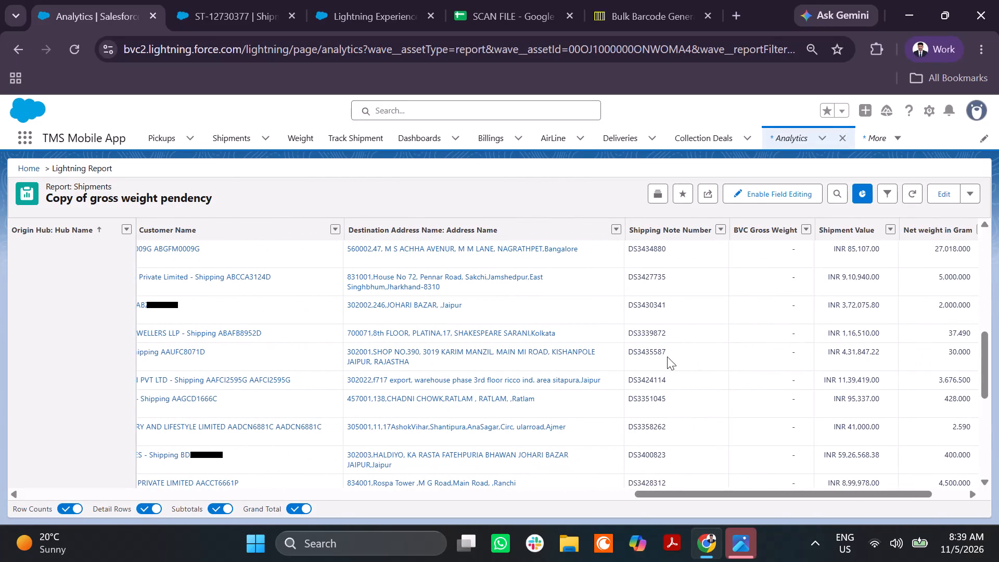
Copy shipping note number DS3435587 from the report, search for it in the other Salesforce tab and open its shipment record.
drag(673, 354, 625, 355)
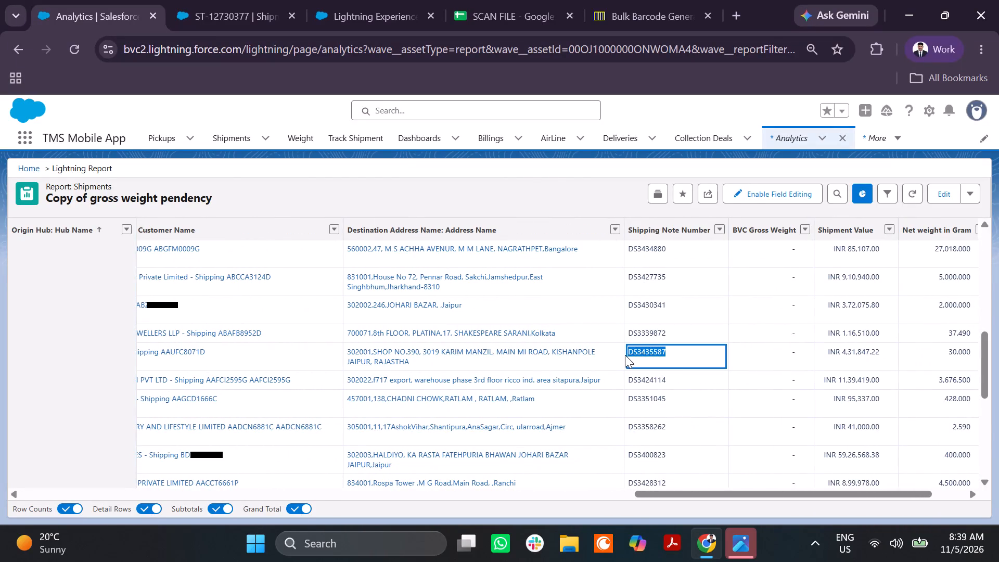
drag(625, 355, 623, 355)
key(ctrl+c)
click(209, 2)
click(395, 106)
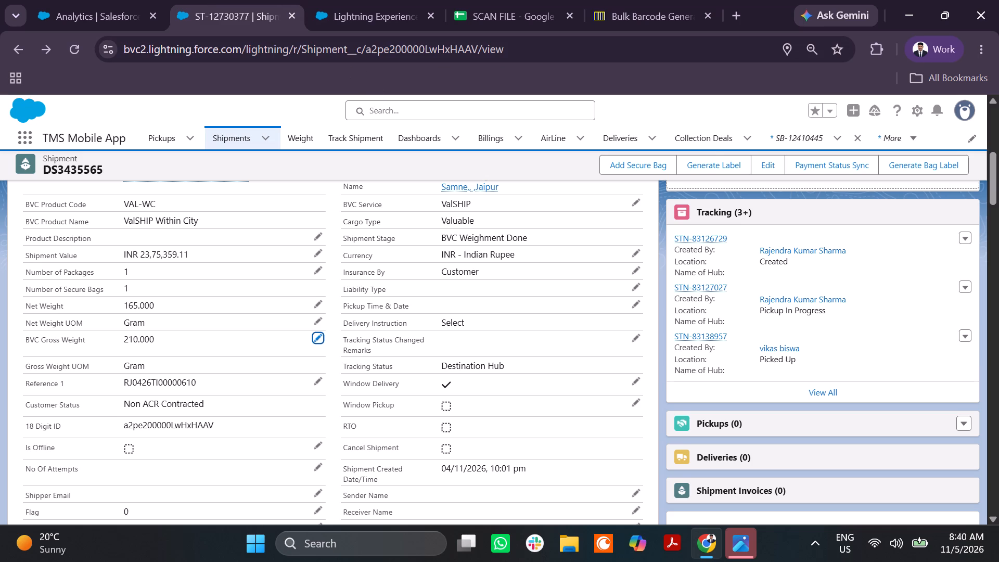
key(ctrl+v)
key(Return)
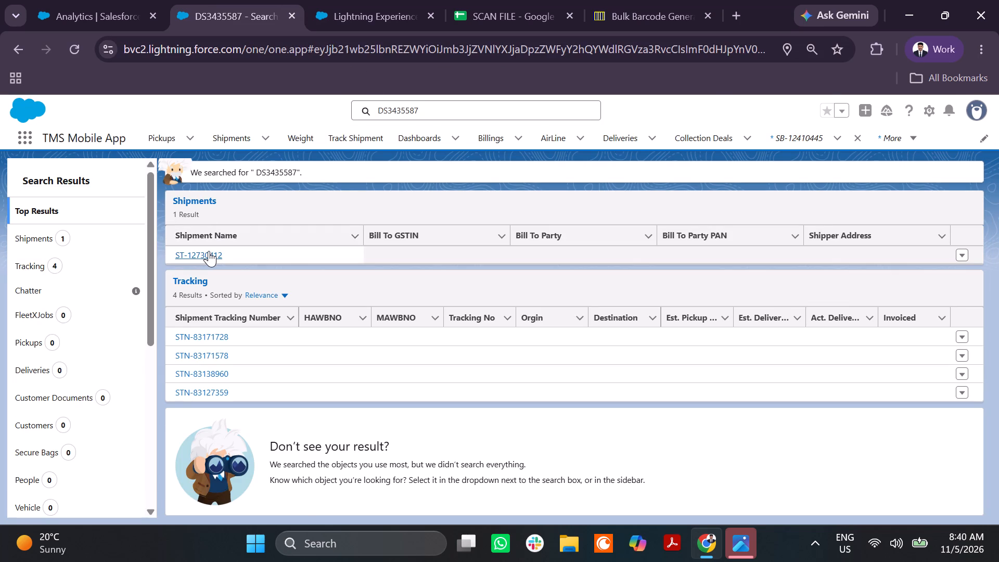
click(209, 251)
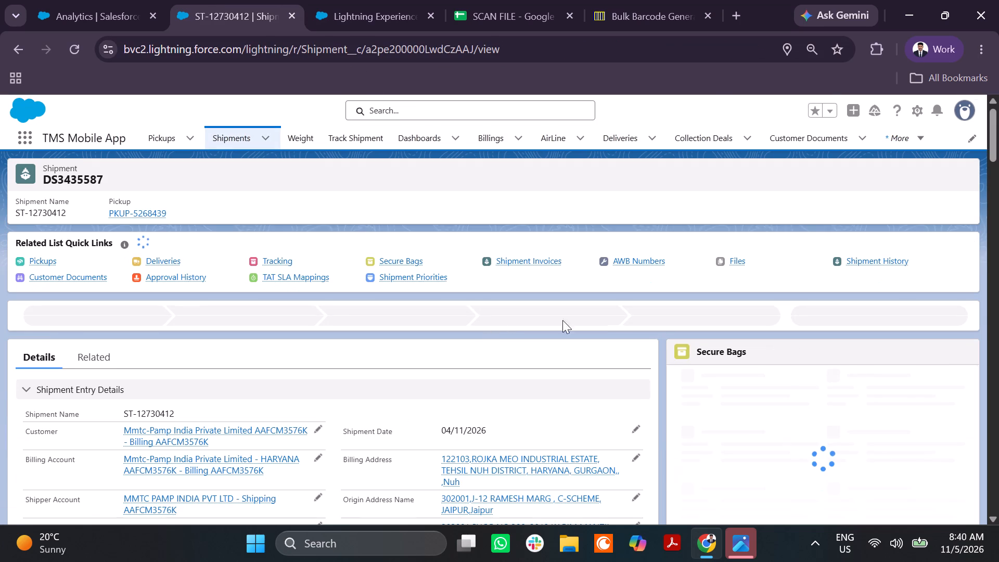
click(697, 372)
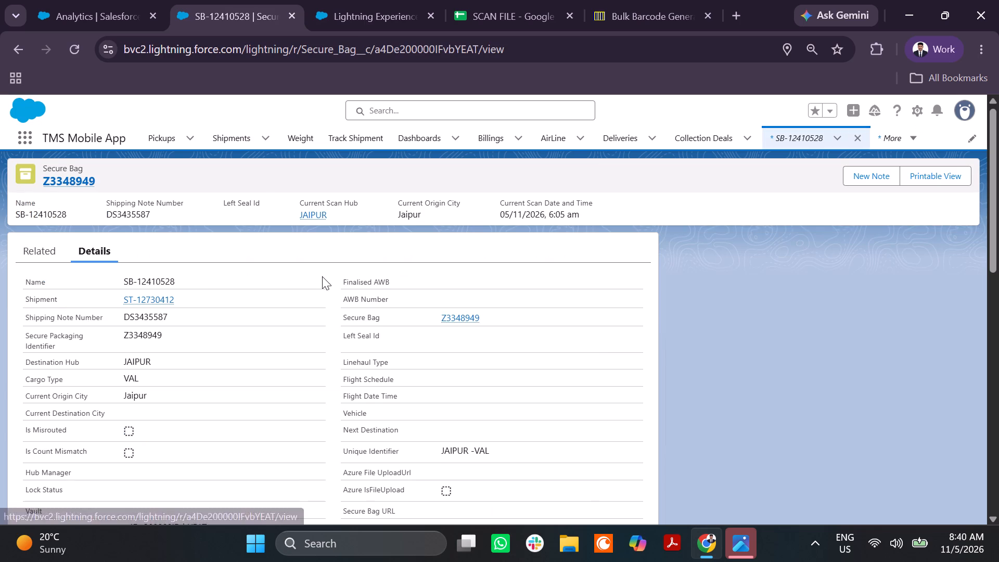
click(43, 238)
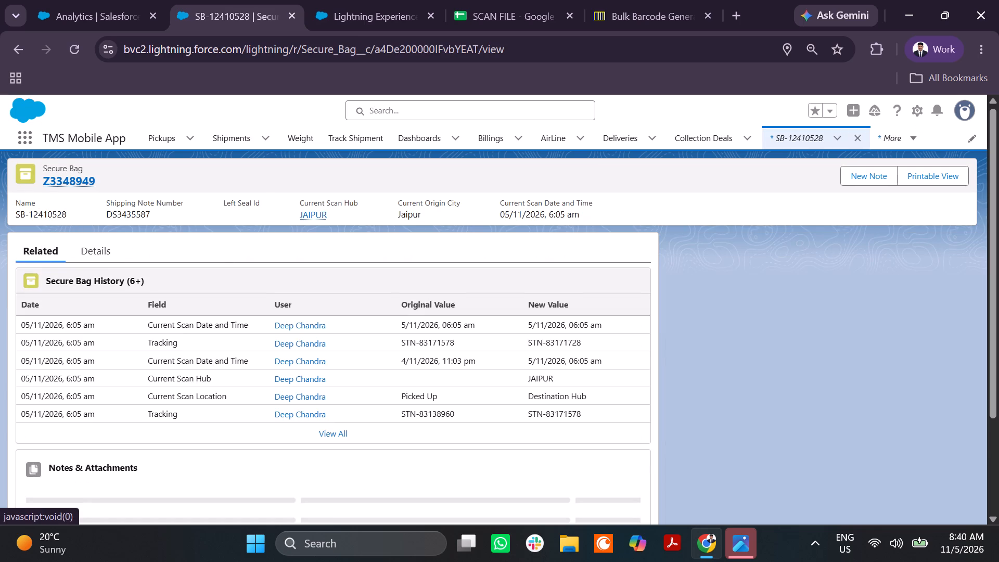
scroll(176, 330, down, 2)
click(24, 51)
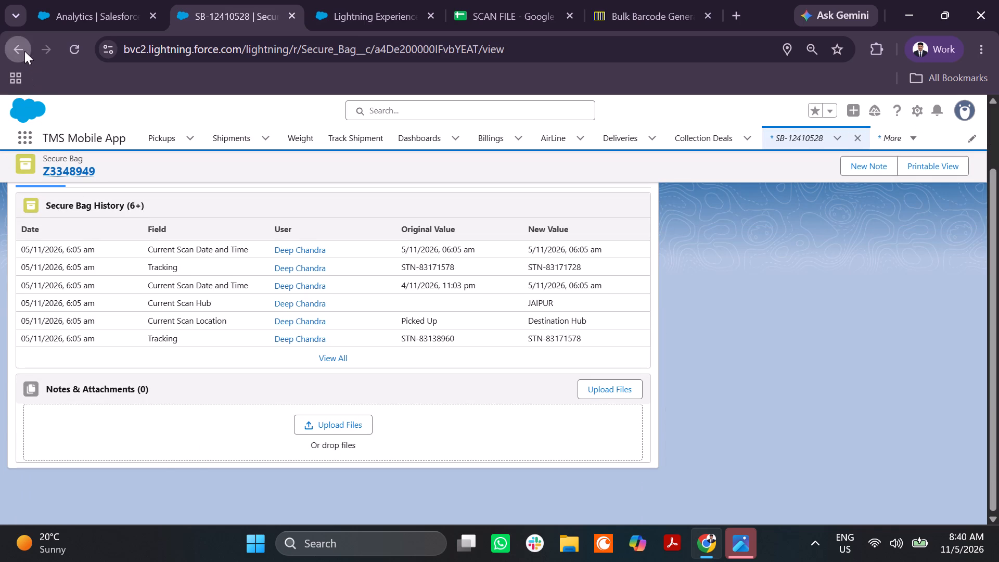
Set shipment DS3435587's BVC Gross Weight to 320 grams and save the record.
scroll(357, 340, down, 6)
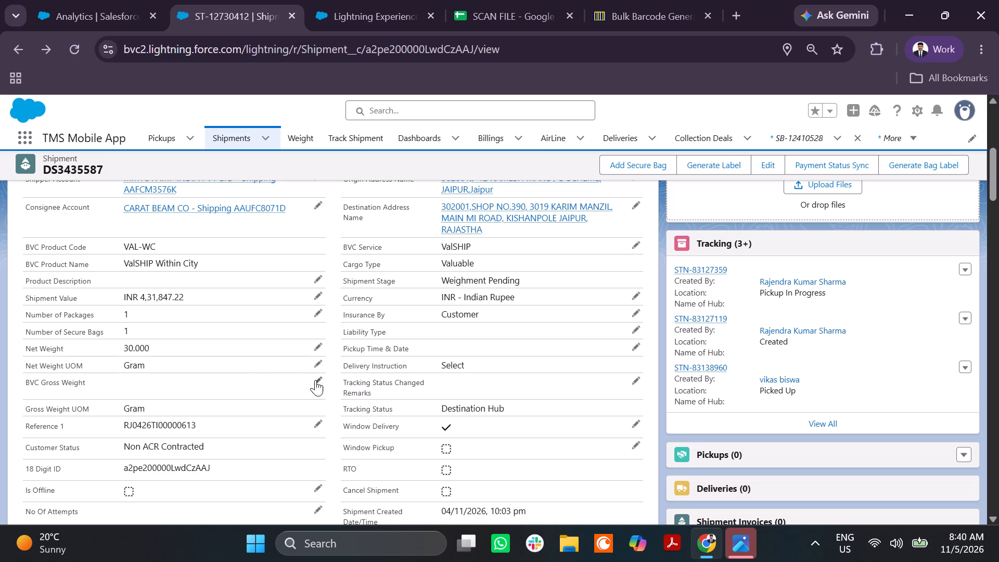
click(315, 380)
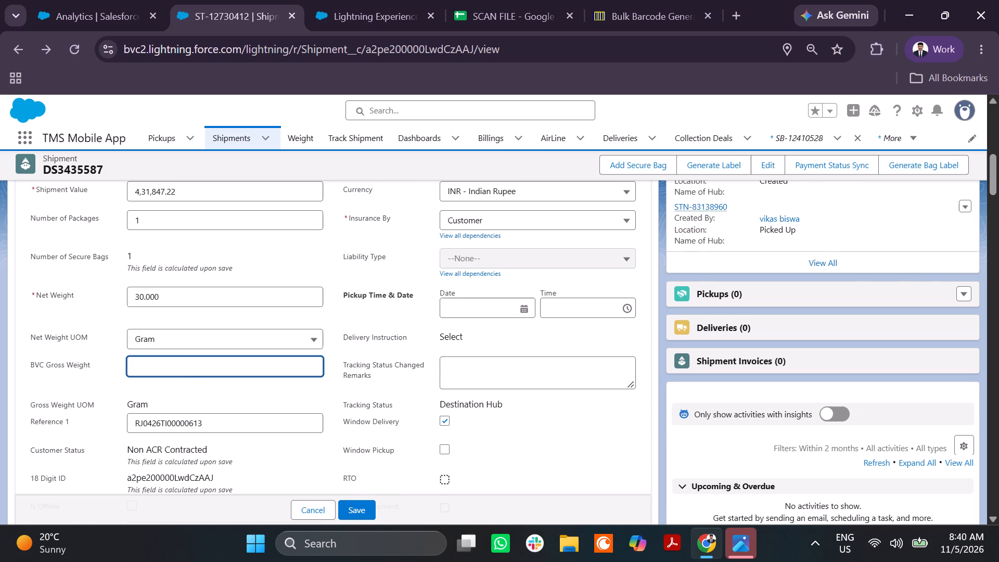
text(320)
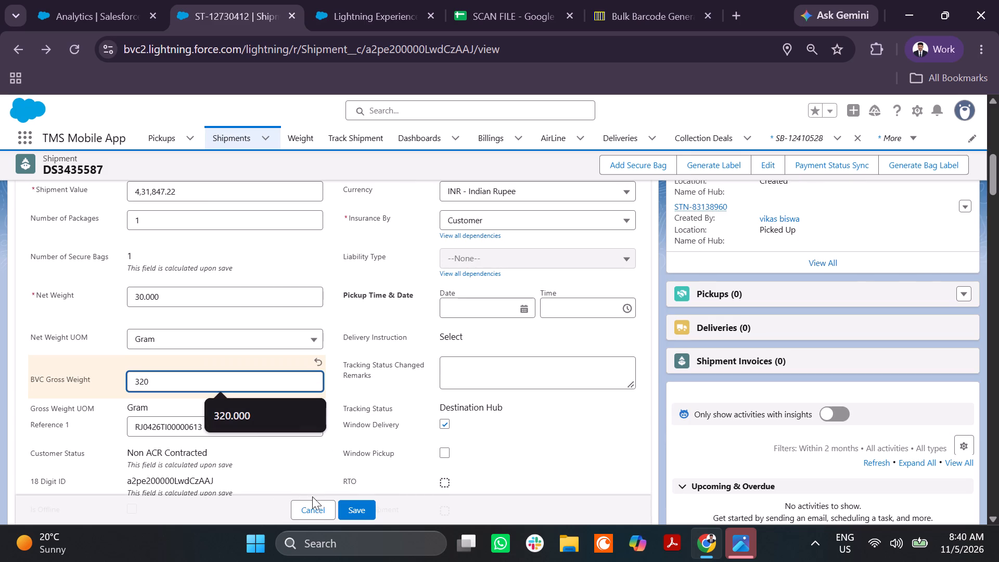
click(358, 509)
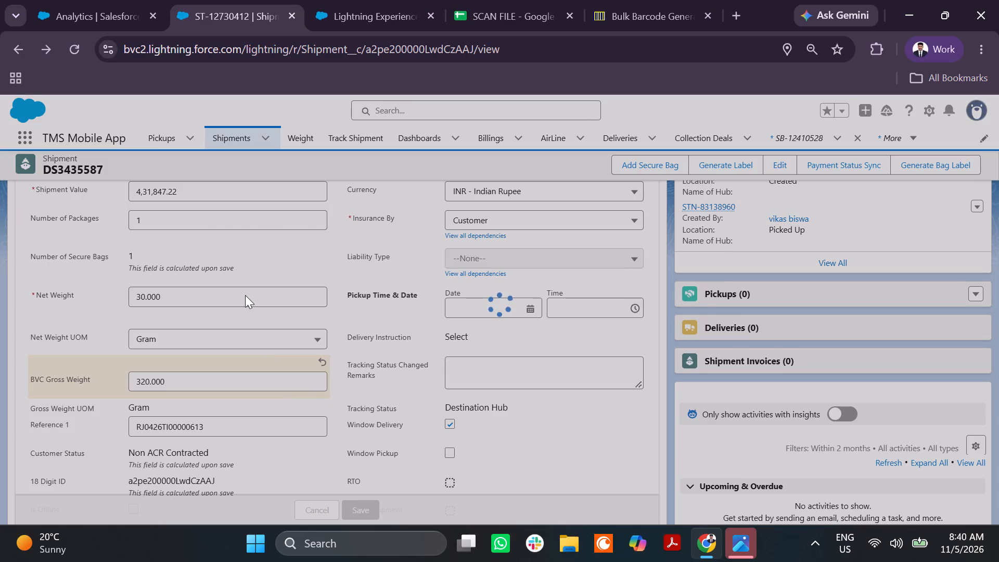
Return to the Copy of gross weight pendency report and reload it to refresh the pending shipments.
click(100, 12)
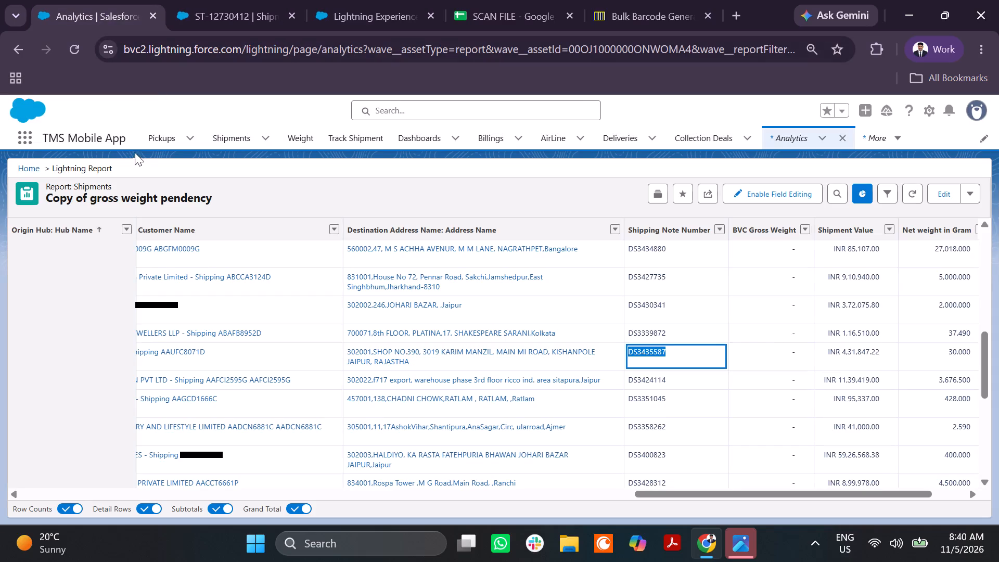
scroll(210, 298, up, 4)
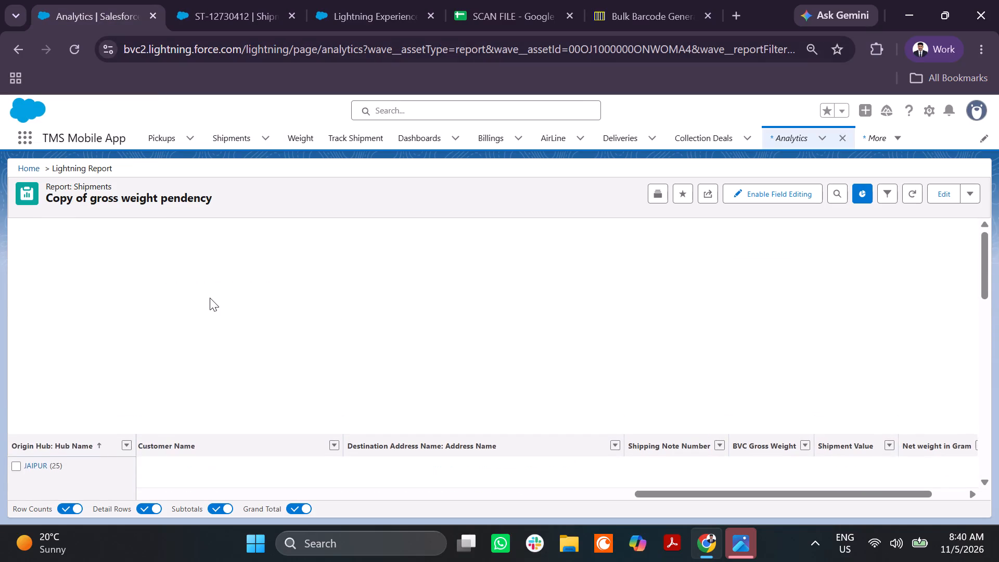
scroll(210, 298, right, 8)
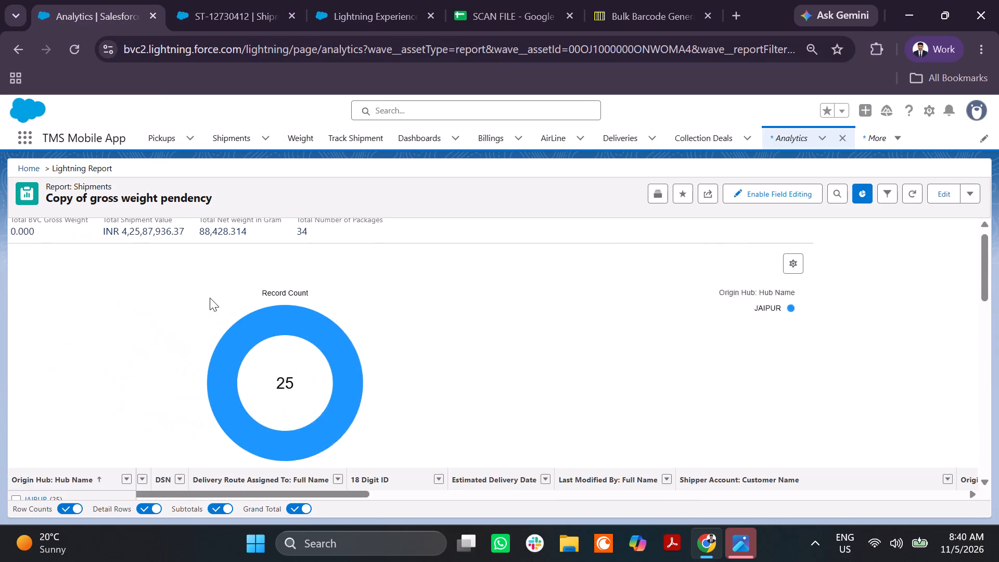
click(87, 47)
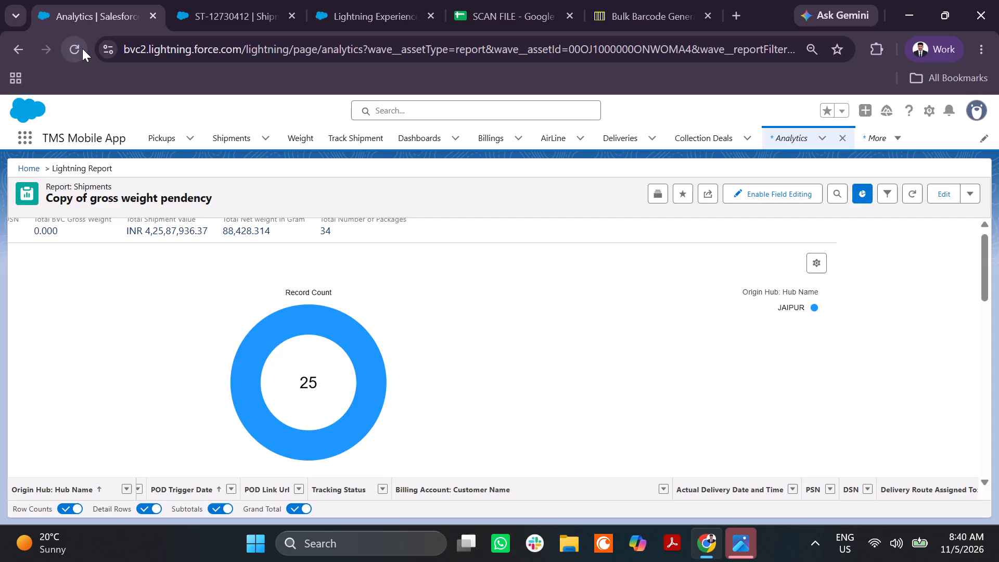
click(82, 48)
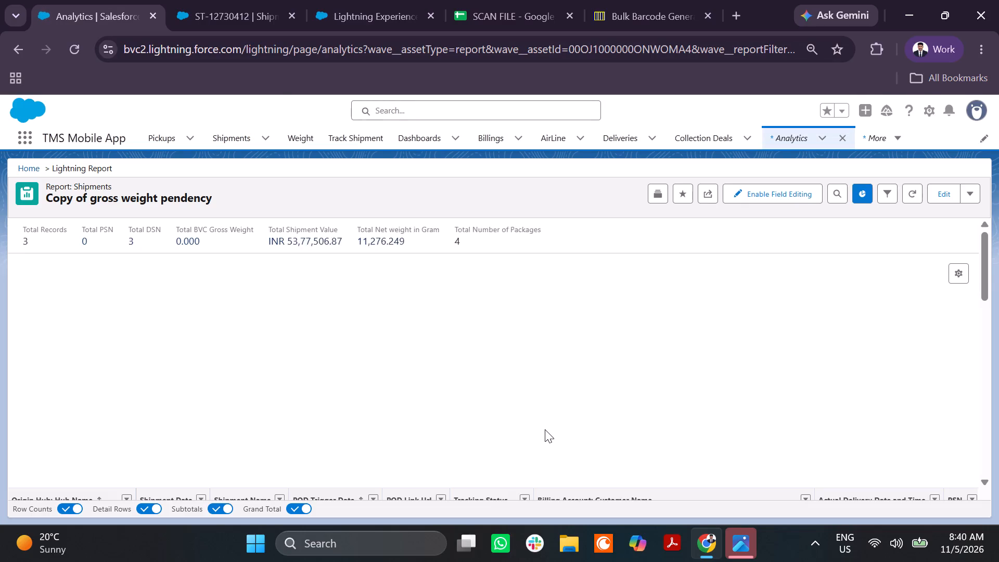
scroll(537, 426, down, 2)
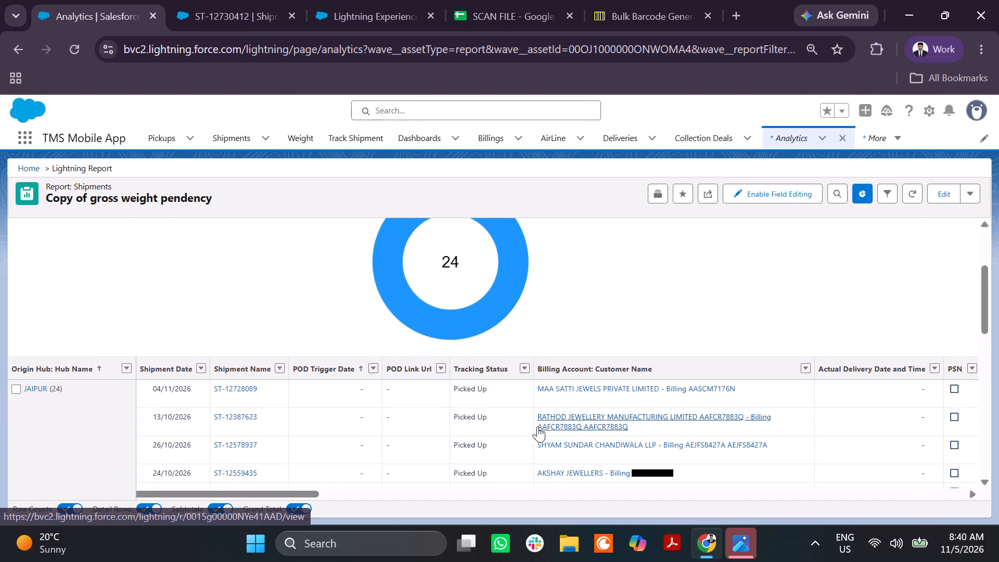
scroll(471, 385, up, 2)
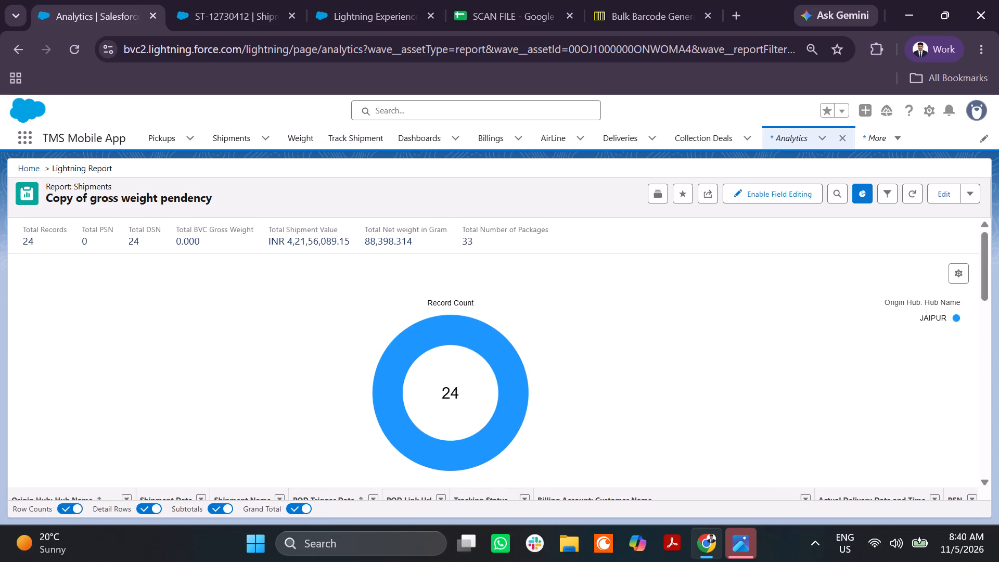
click(65, 59)
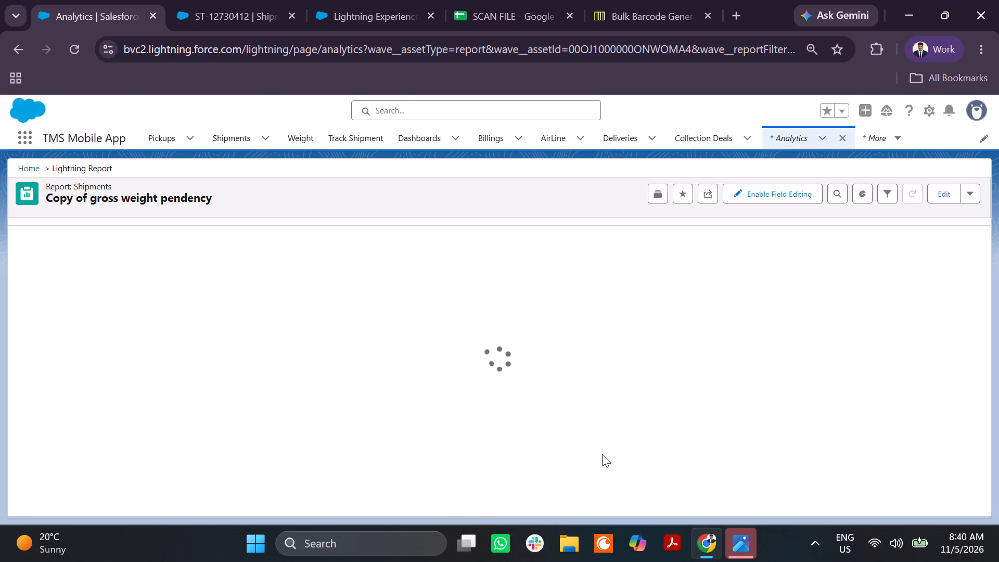
Look through the refreshed report's pending shipments down to the end of the list, checking their tracking statuses.
scroll(582, 478, down, 3)
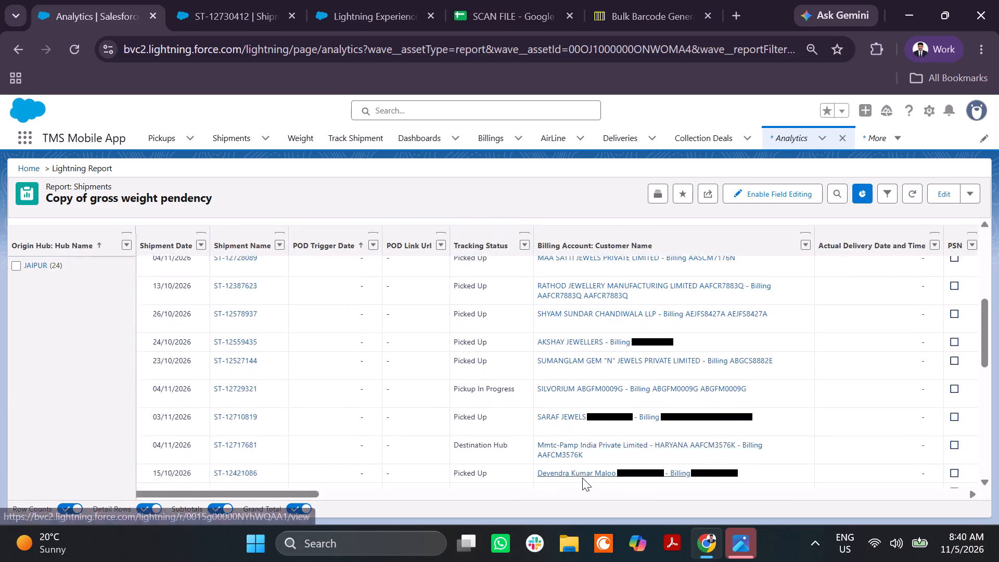
scroll(582, 478, left, 7)
scroll(582, 478, down, 2)
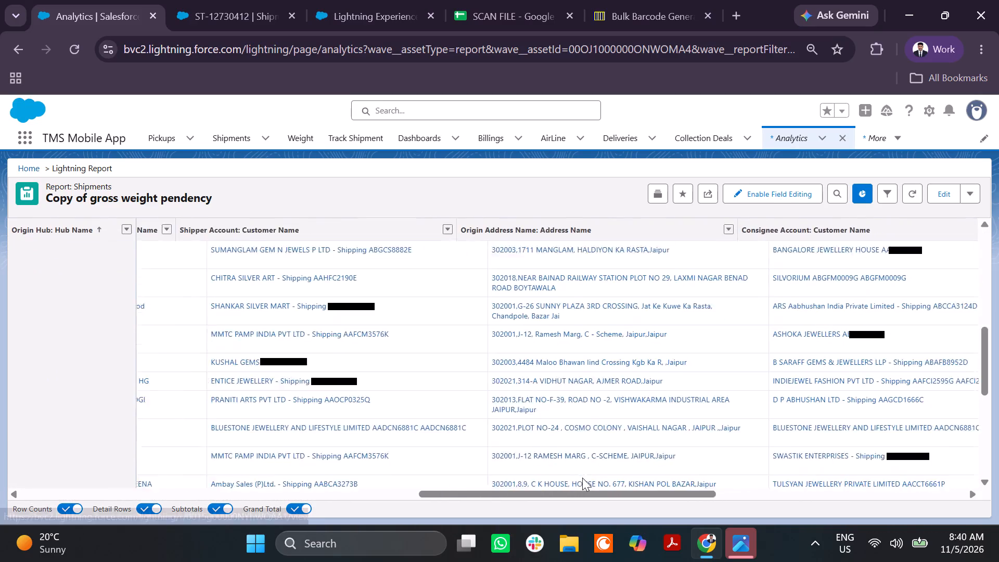
scroll(582, 478, right, 9)
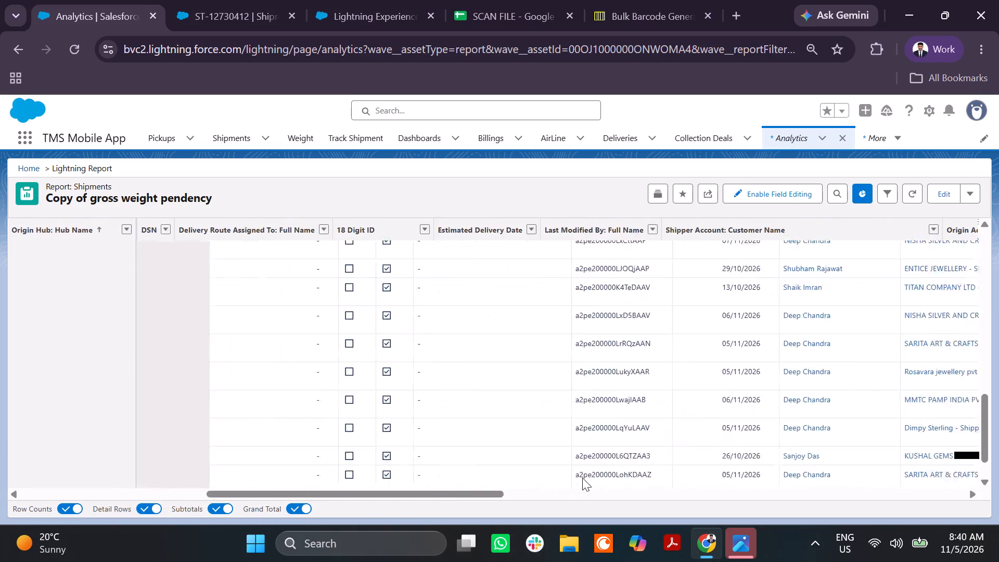
scroll(582, 478, right, 3)
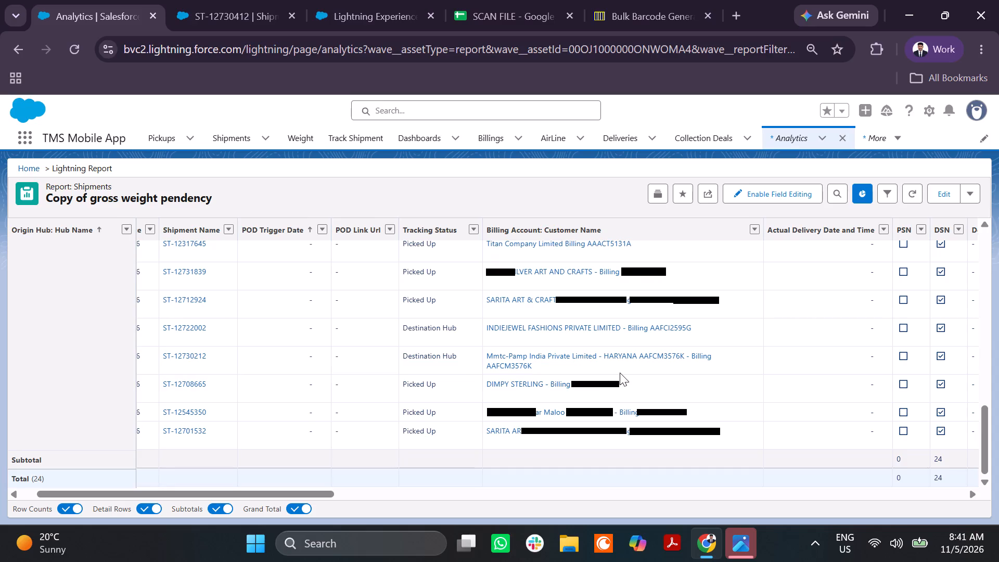
Examine the Mmtc-Pamp shipment ST-12730212 row across the report, checking its delivery date, modifier, shipper, consignee, addresses and shipping note number.
scroll(620, 373, left, 6)
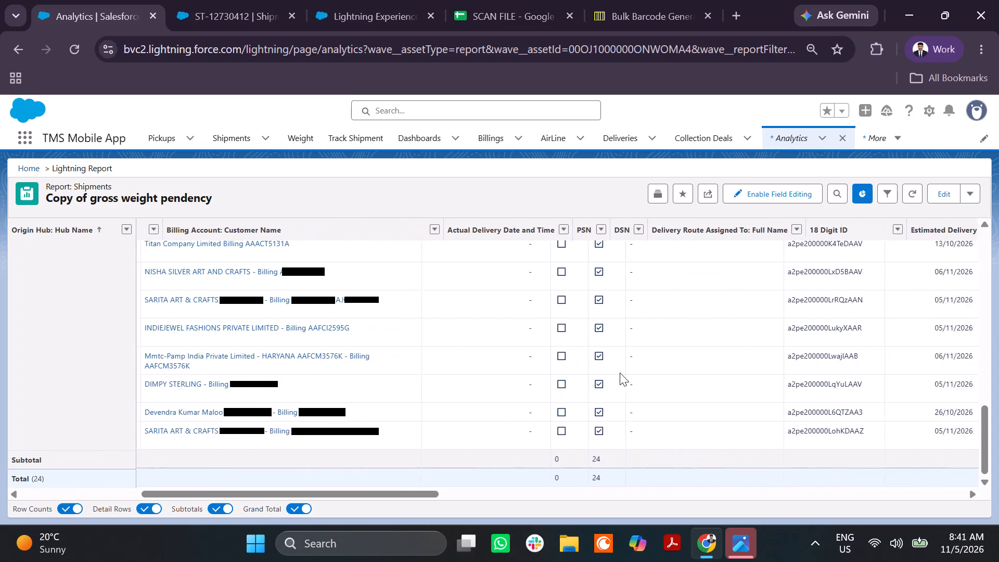
scroll(620, 373, left, 3)
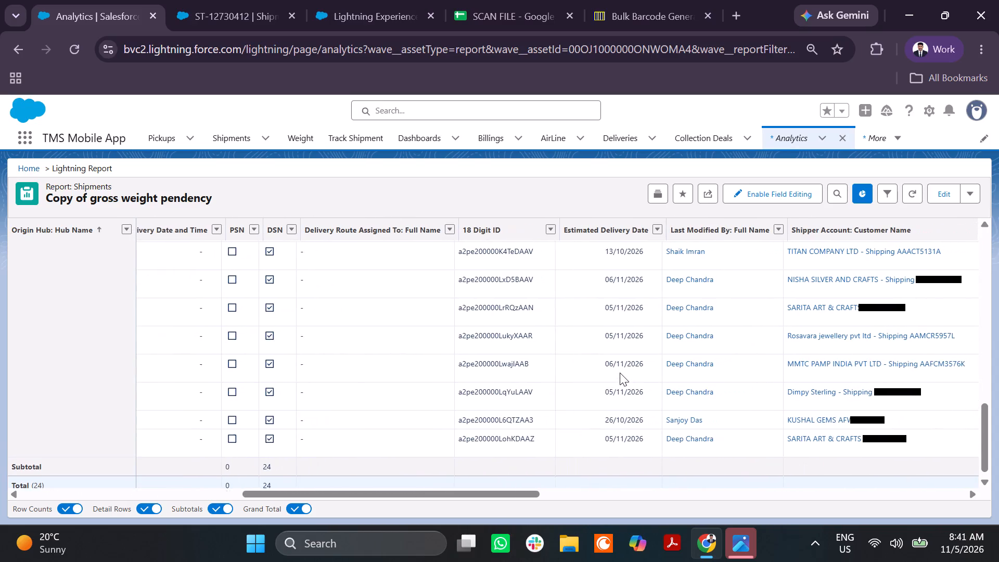
scroll(620, 373, left, 4)
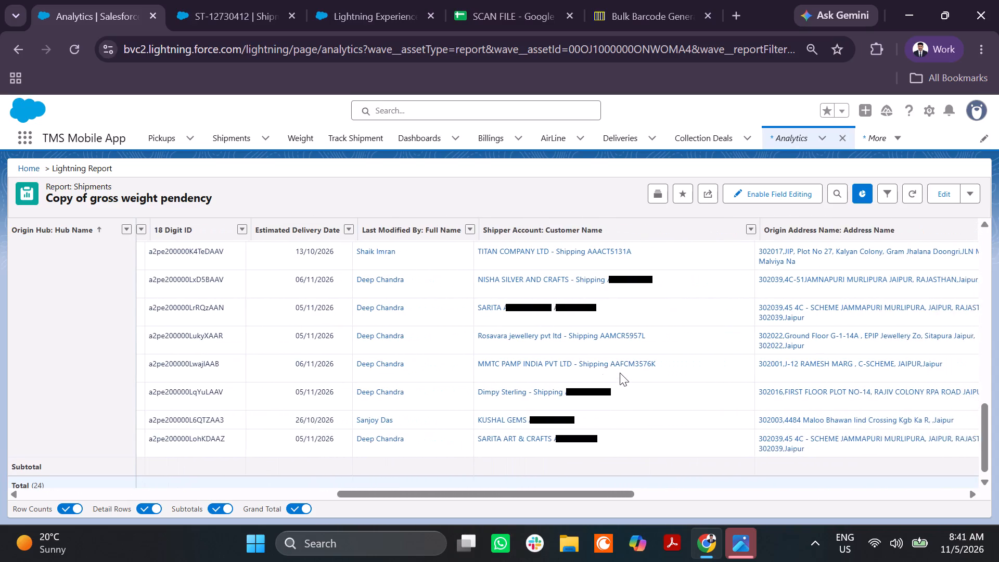
scroll(620, 373, left, 3)
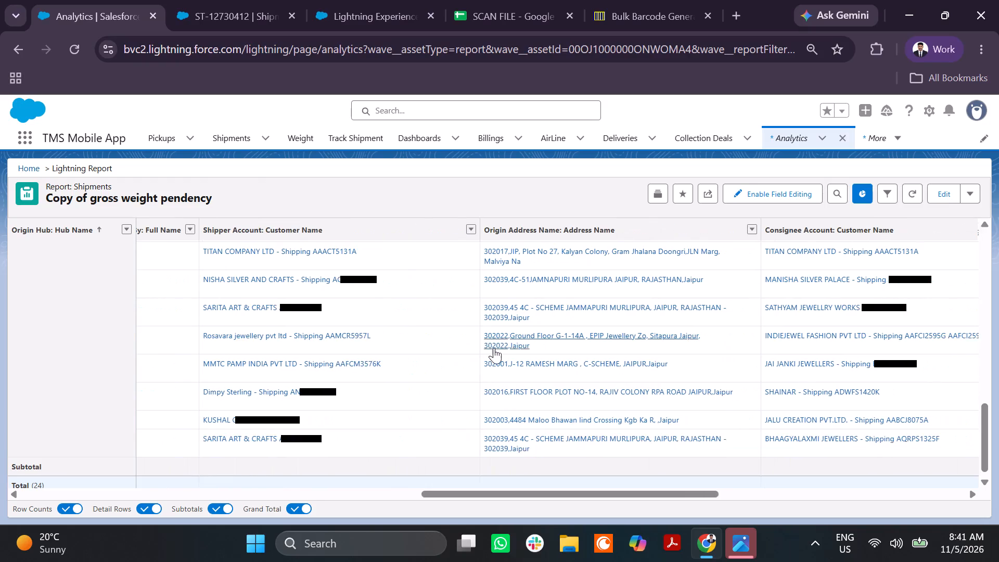
scroll(494, 348, up, 1)
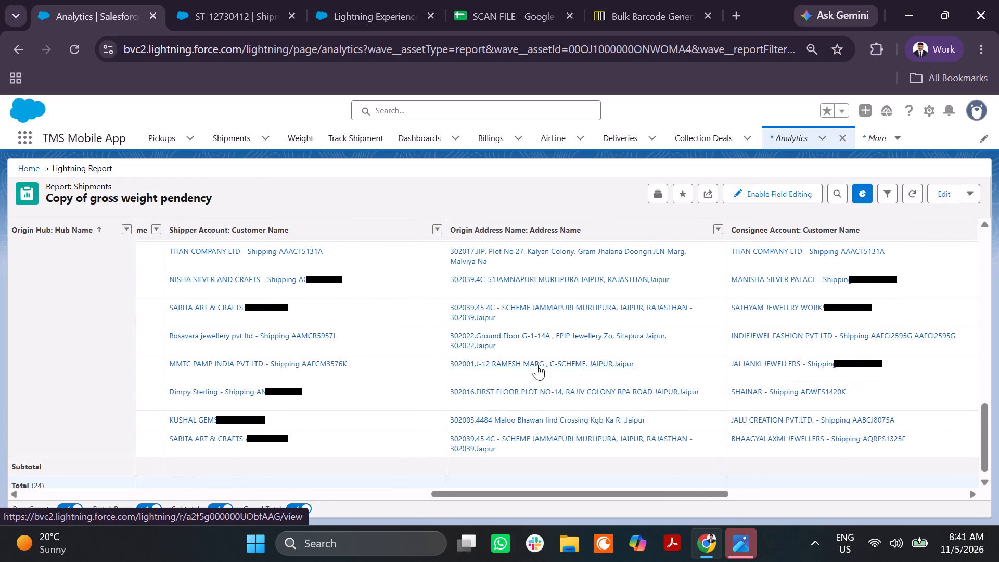
scroll(537, 364, left, 4)
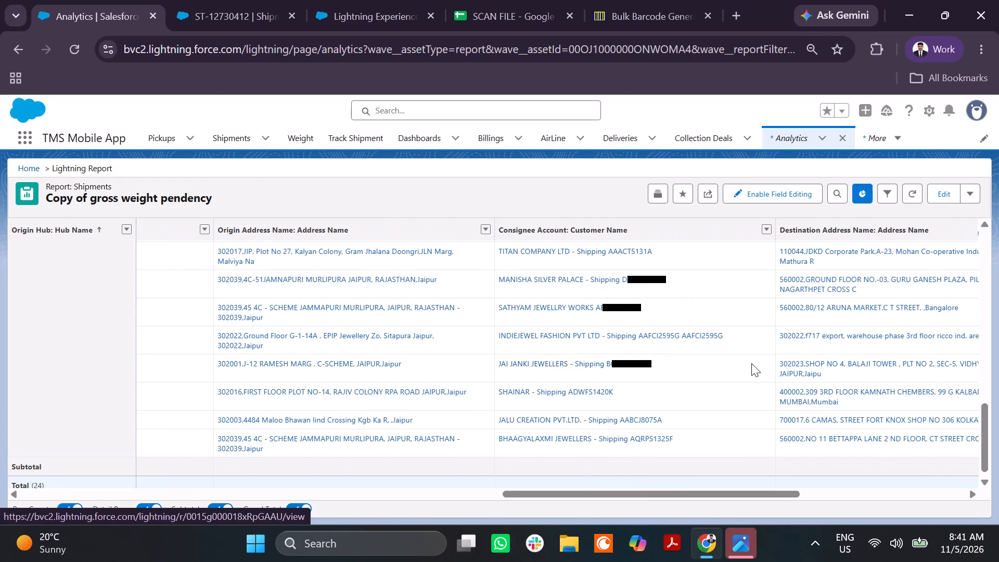
scroll(751, 363, left, 4)
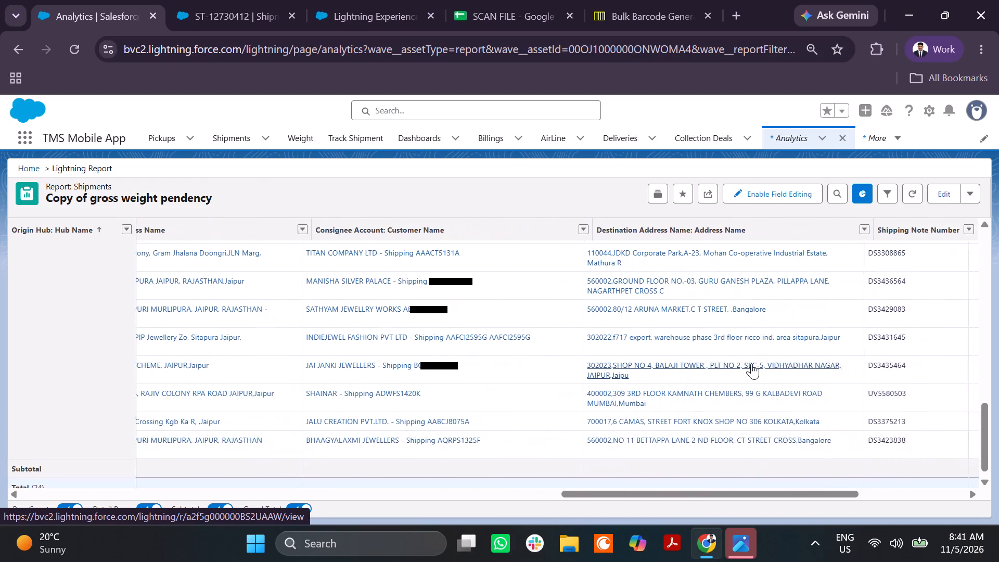
scroll(751, 363, left, 1)
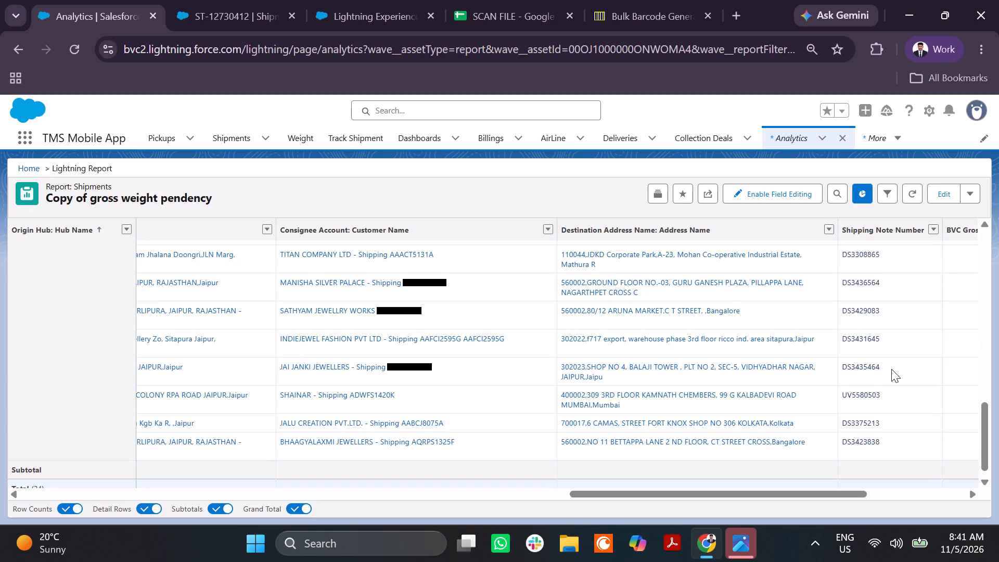
Copy shipping note number DS3435464 from the report, search for it in the other Salesforce tab and open its shipment record.
drag(891, 369, 817, 368)
click(915, 387)
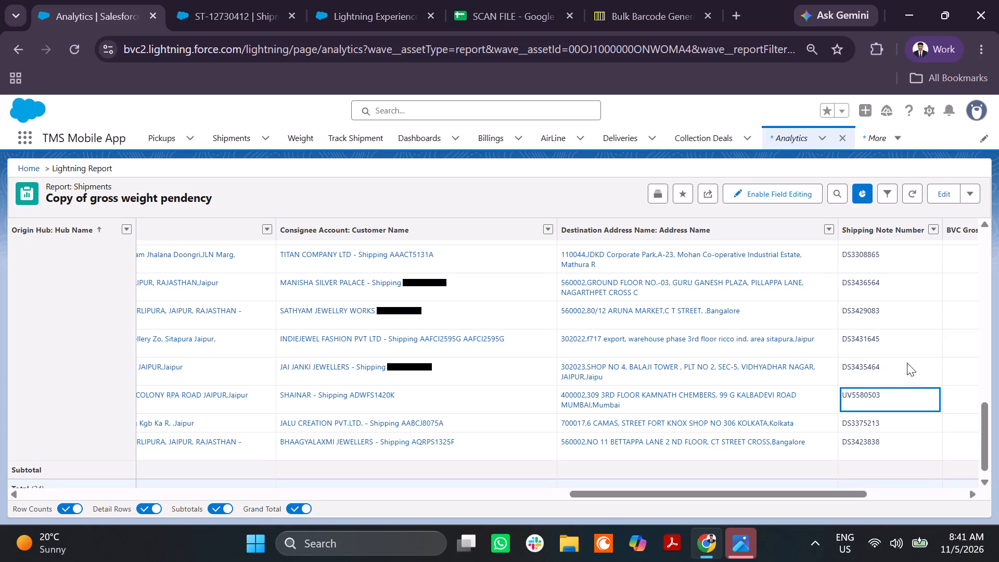
click(907, 362)
drag(907, 362, 844, 366)
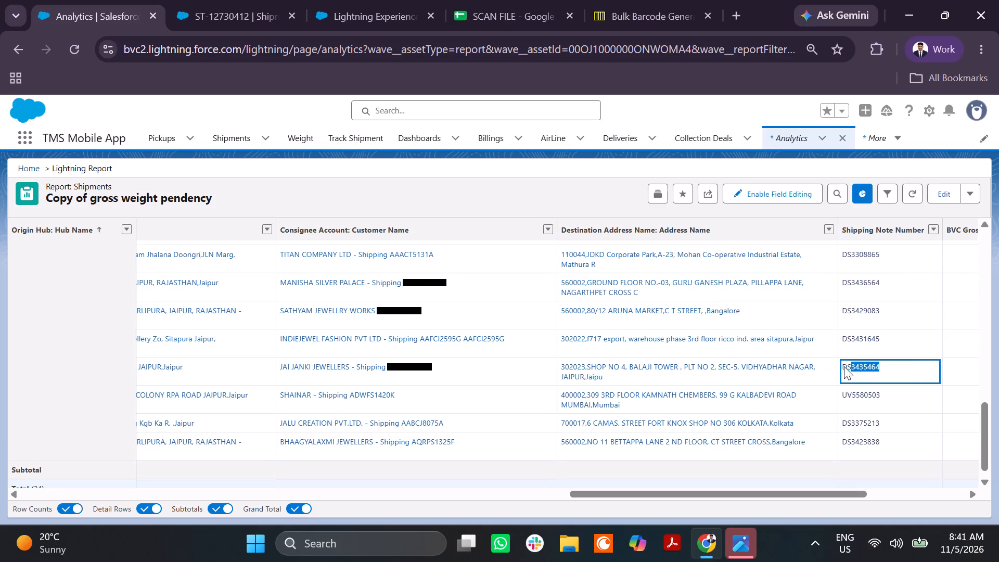
drag(844, 366, 837, 367)
key(ctrl+c)
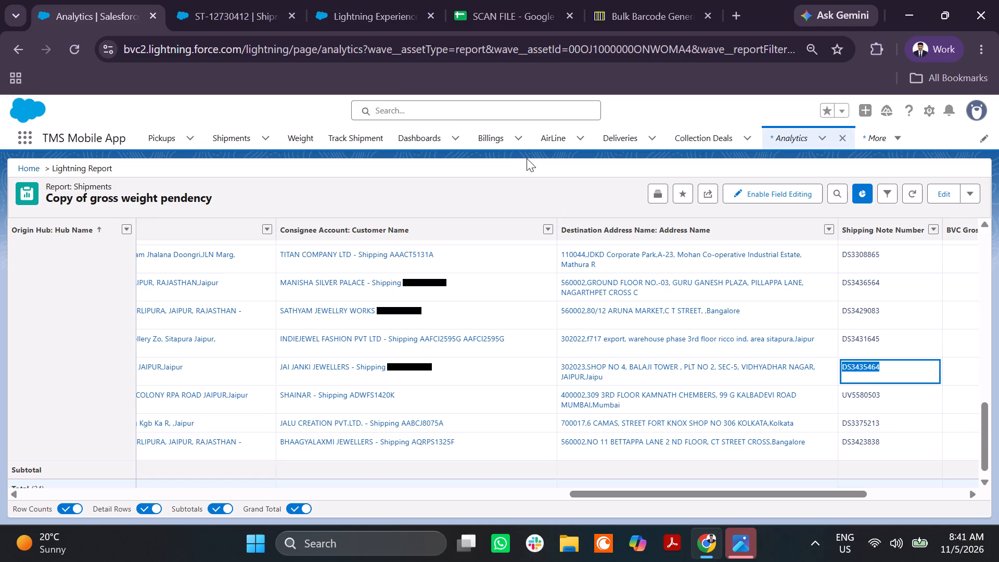
click(237, 0)
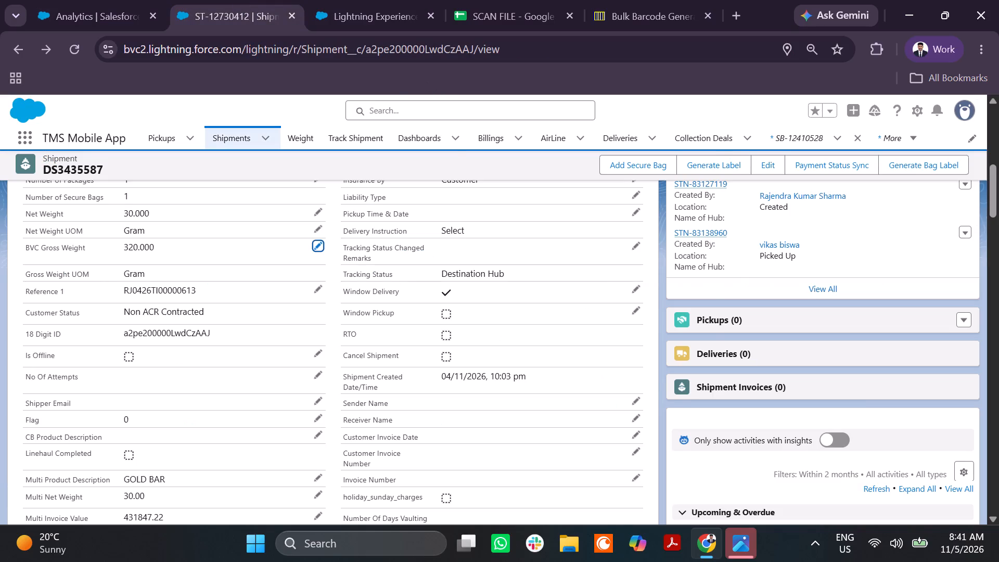
click(436, 100)
key(ctrl+v)
key(Return)
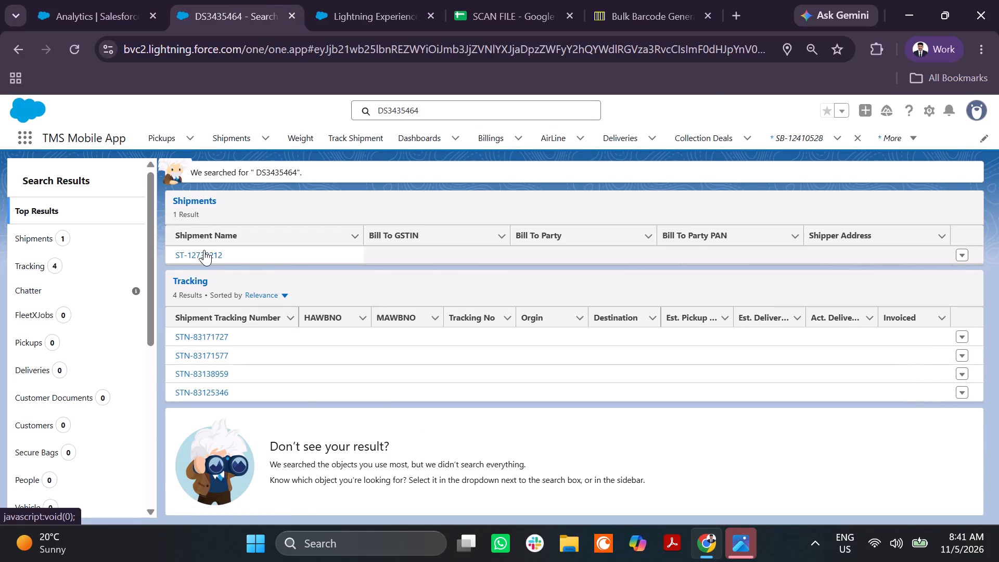
click(204, 250)
scroll(460, 296, down, 2)
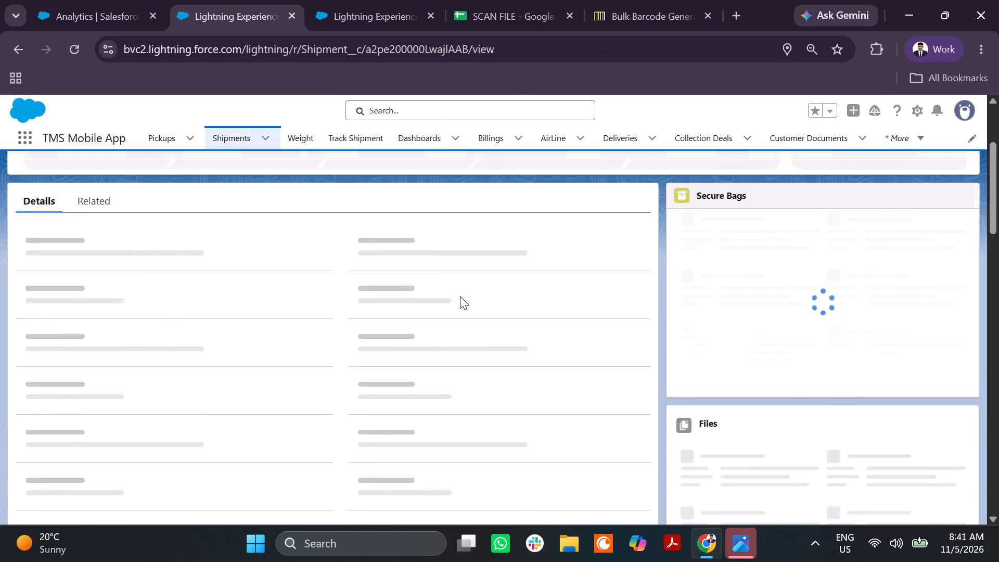
scroll(460, 296, down, 2)
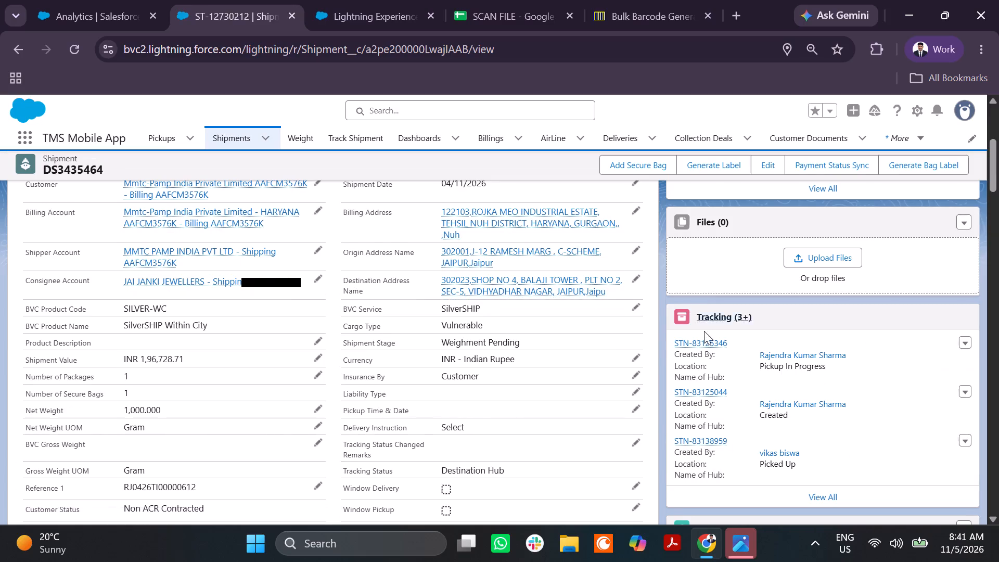
scroll(704, 337, up, 3)
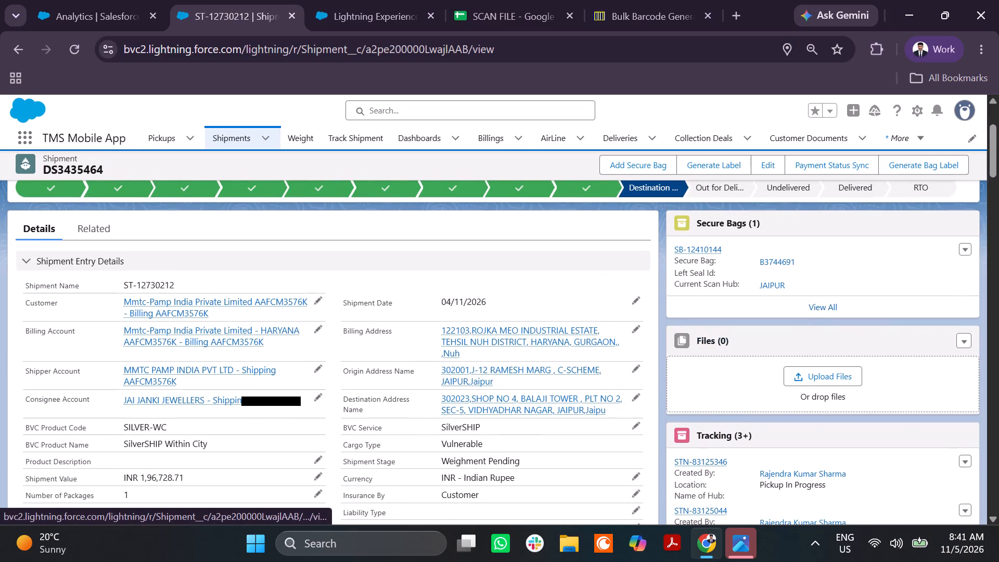
drag(697, 254, 697, 247)
click(697, 247)
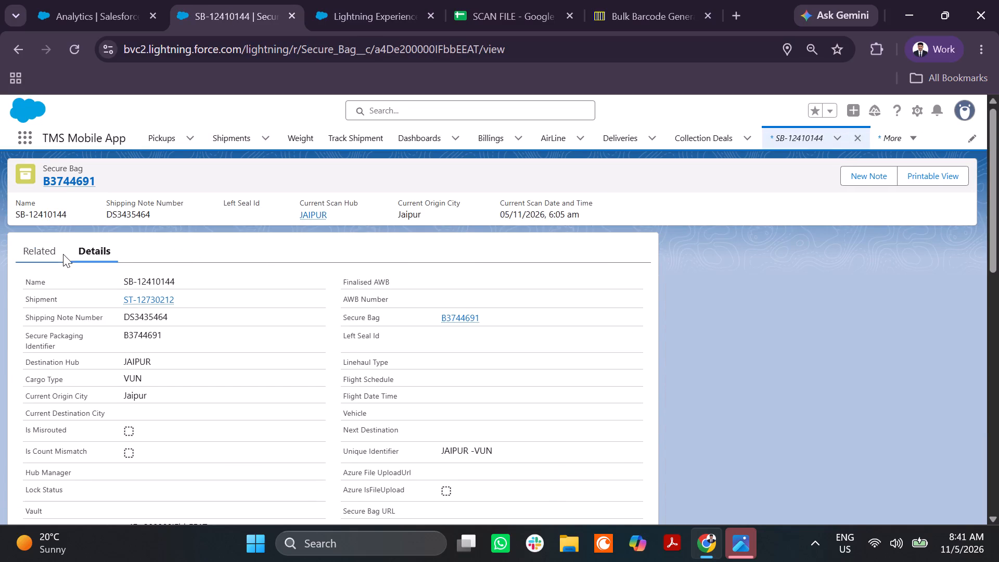
click(45, 250)
scroll(255, 337, right, 1)
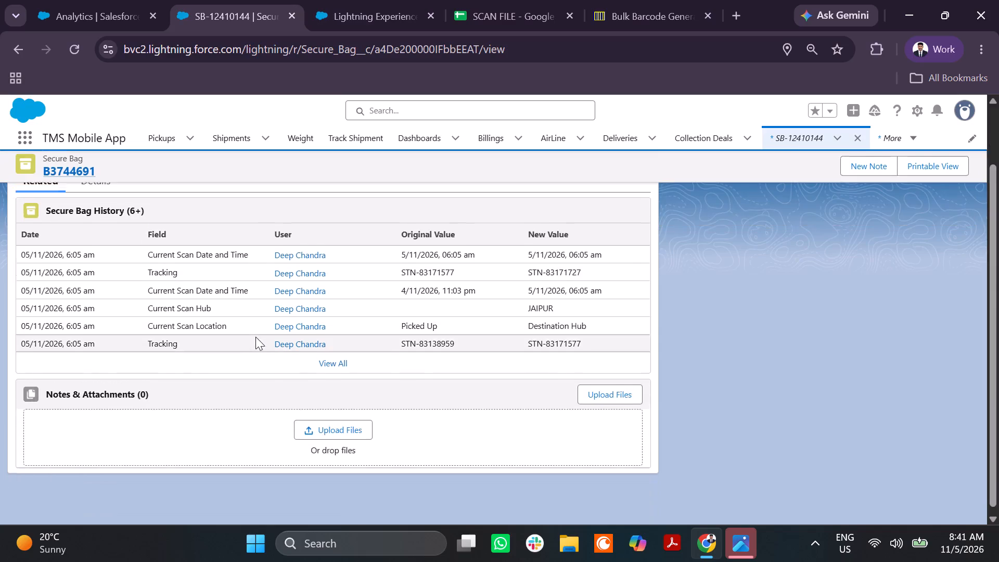
scroll(255, 337, right, 1)
click(17, 50)
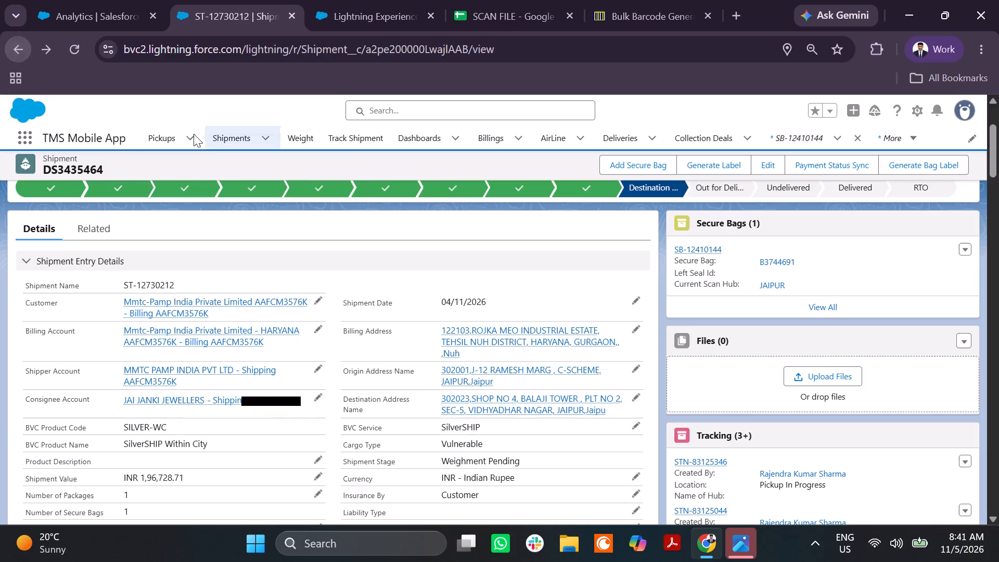
Set the BVC Gross Weight of shipment DS3435464 to 1150 grams and save the record.
scroll(298, 282, down, 4)
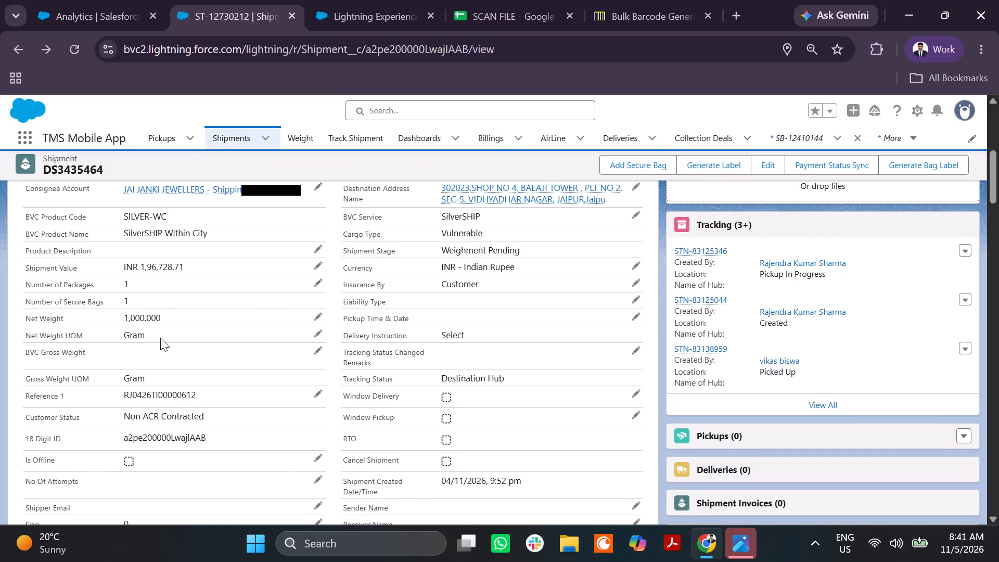
click(314, 351)
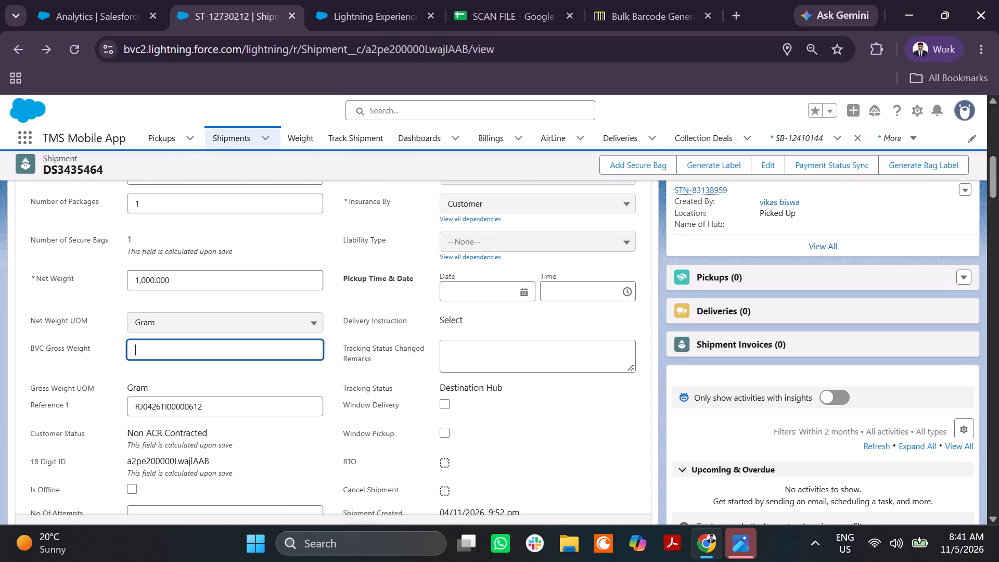
text(11)
key(5)
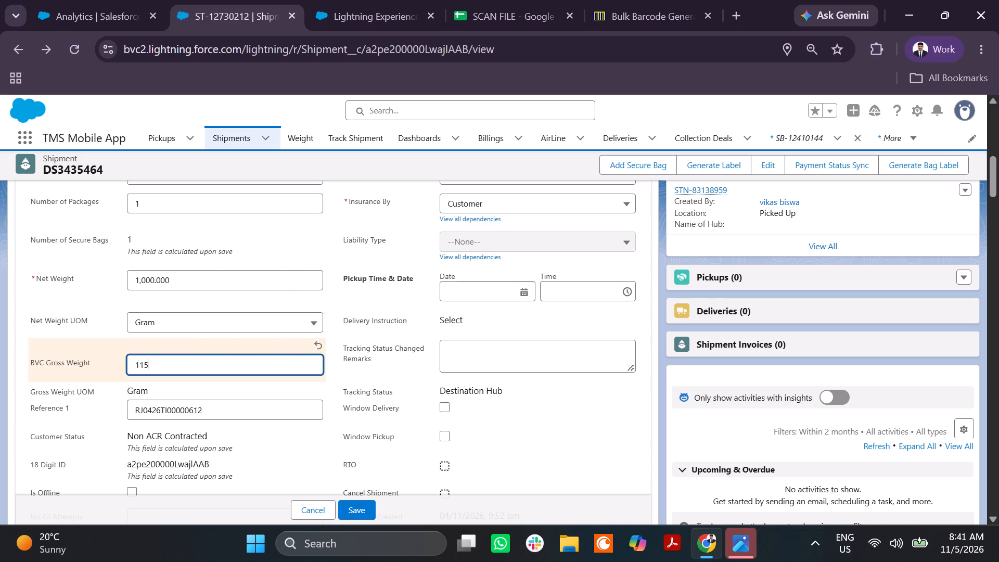
key(BackSpace)
key(BackSpace)
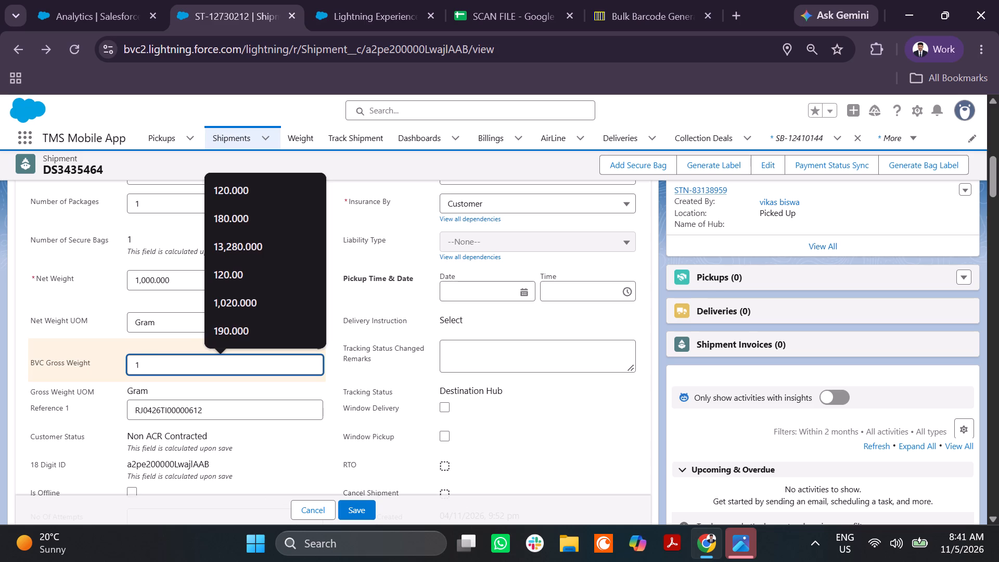
key(1)
key(5)
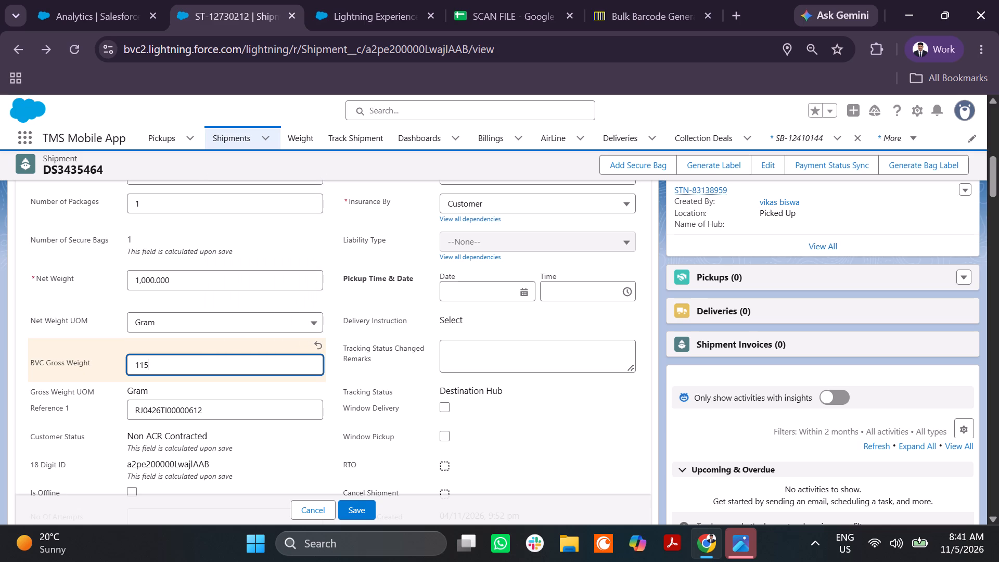
key(0)
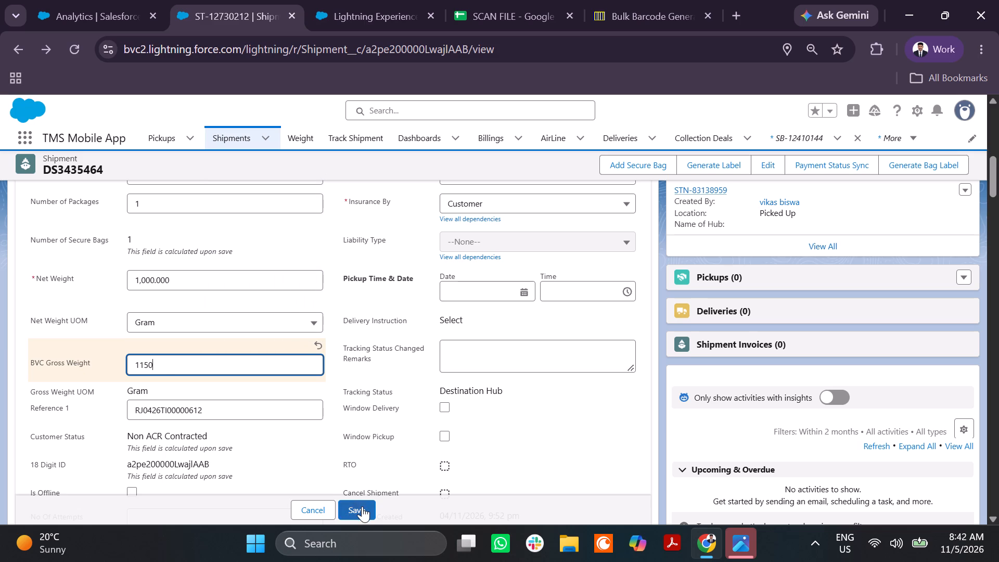
click(362, 506)
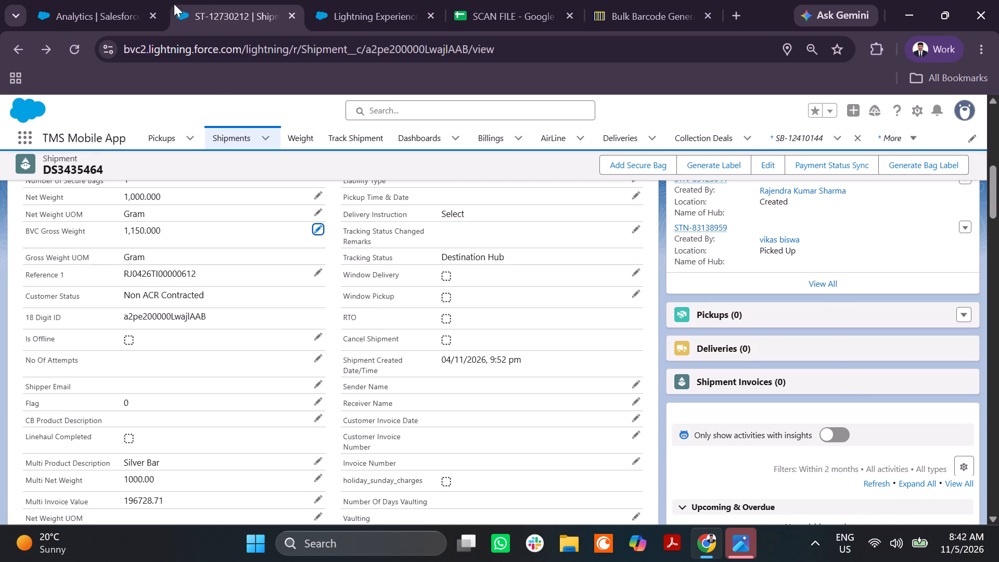
Copy shipping note number UV5580503 from the gross weight pendency report and check that shipment's row back to its tracking status.
click(107, 12)
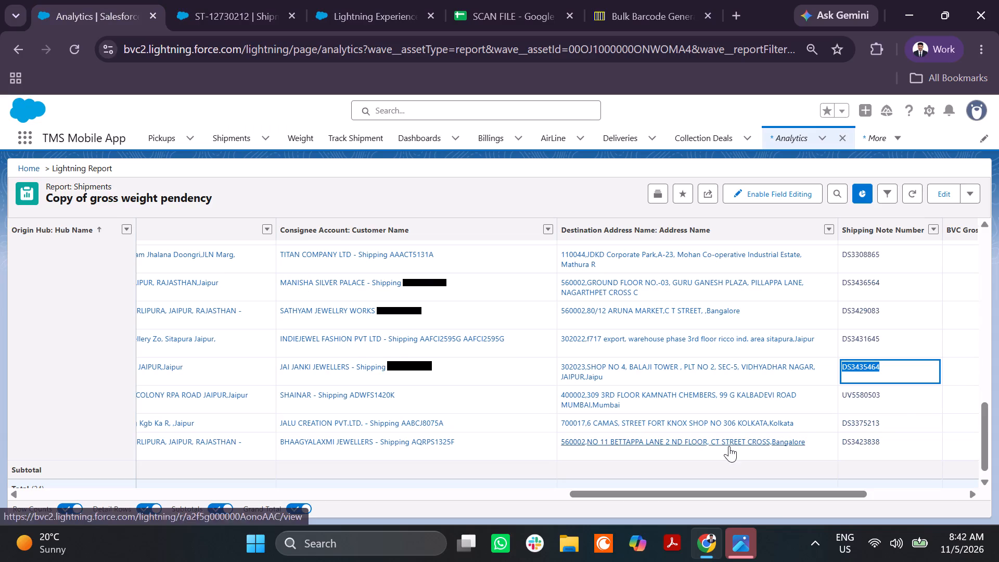
drag(891, 397, 895, 400)
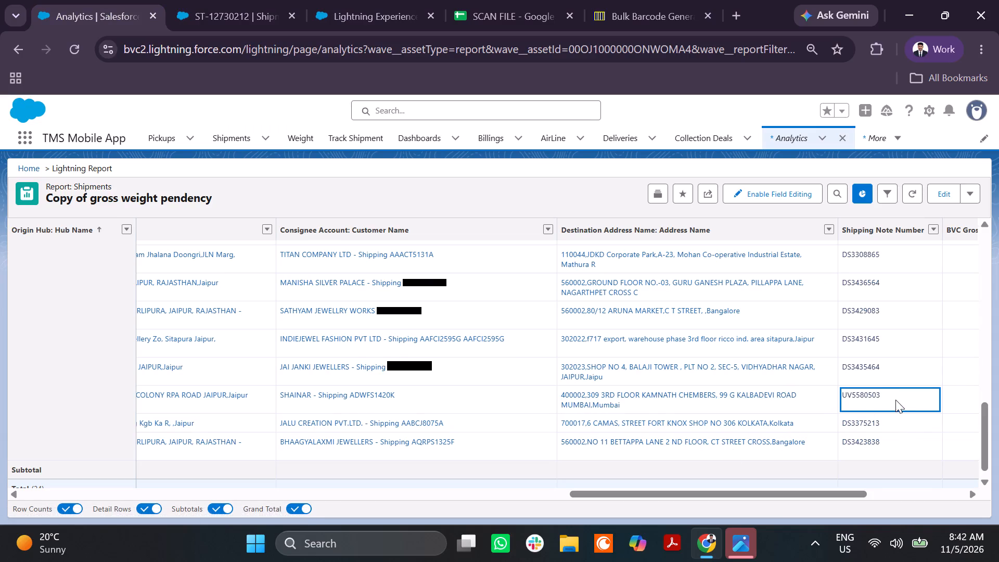
drag(895, 400, 837, 397)
key(ctrl+c)
scroll(668, 395, right, 4)
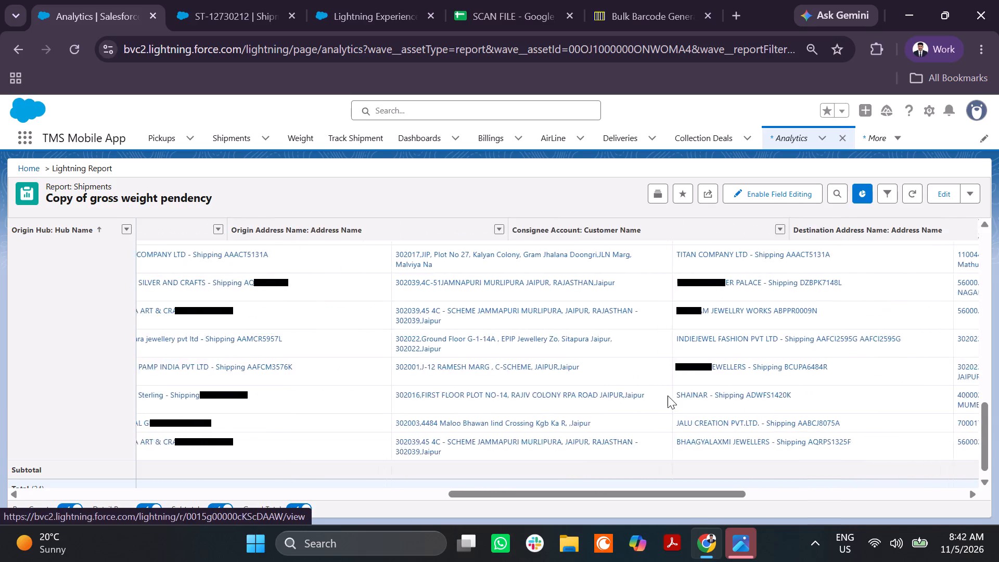
scroll(668, 395, right, 3)
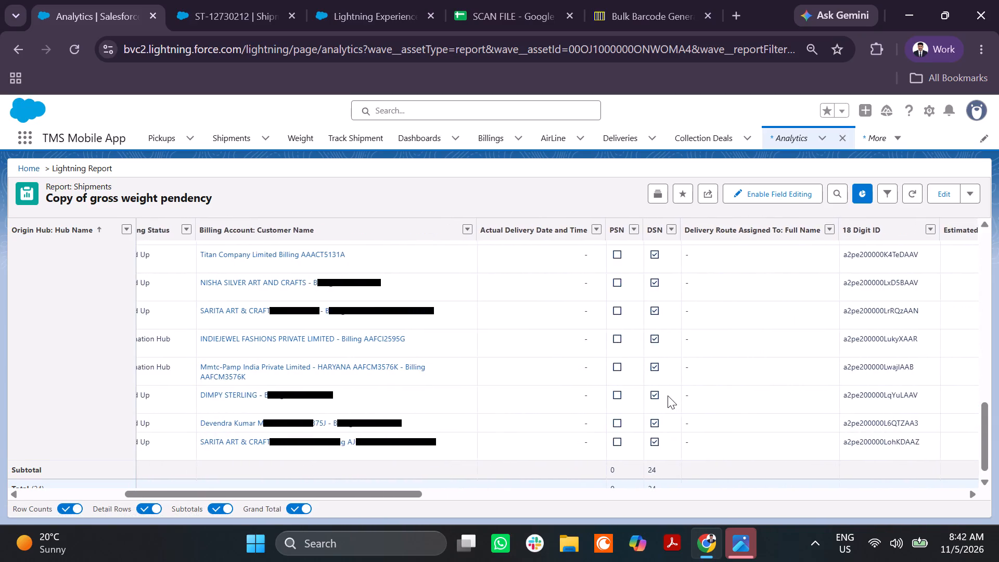
scroll(668, 395, right, 3)
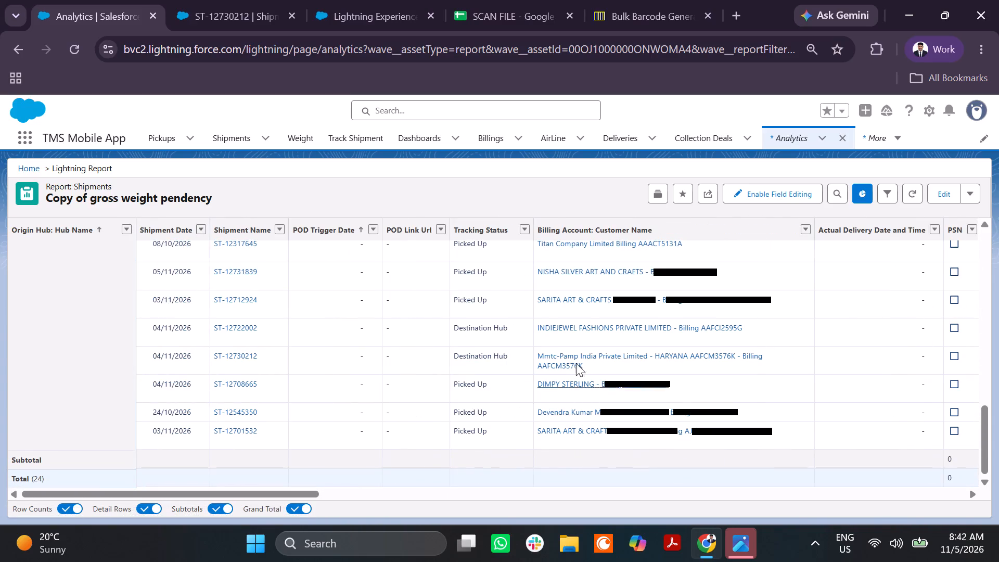
Open the Indiejewel Fashions billing account from the ST-12722002 row, look through its related lists, and return to the report.
click(630, 326)
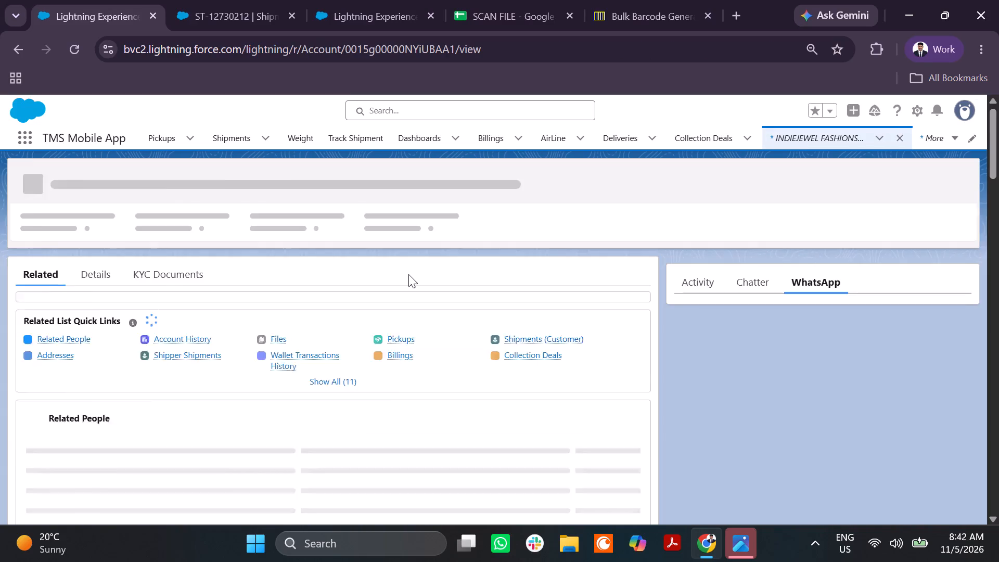
scroll(394, 383, right, 1)
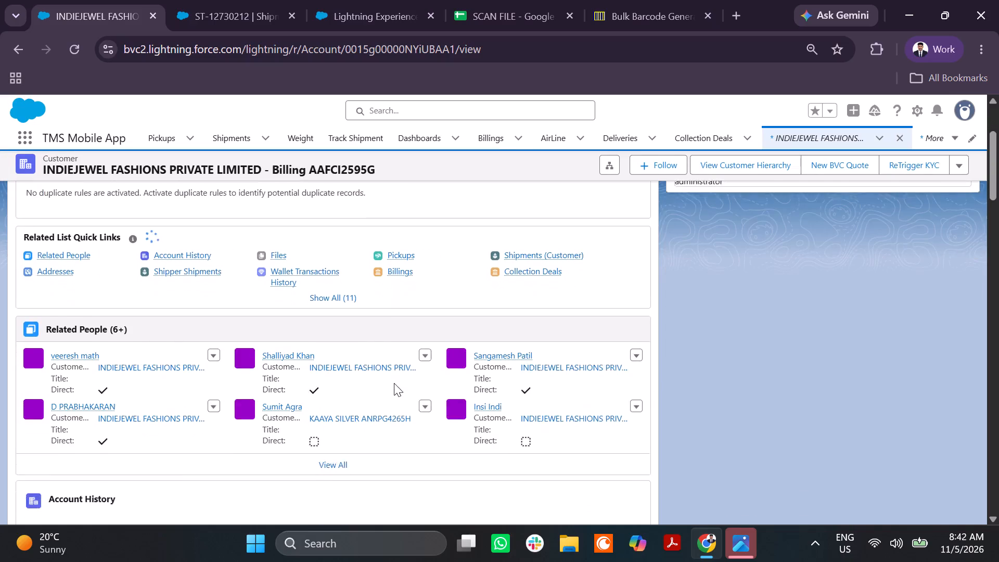
scroll(394, 383, right, 1)
scroll(394, 383, down, 3)
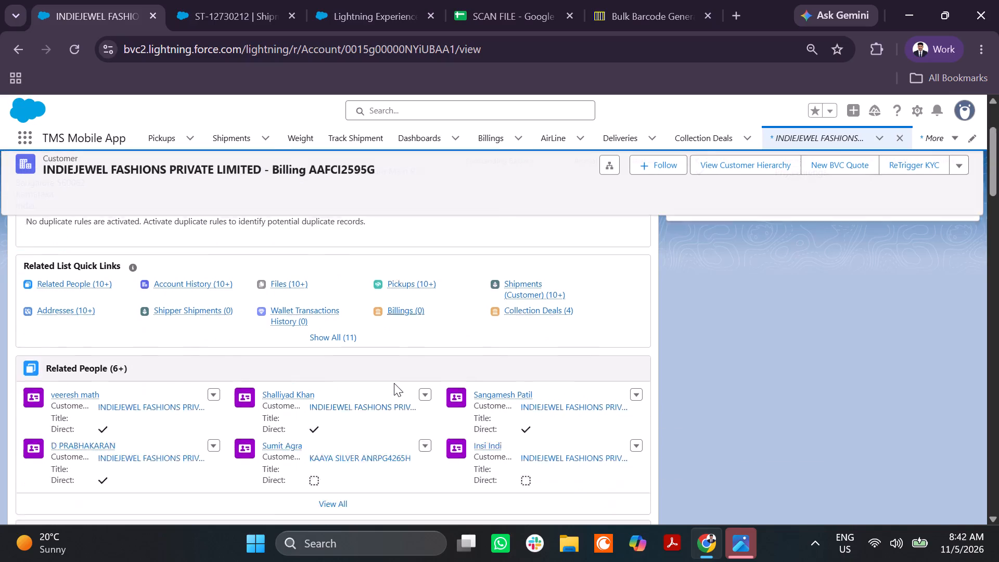
scroll(394, 383, down, 2)
scroll(394, 383, up, 4)
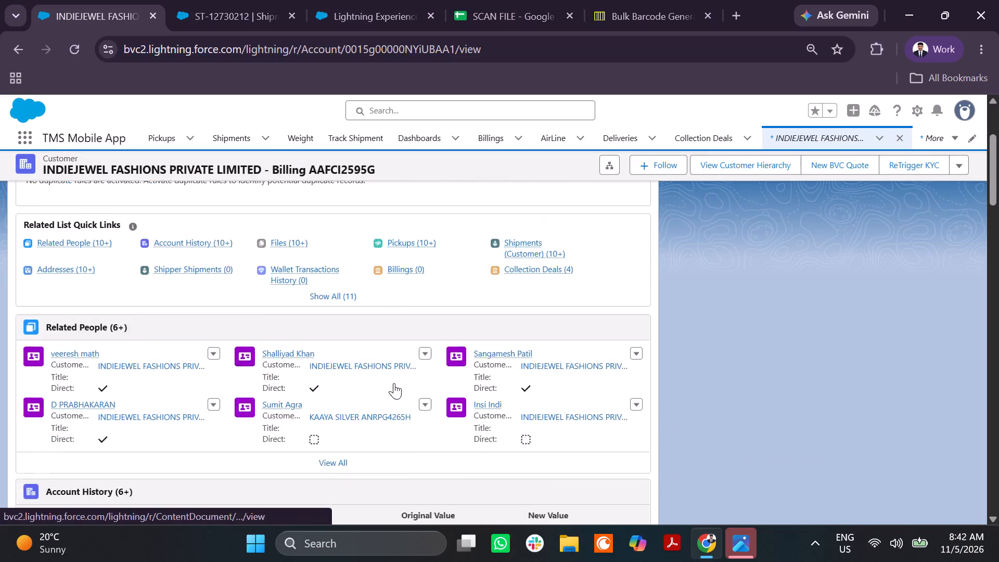
scroll(394, 383, down, 4)
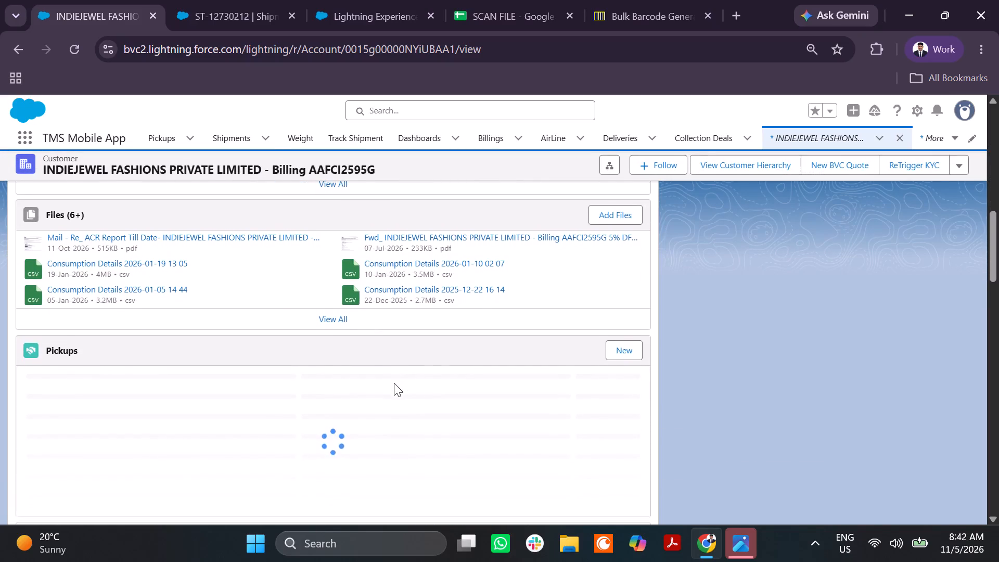
scroll(507, 561, up, 5)
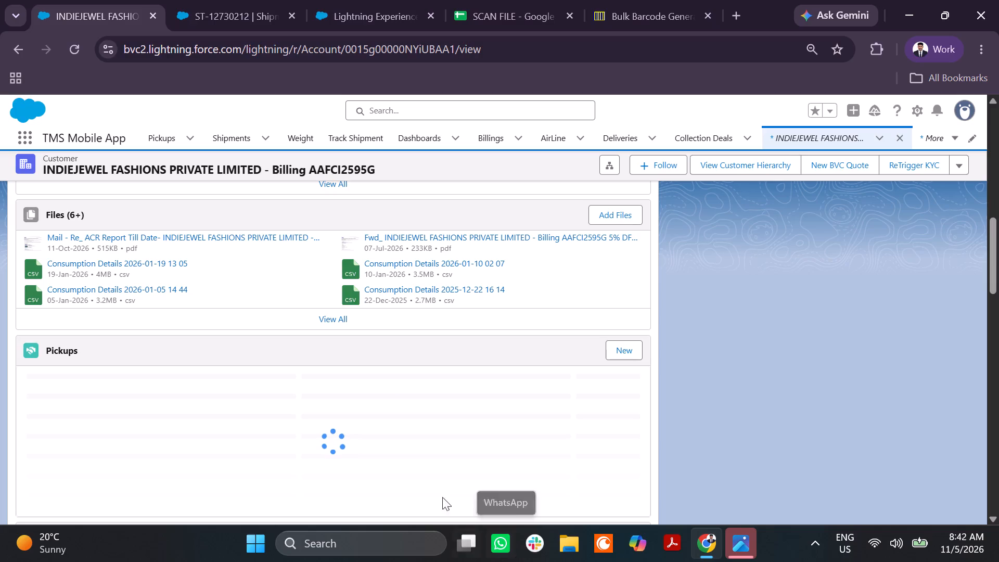
scroll(440, 311, up, 4)
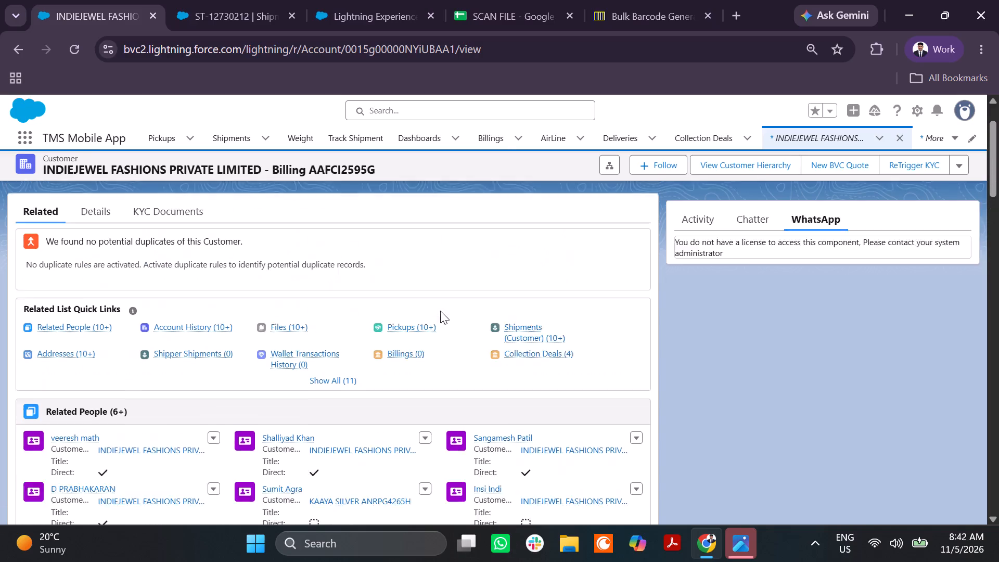
scroll(440, 311, up, 1)
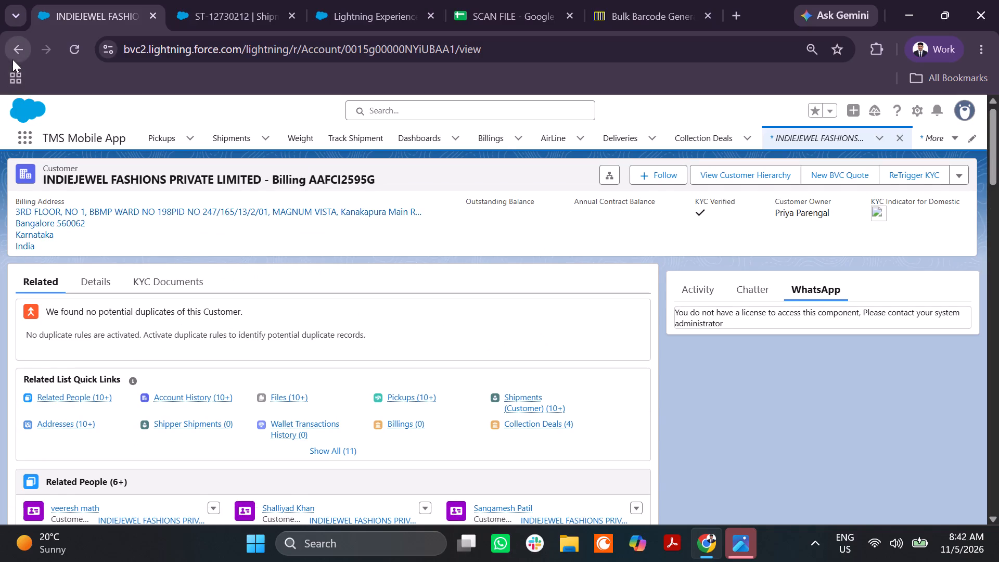
click(15, 56)
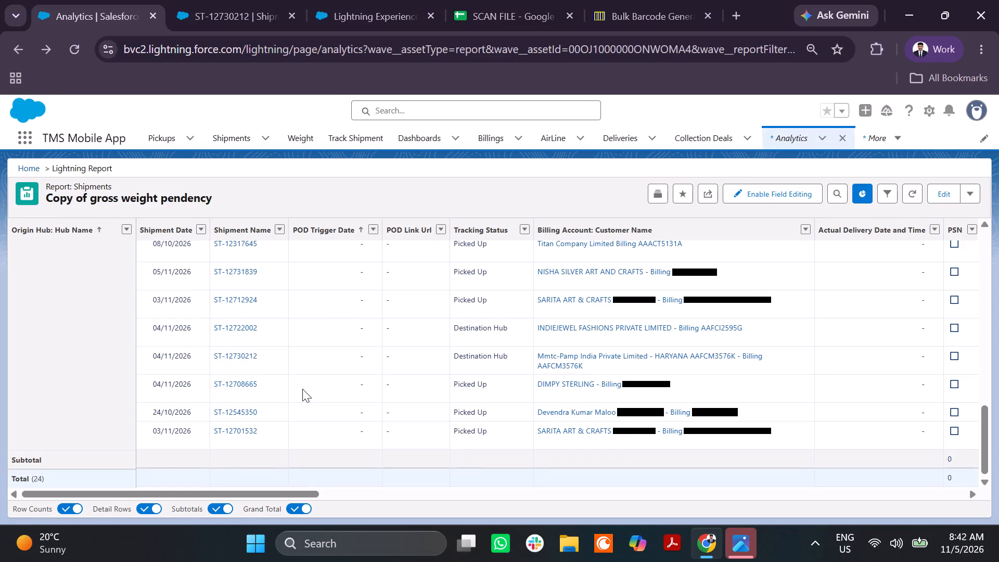
Reload the gross weight pendency report and look through the remaining shipments' tracking statuses down to the end of the list.
scroll(512, 339, up, 1)
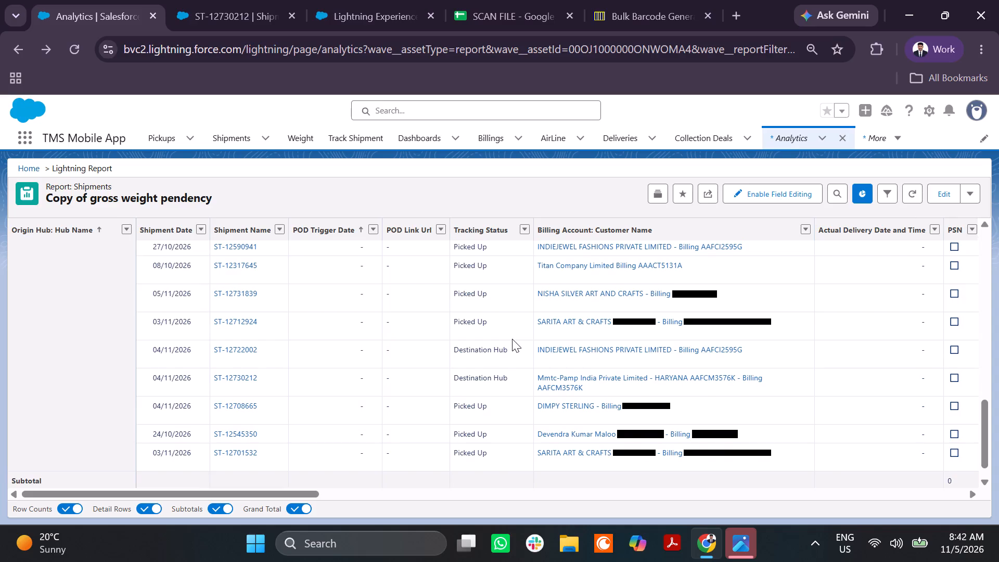
scroll(379, 342, up, 3)
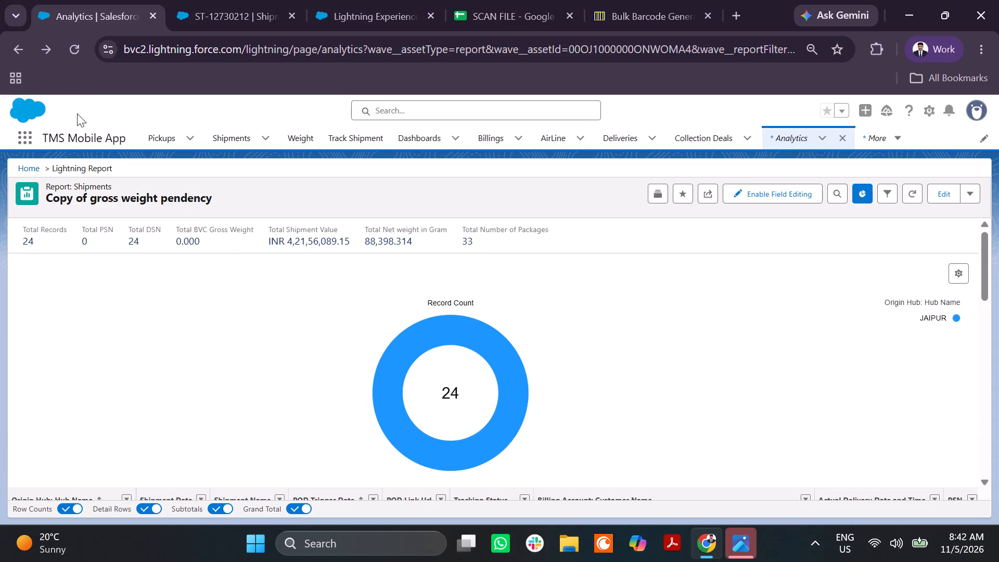
click(74, 49)
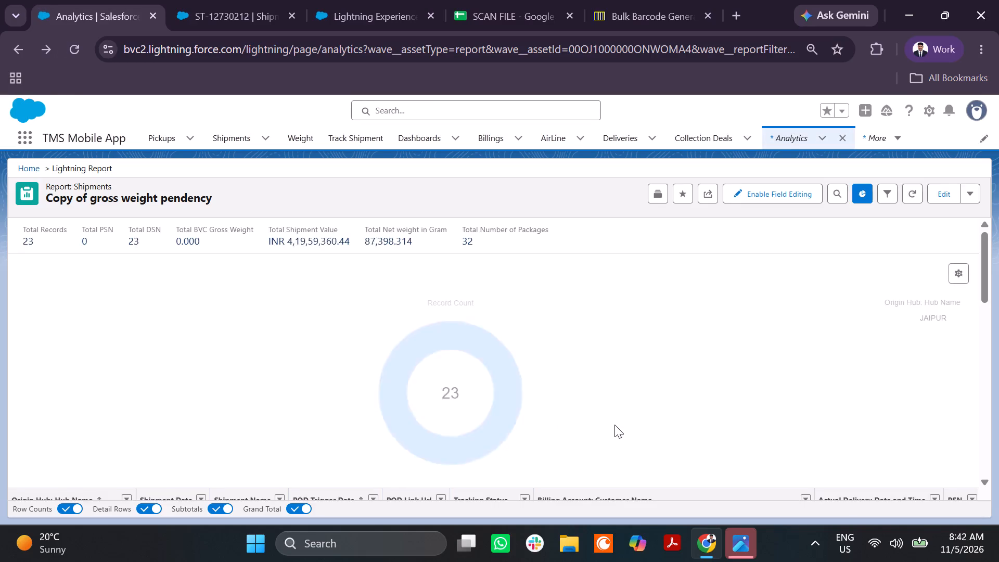
scroll(625, 427, down, 5)
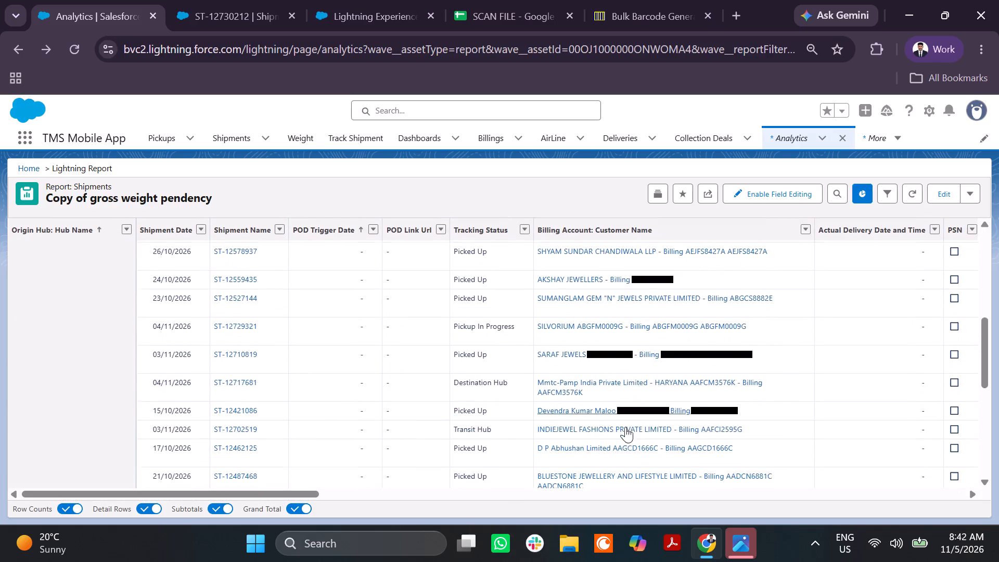
scroll(625, 427, down, 1)
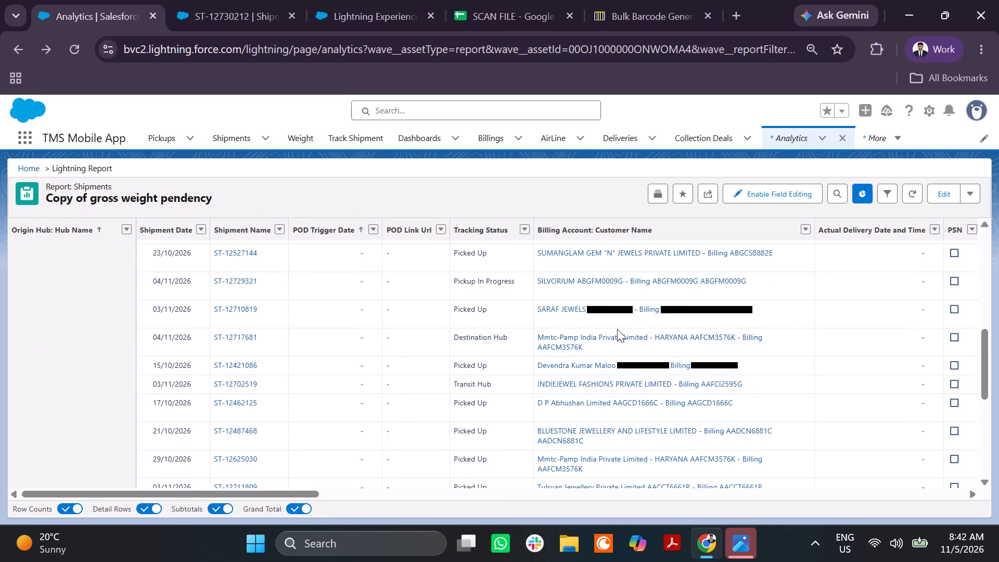
scroll(617, 329, down, 4)
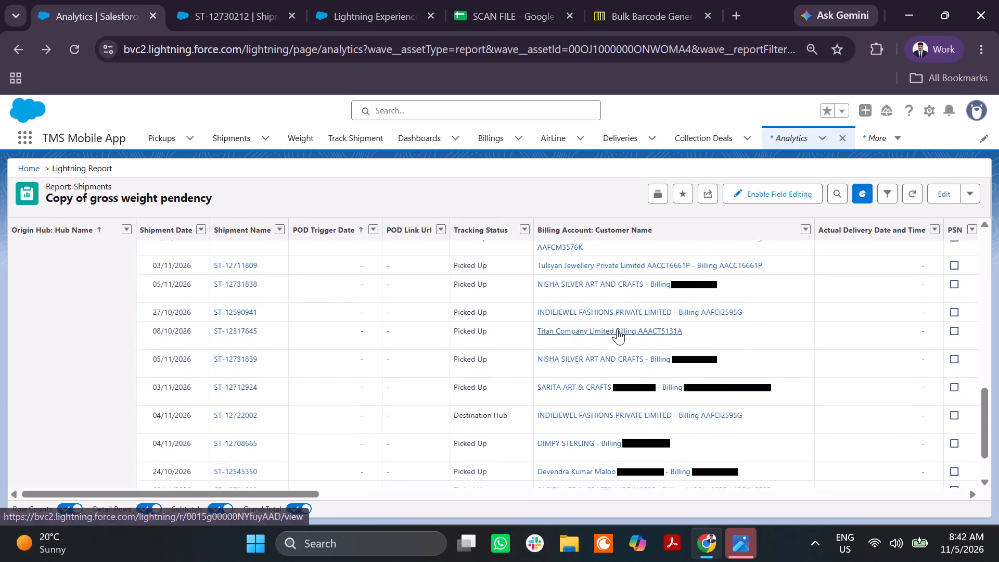
scroll(617, 329, down, 1)
scroll(499, 410, right, 2)
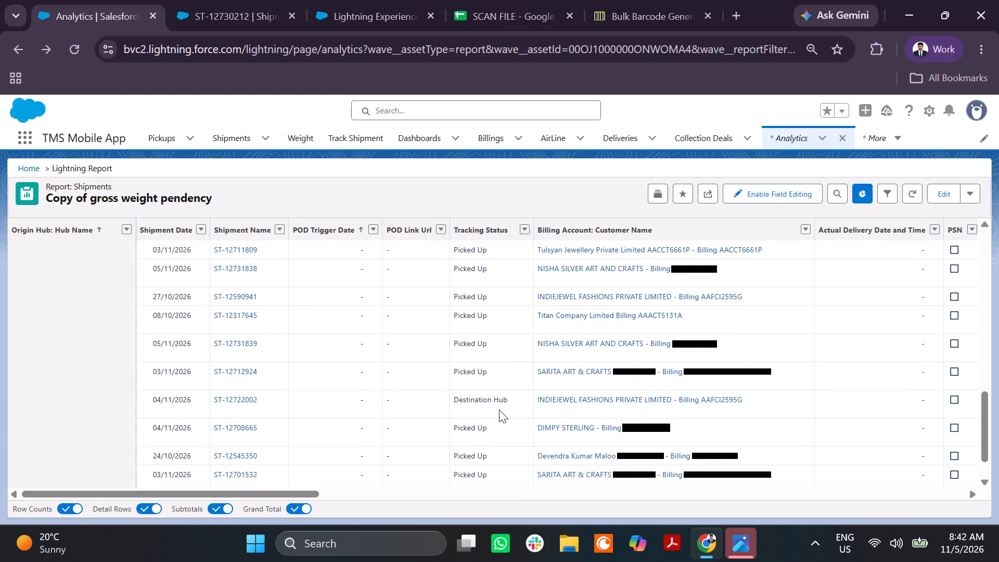
In SCAN FILE's SUMMARY sheet, enter 8 airline pieces and 57.90 kg gross weight for the BLR VAL load on flight 6E6142.
click(365, 19)
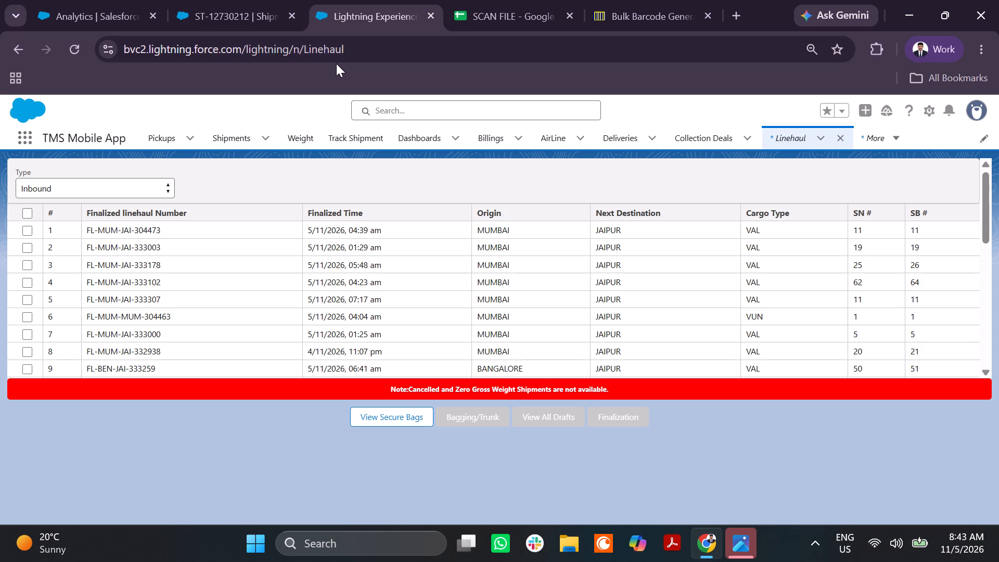
click(490, 0)
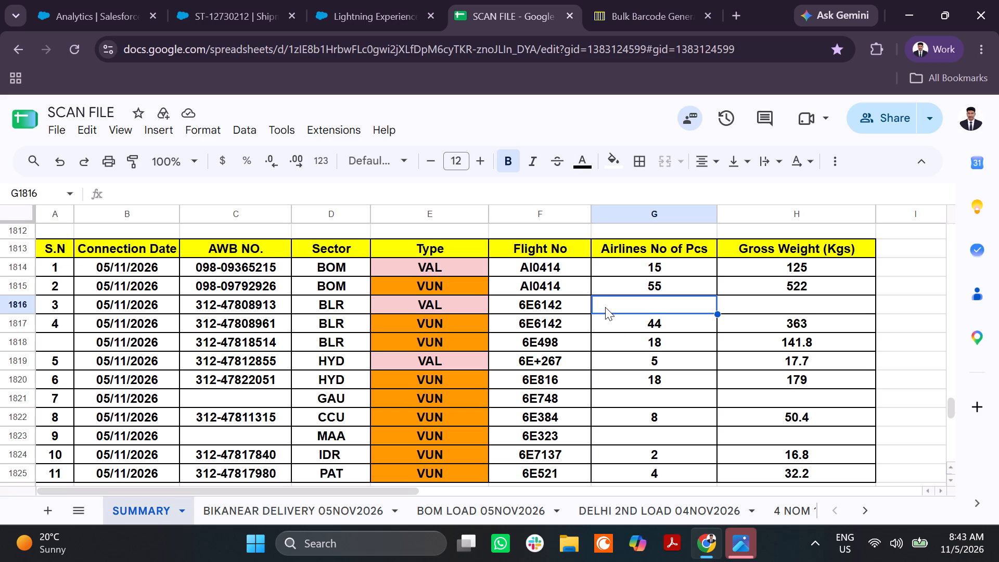
key(8)
key(Right)
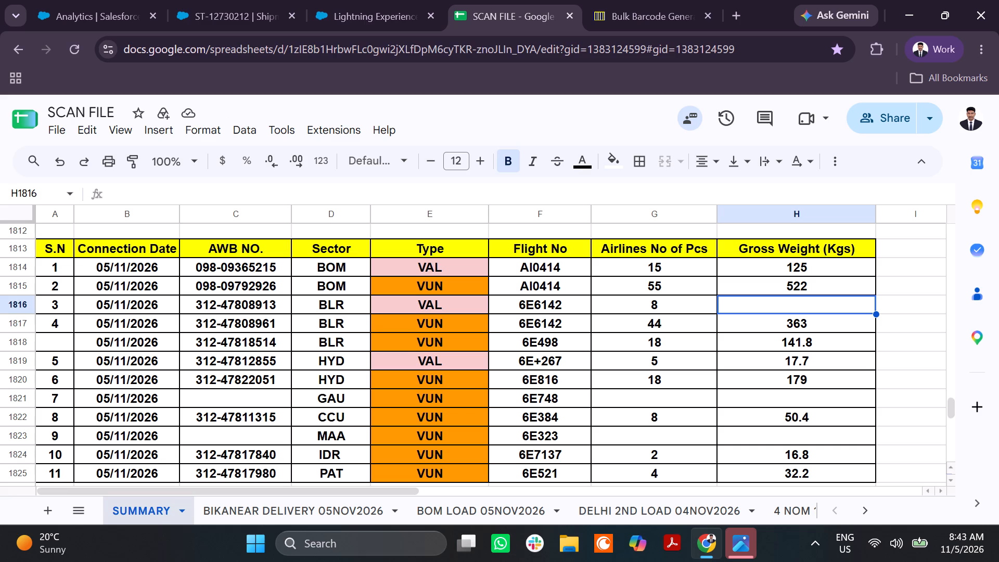
key(5)
key(7)
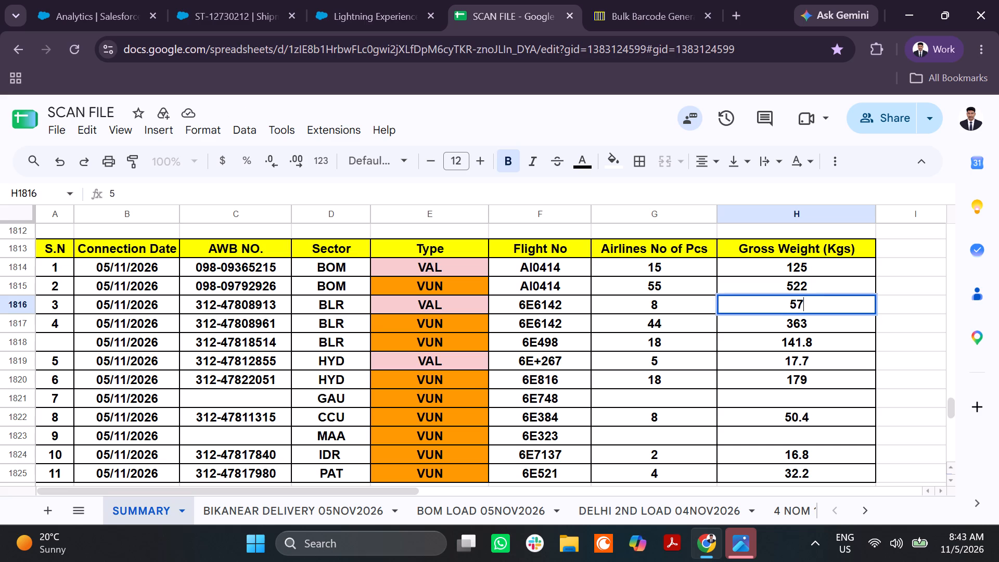
text(.90)
click(618, 401)
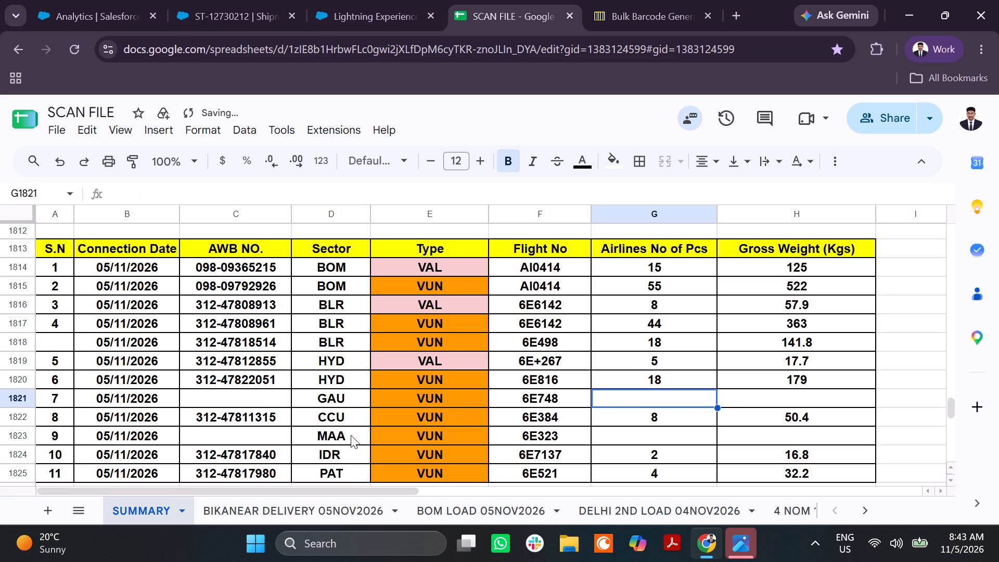
Move the GAU row for flight 6E748 to the first empty row below the PAT load.
click(263, 395)
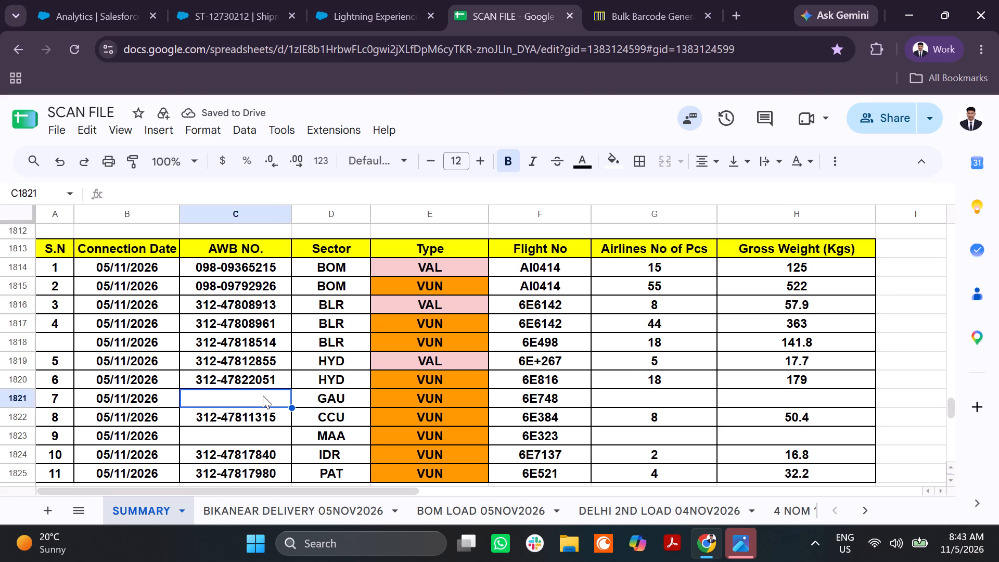
key(shift+space)
key(shift+space)
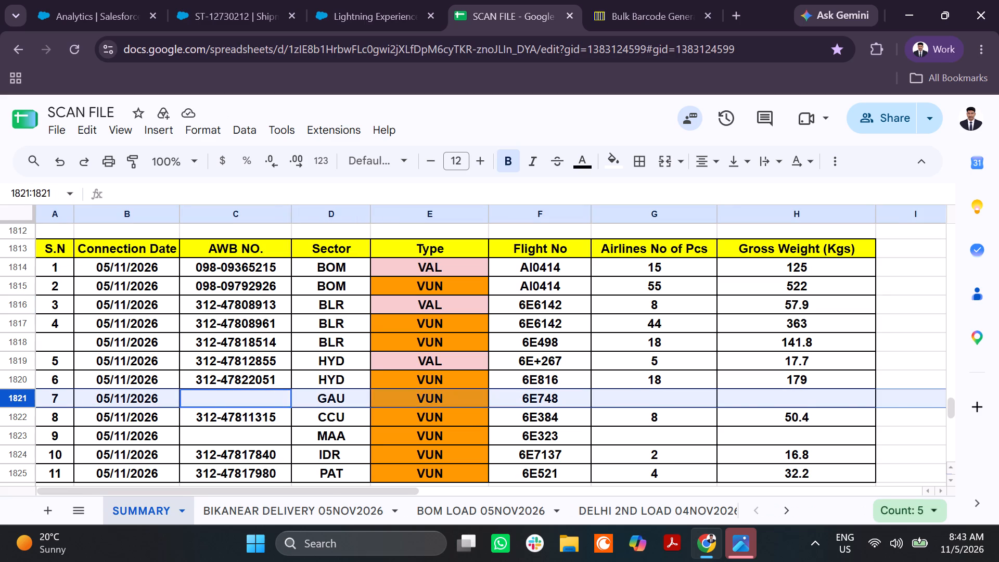
key(ctrl+x)
scroll(263, 395, down, 2)
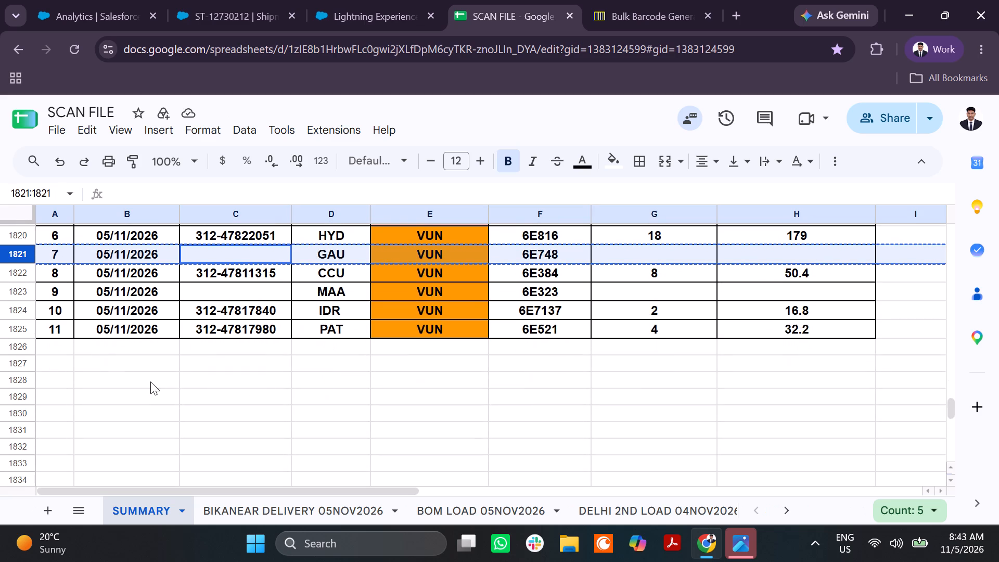
click(44, 343)
key(ctrl+v)
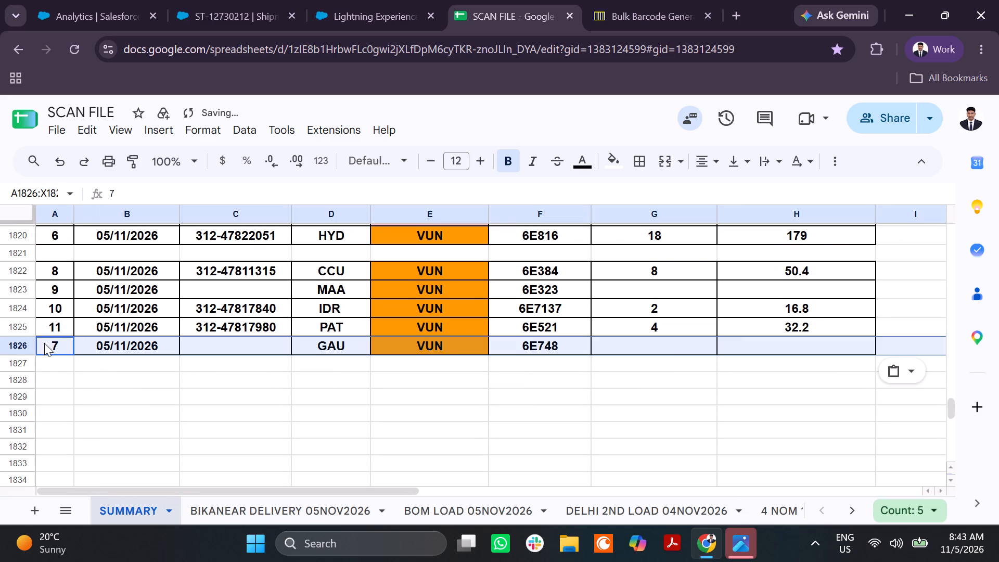
click(136, 365)
Move the MAA row for flight 6E323 to the empty row directly below the GAU row.
scroll(136, 365, up, 1)
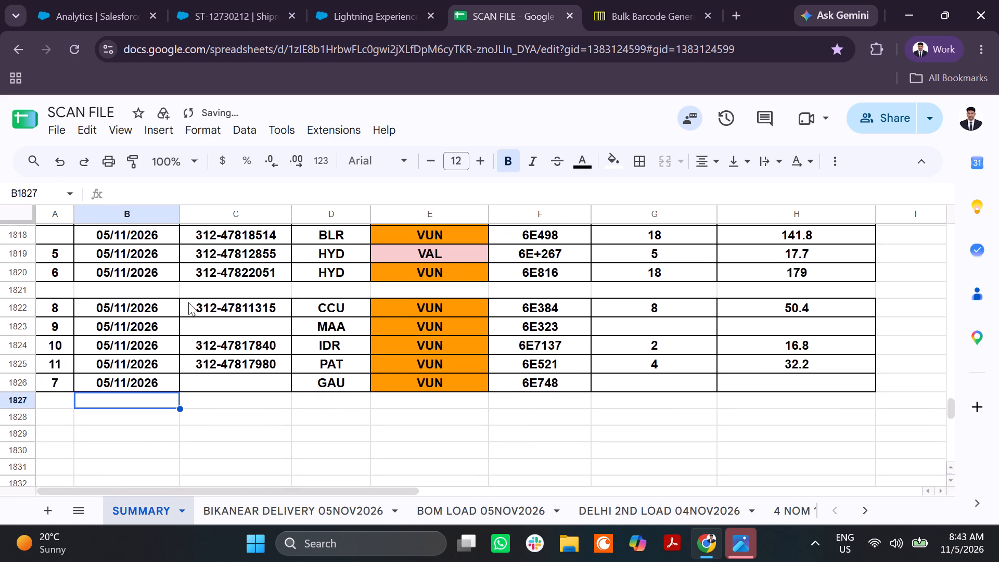
click(210, 327)
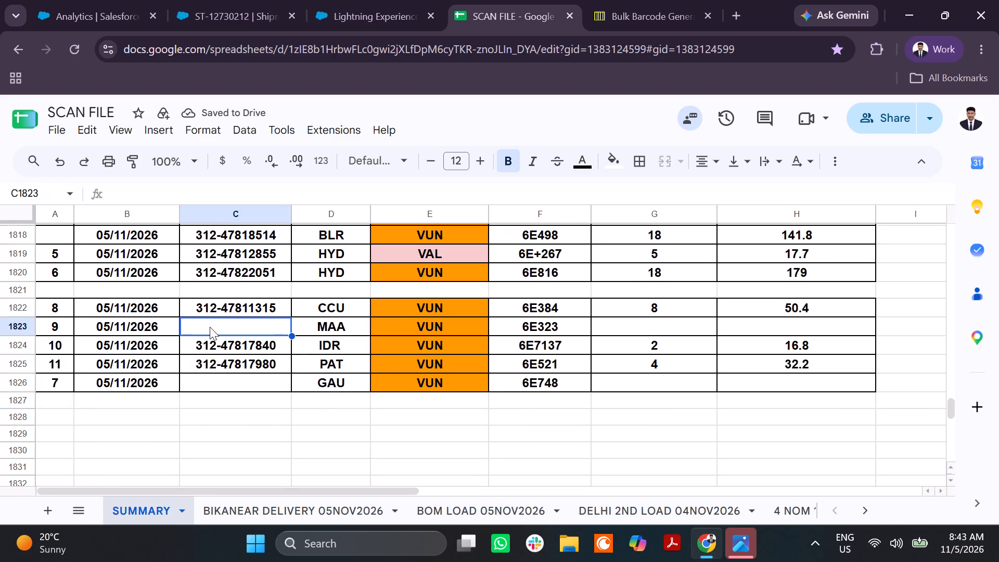
key(shift+space)
key(ctrl+x)
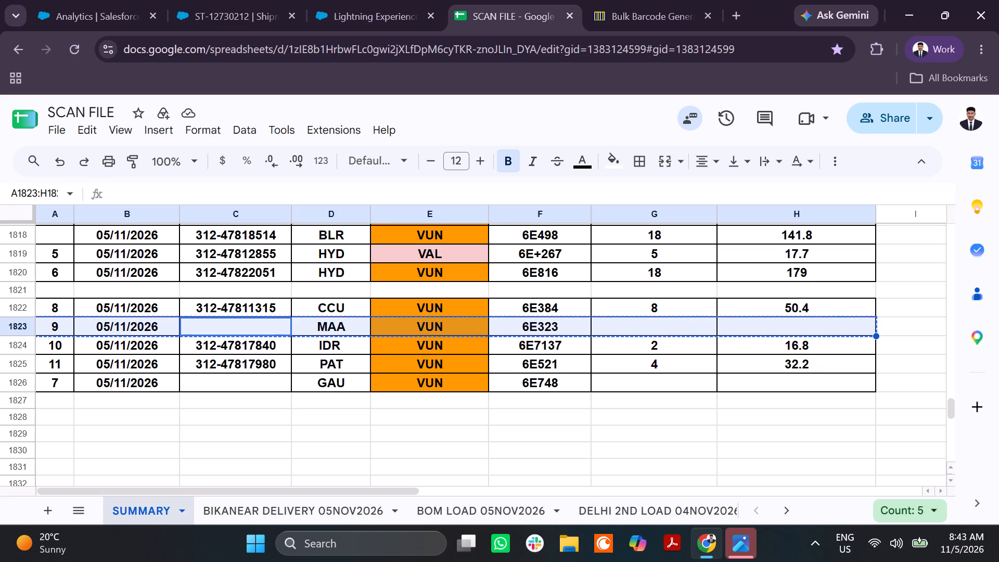
click(50, 401)
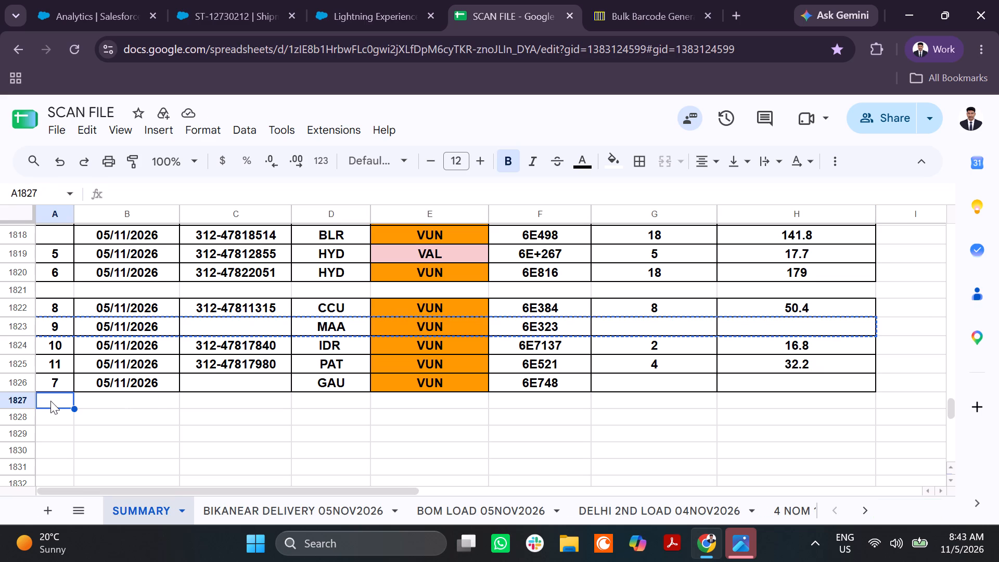
key(ctrl+v)
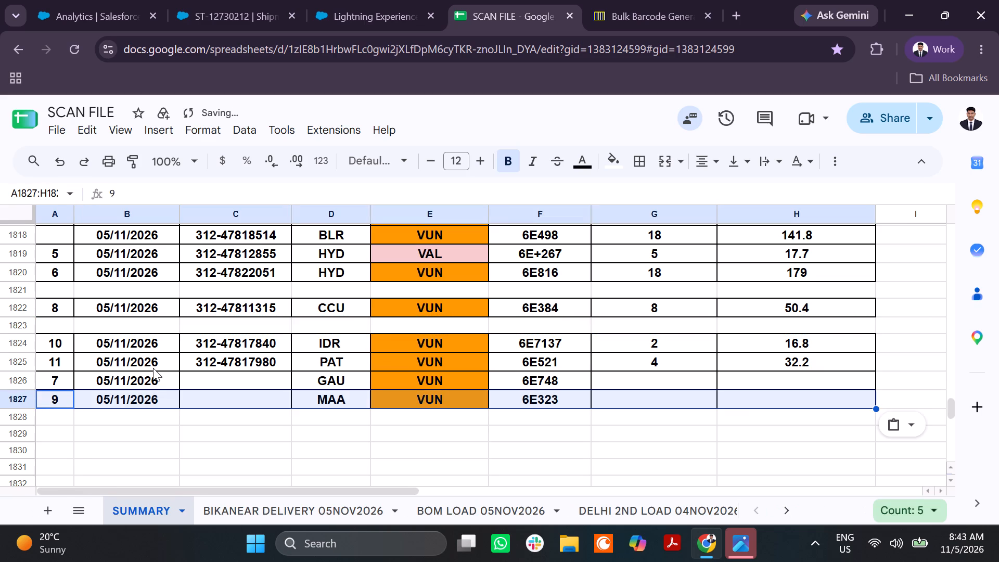
Delete the two blank rows left above and below the CCU load.
click(24, 325)
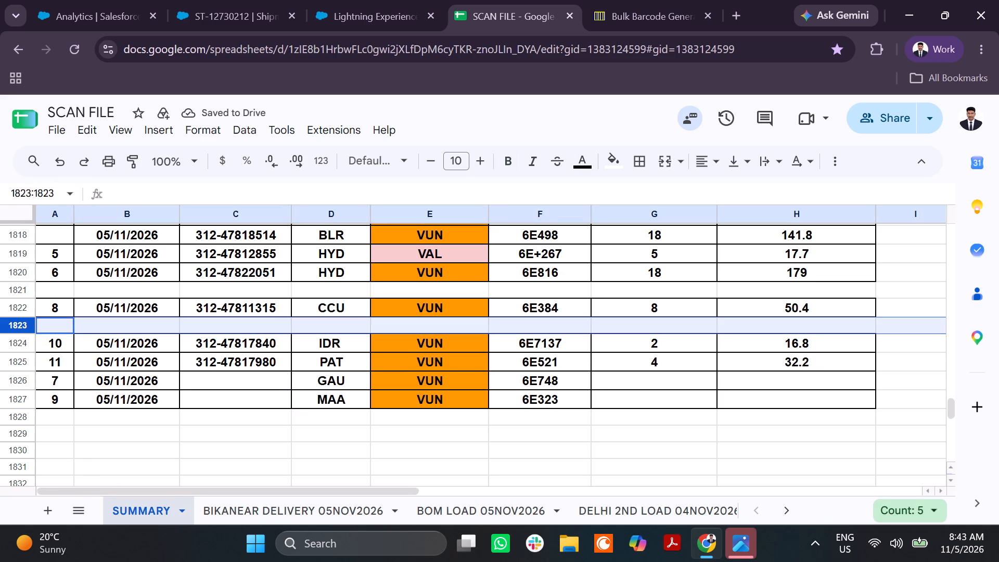
right_click(24, 325)
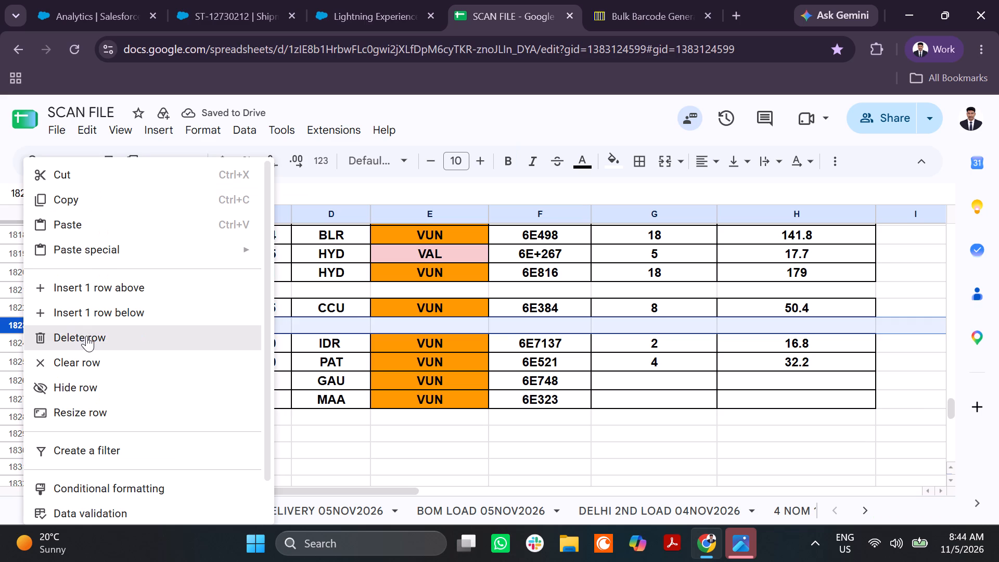
click(86, 336)
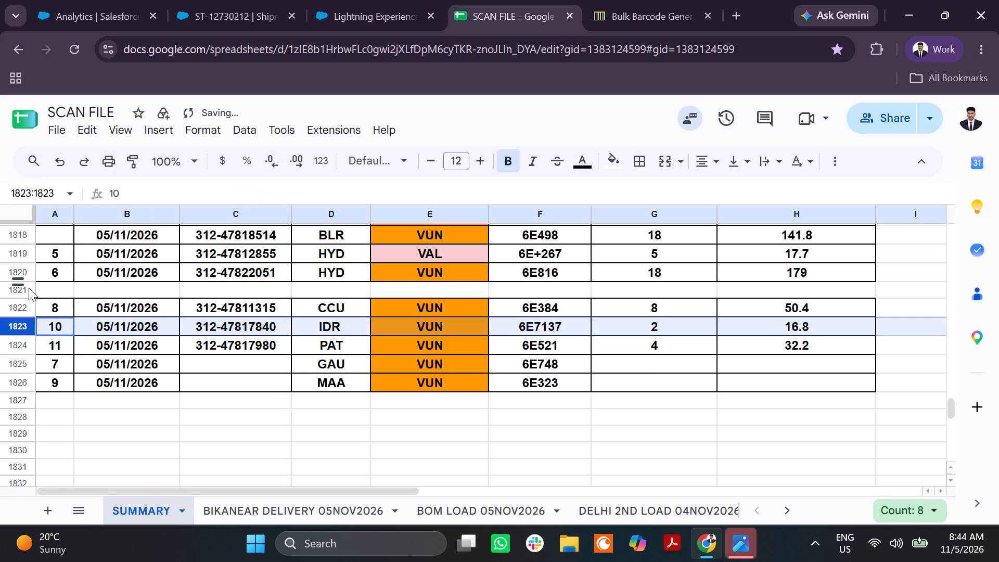
click(29, 289)
right_click(29, 289)
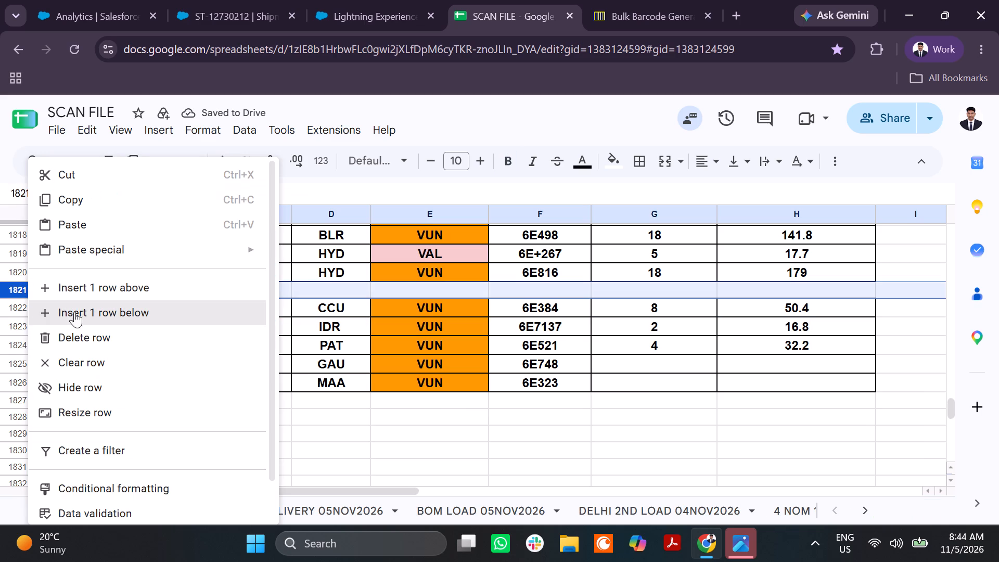
click(75, 338)
Renumber the S.N column consecutively from 1 at the first BOM row to 12 at the MAA row.
scroll(67, 247, up, 1)
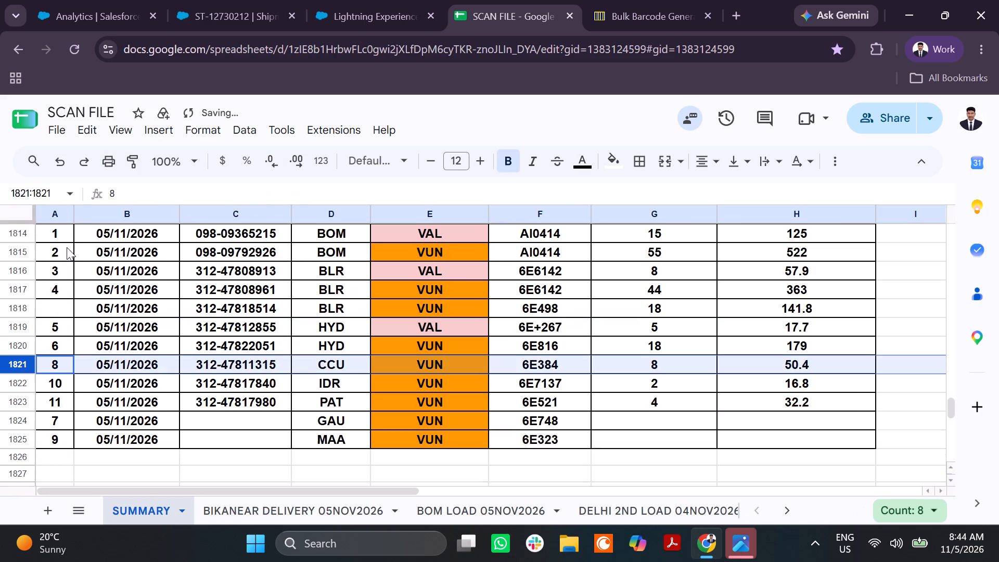
scroll(67, 247, up, 1)
click(55, 256)
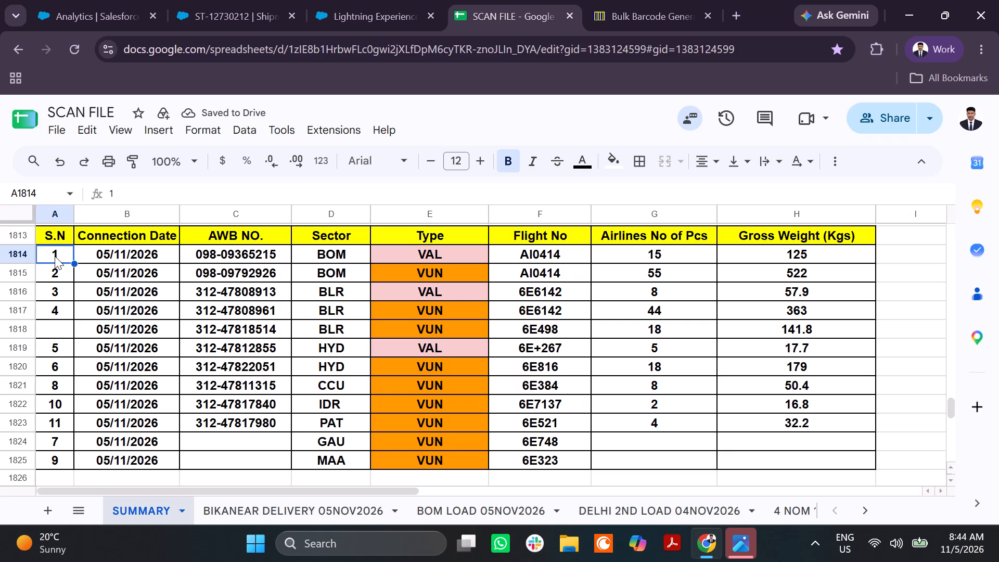
key(1)
key(Return)
key(2)
key(Return)
key(3)
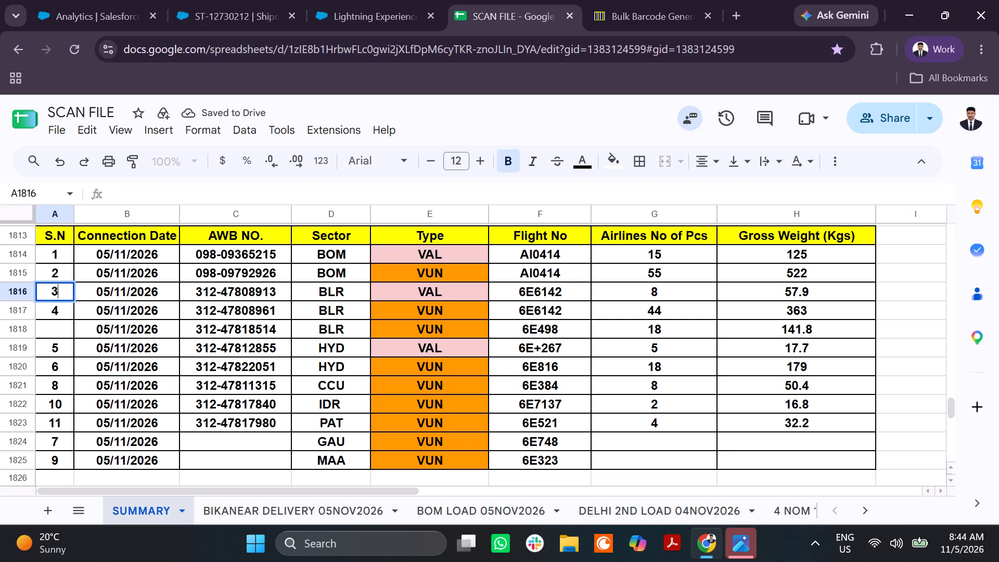
key(Return)
key(4)
key(Return)
key(5)
key(Return)
key(6)
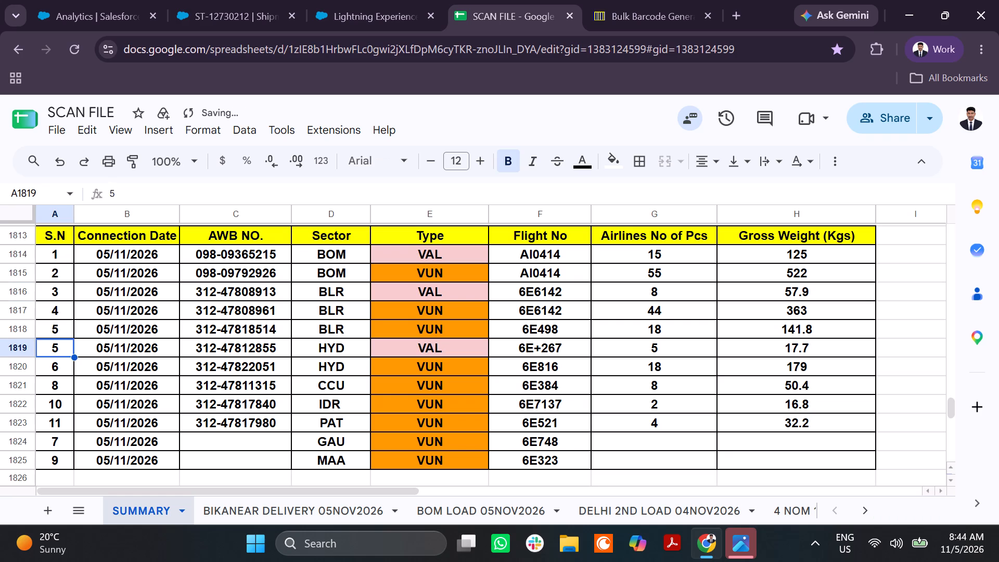
key(Return)
key(7)
key(Return)
key(8)
key(Return)
key(9)
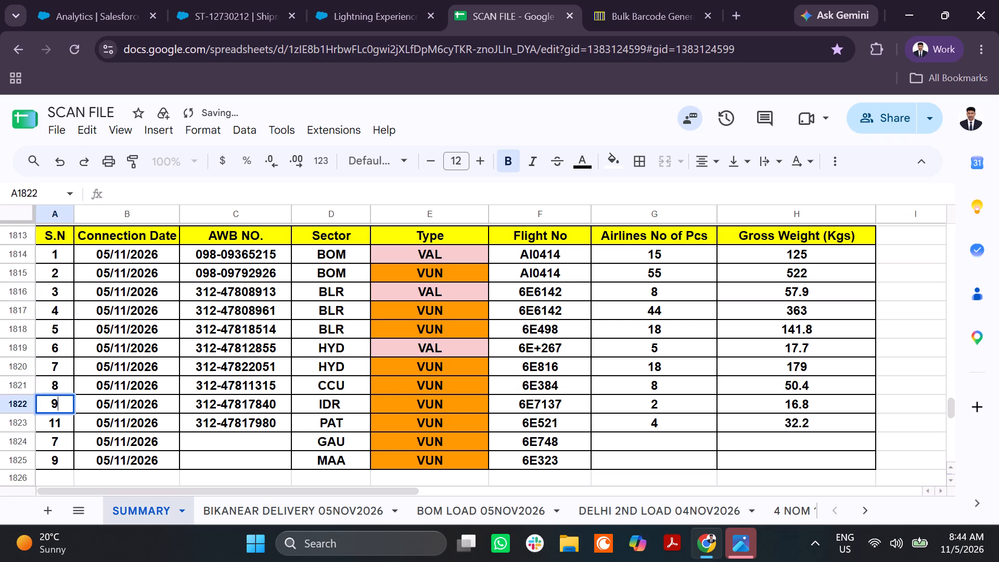
key(Return)
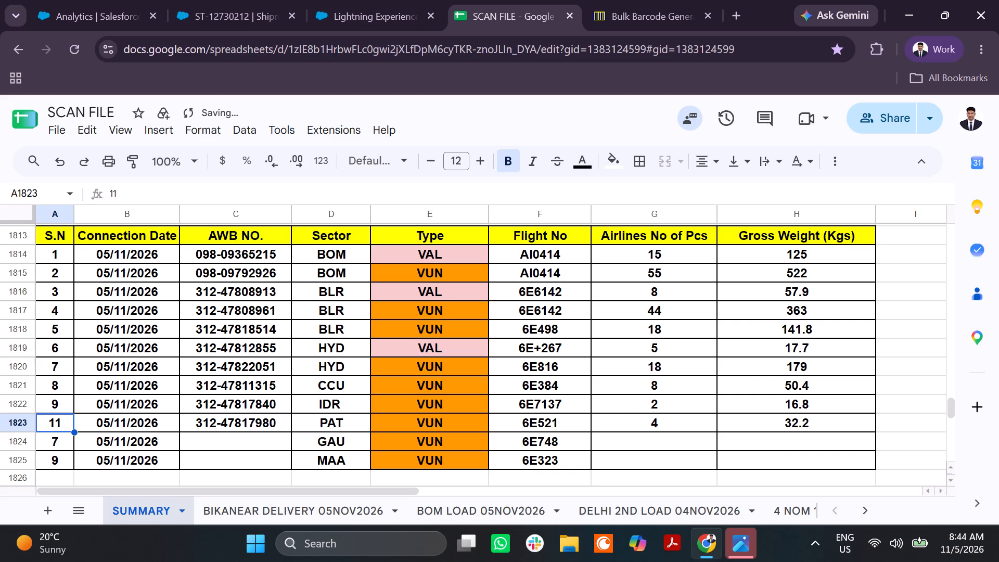
text(10)
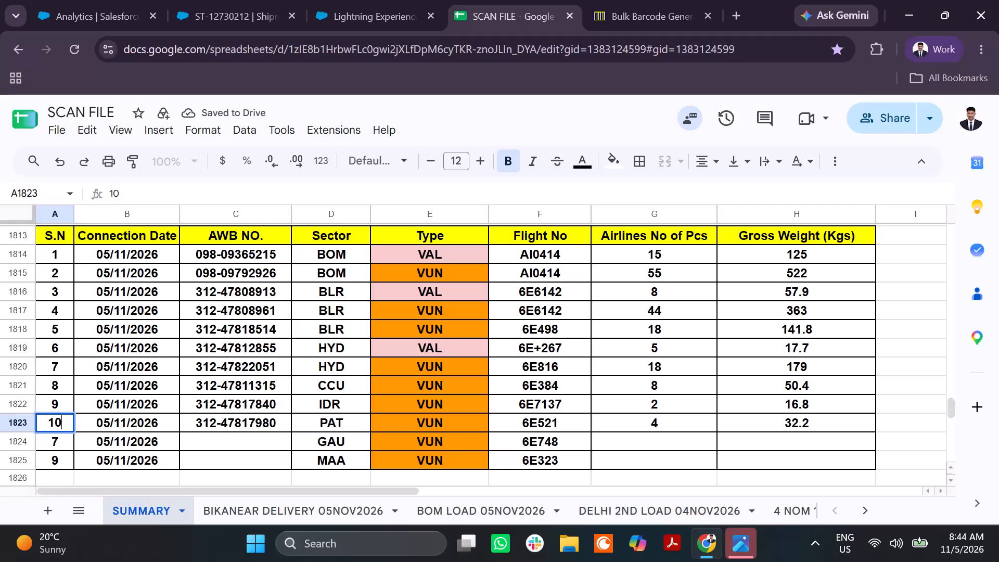
key(Return)
text(11)
key(Return)
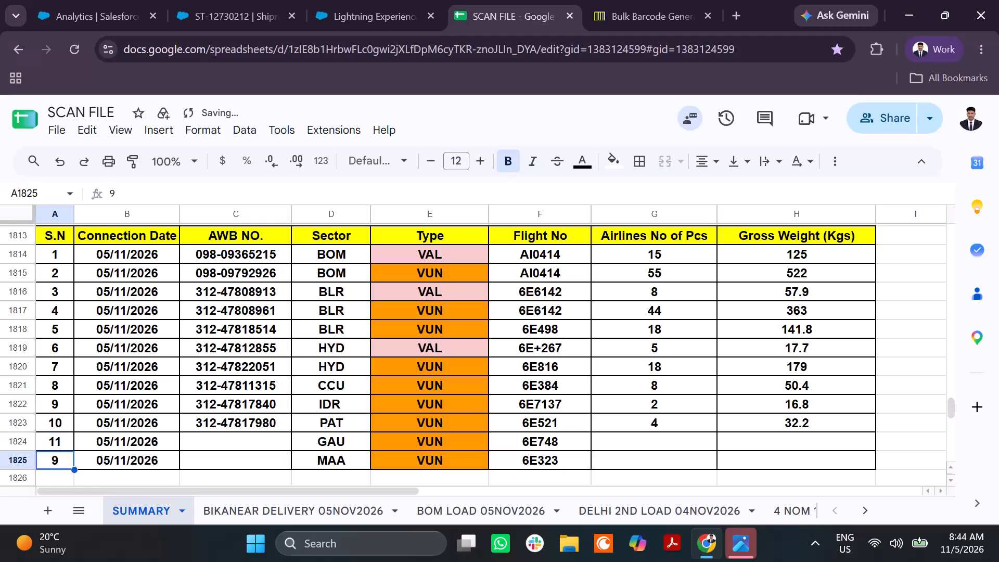
text(12)
key(Return)
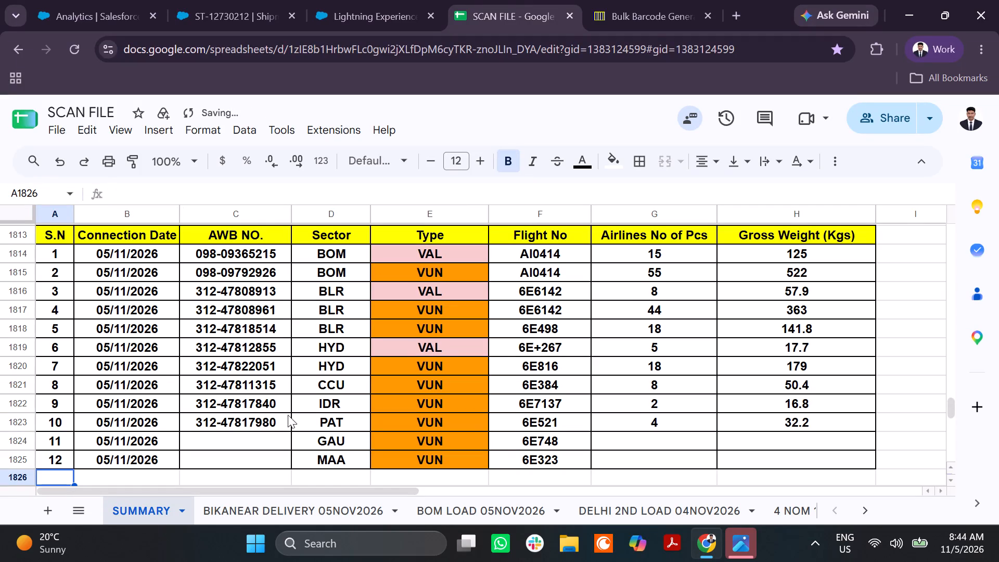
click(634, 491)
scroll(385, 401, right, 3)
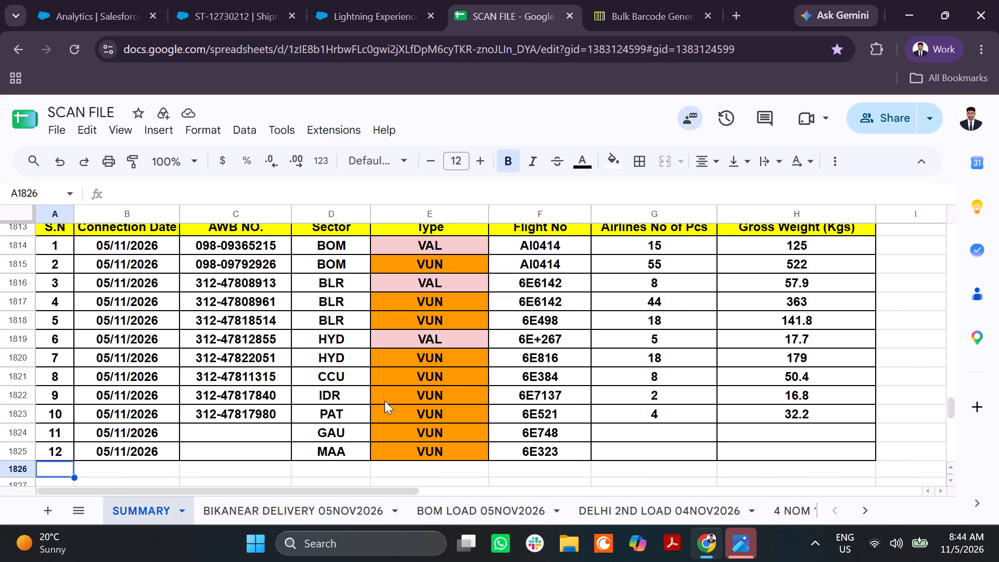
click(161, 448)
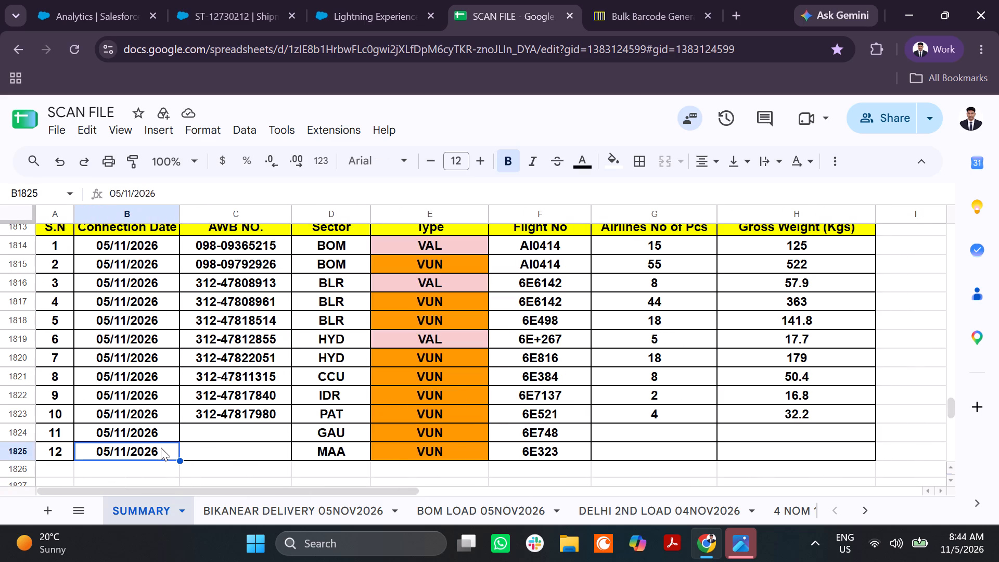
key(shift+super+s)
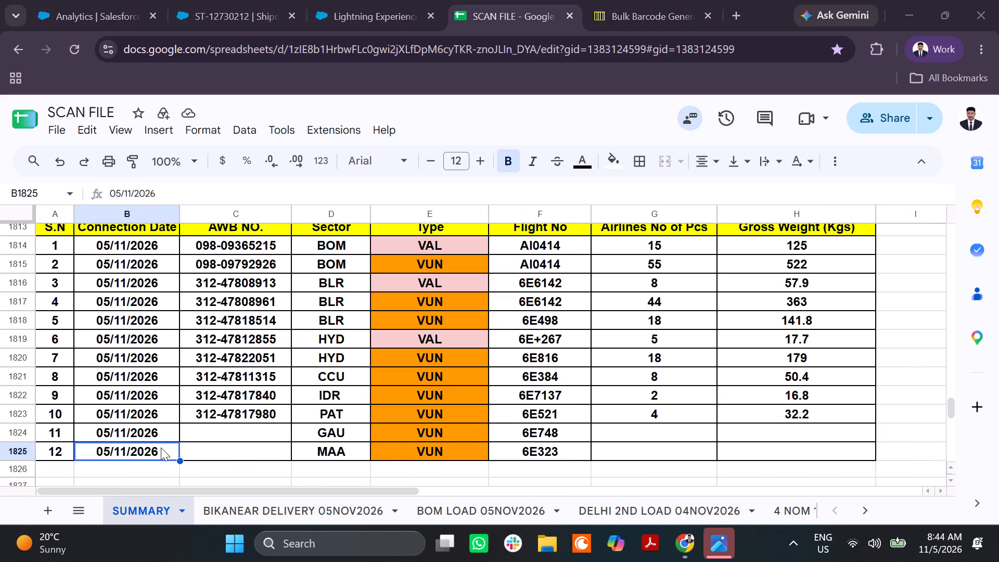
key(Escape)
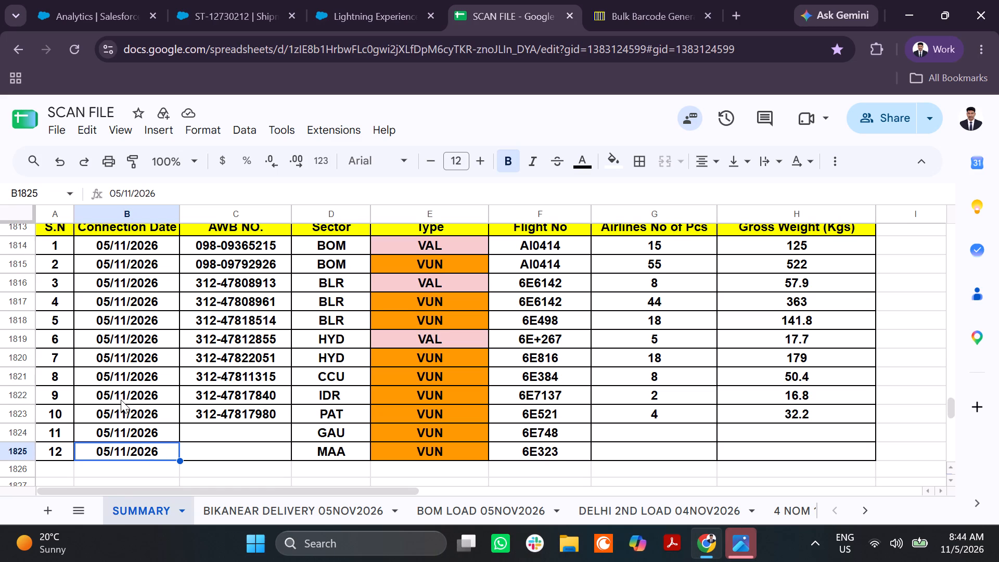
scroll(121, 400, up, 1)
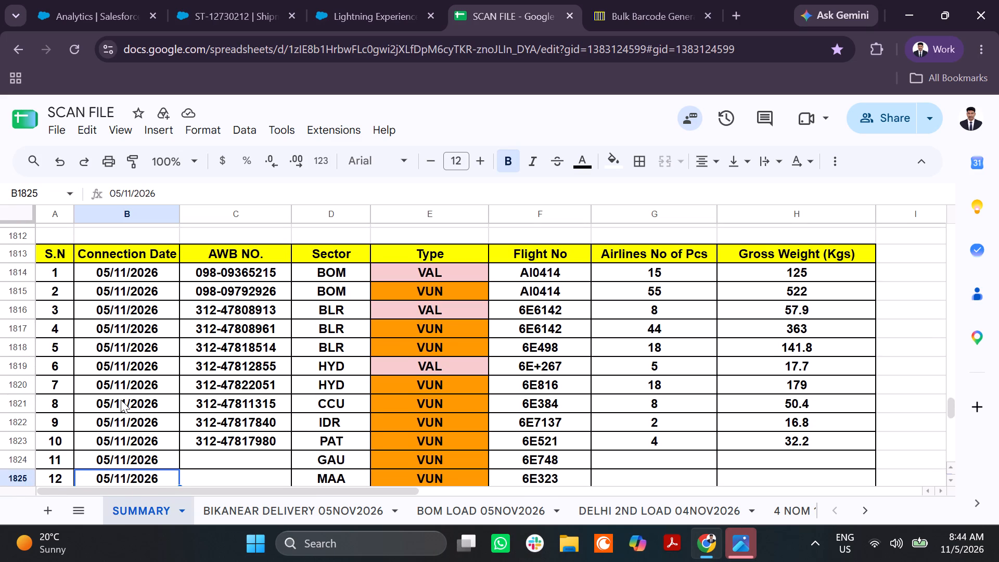
Capture a screenshot of the 05/11/2026 load table from the header through the PAT row, covering S.N to Gross Weight (Kgs).
key(shift+super+s)
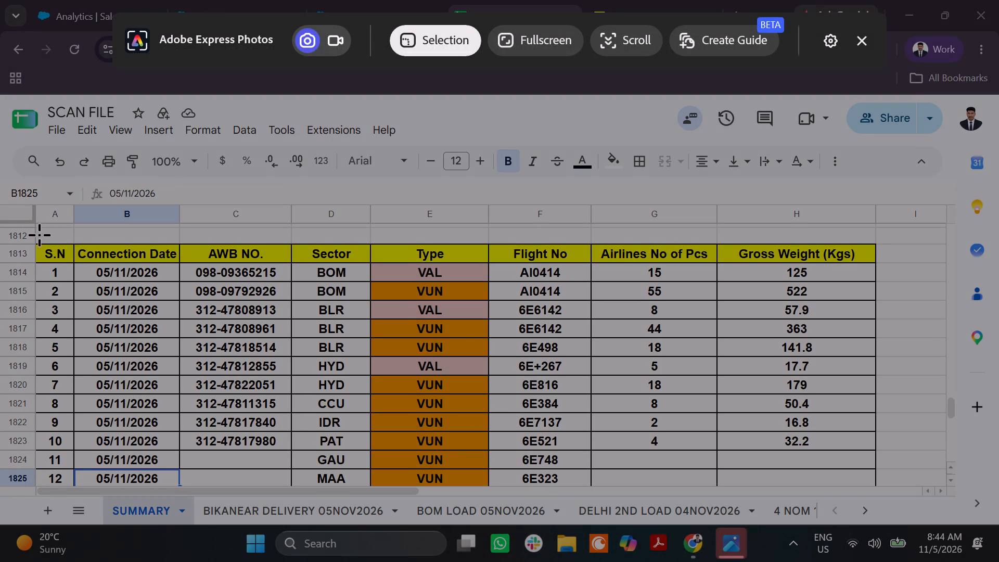
drag(38, 236, 69, 378)
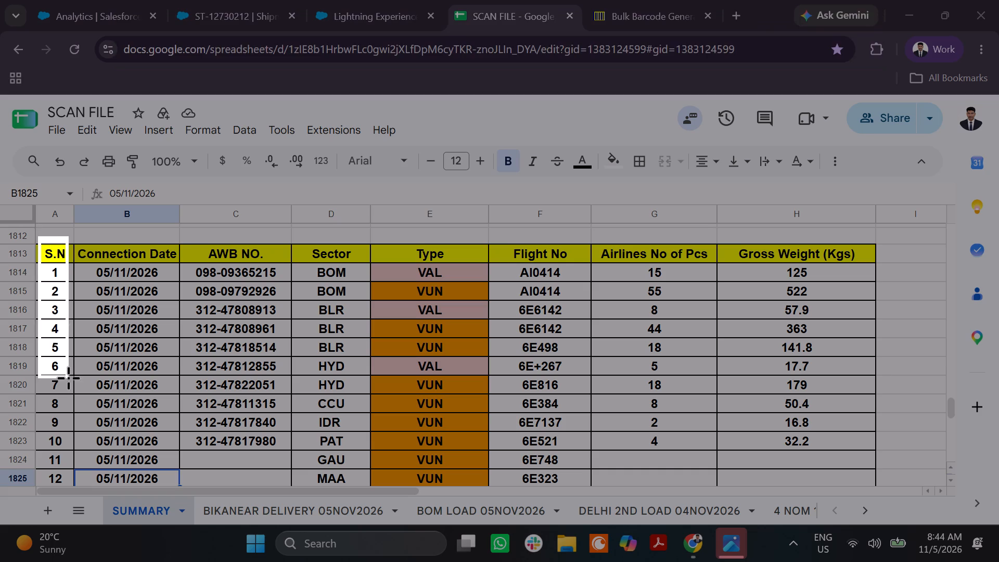
drag(69, 378, 626, 480)
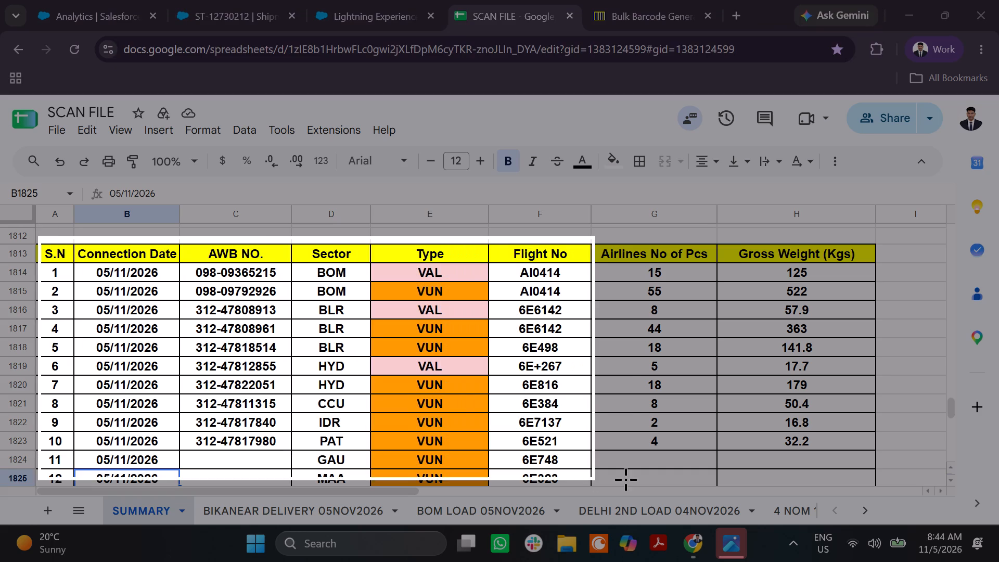
drag(626, 480, 837, 452)
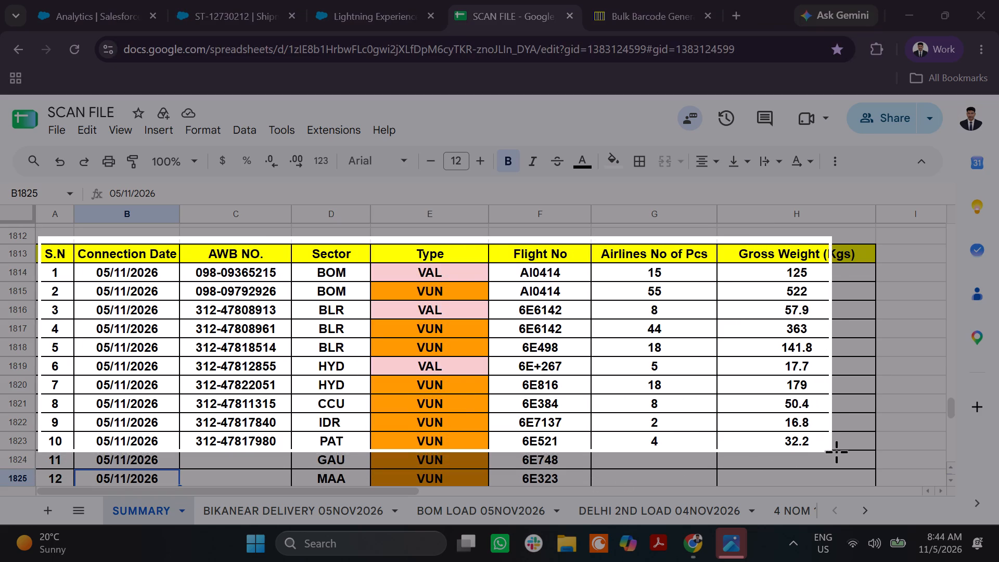
drag(837, 452, 883, 451)
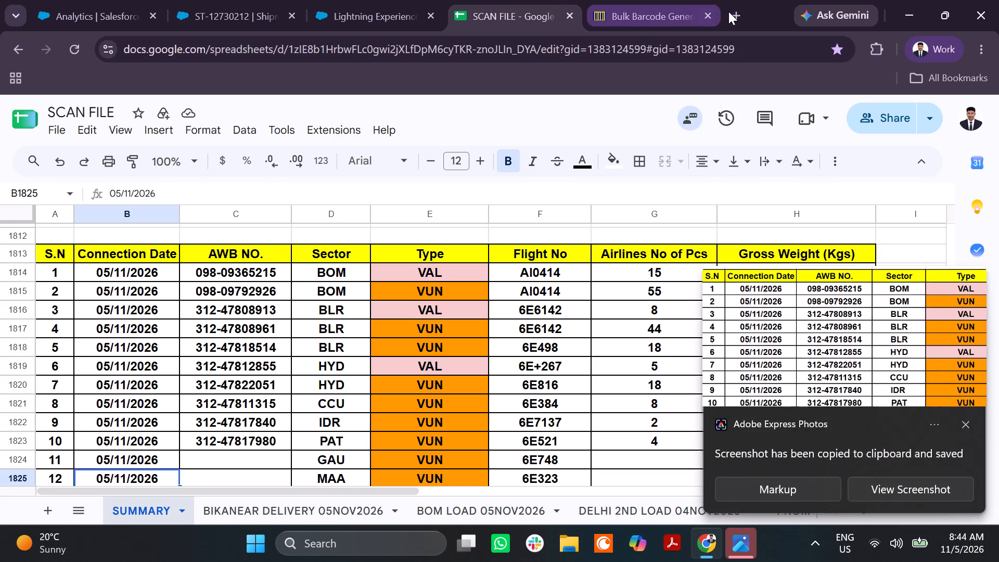
Open a new browser tab.
click(732, 15)
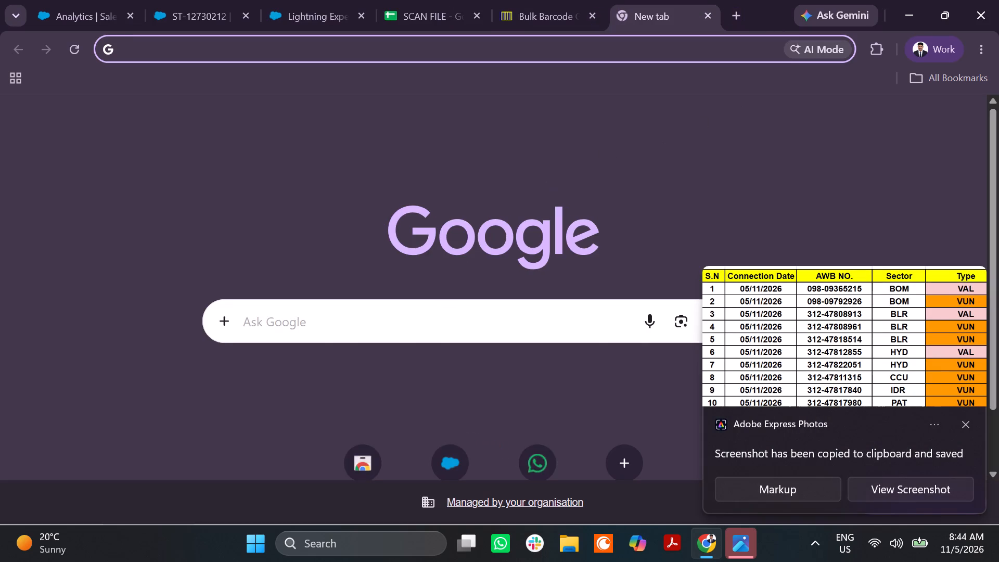
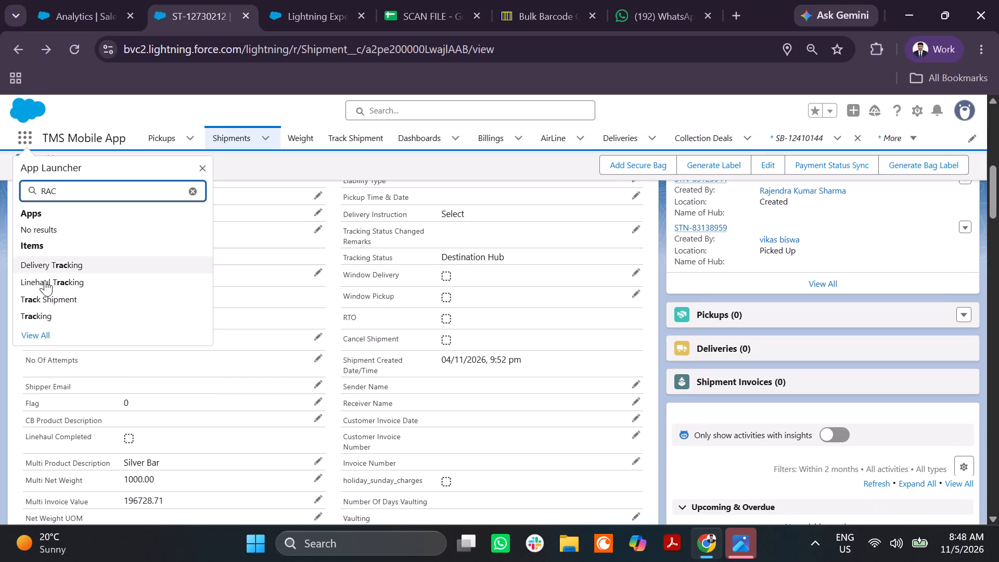
Start a bag scan in Track Shipment and begin entering the secure bag ID manually with the prefix EX.
click(56, 296)
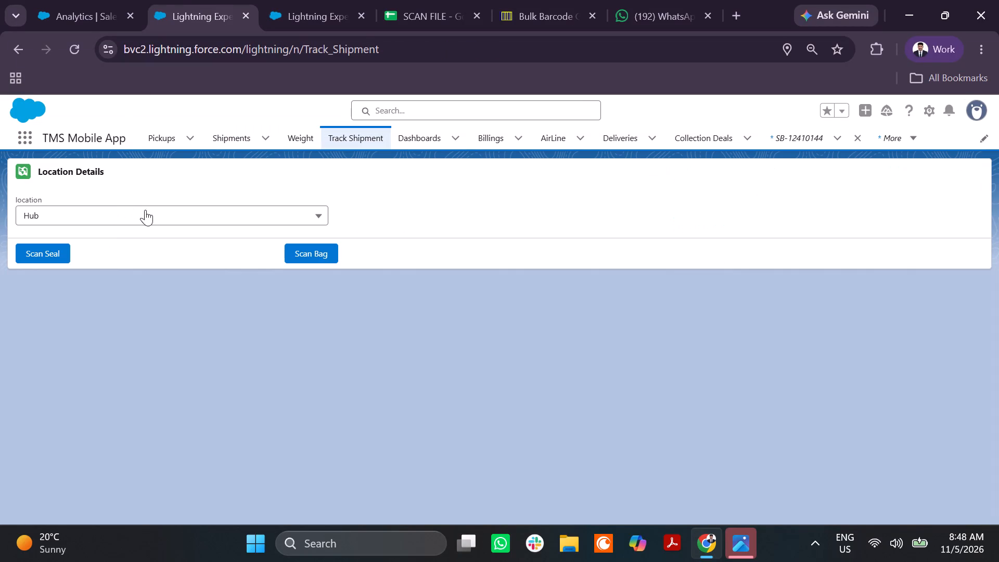
click(160, 218)
click(325, 202)
click(317, 258)
click(246, 219)
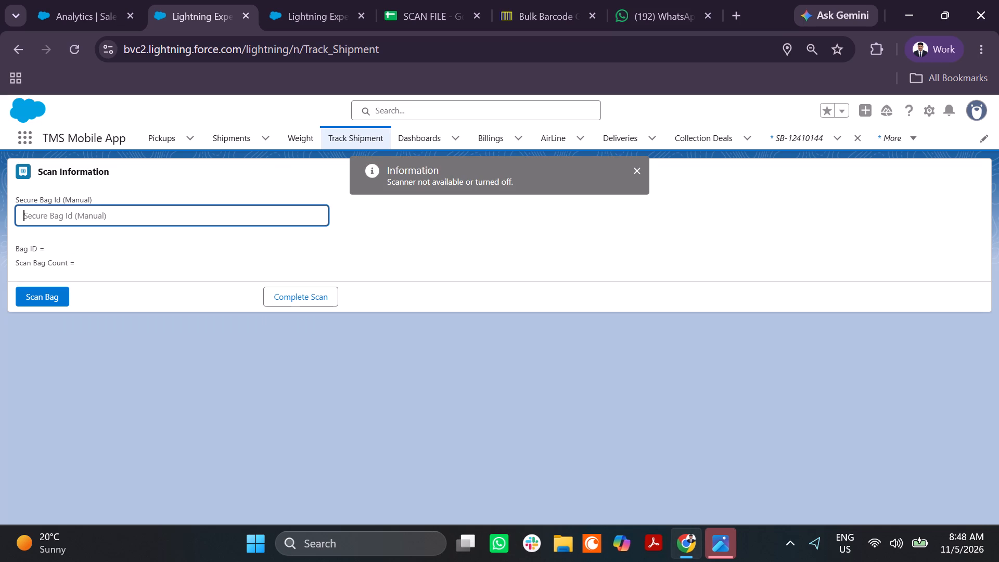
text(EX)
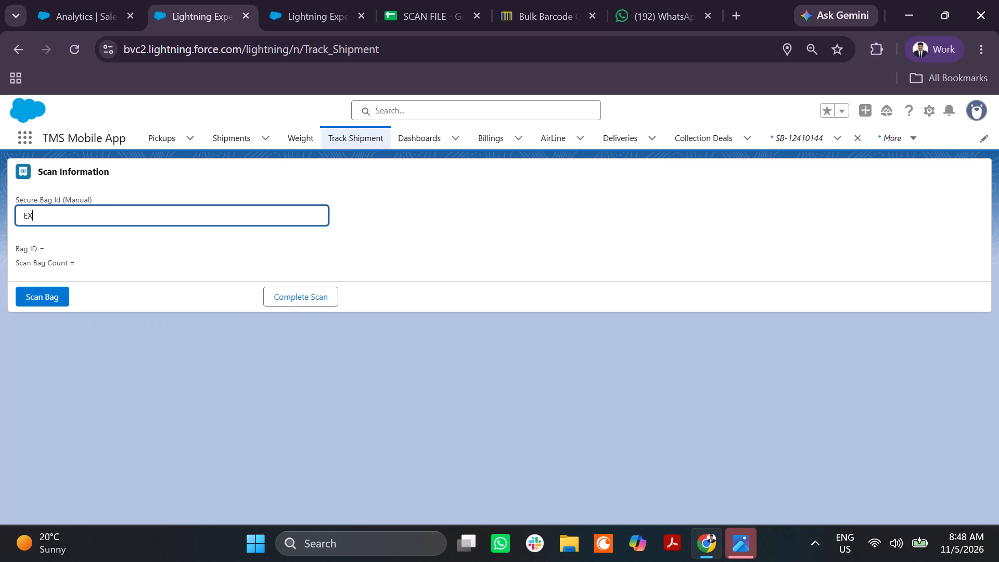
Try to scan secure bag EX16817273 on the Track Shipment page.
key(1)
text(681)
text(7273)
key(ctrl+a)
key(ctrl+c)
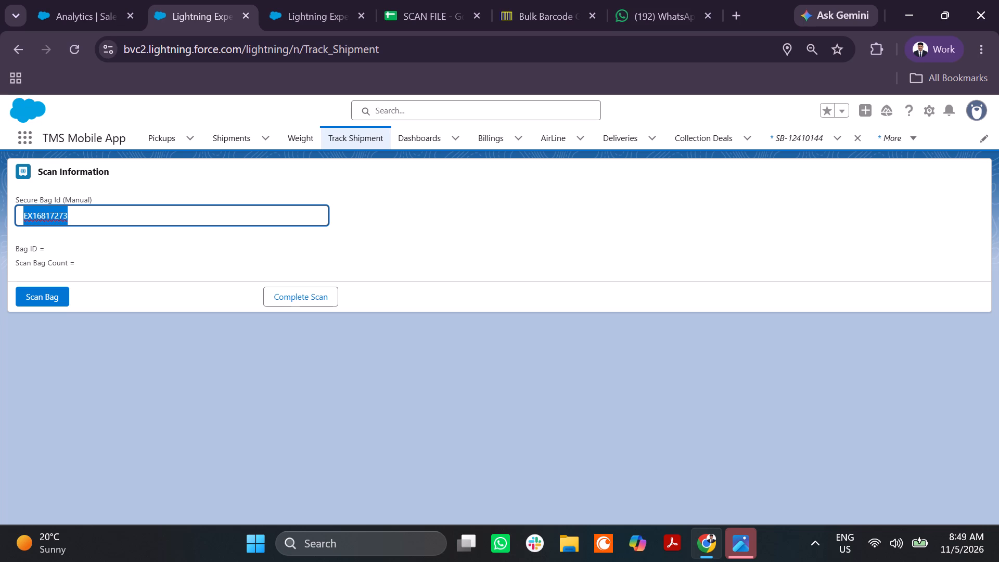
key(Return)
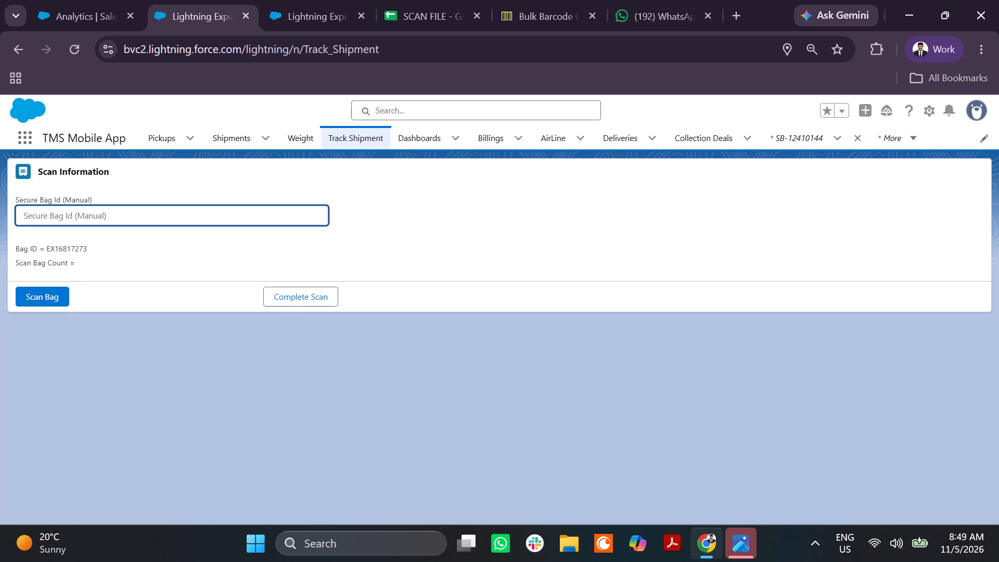
Correct the secure bag ID to EX1687273 and scan the bag.
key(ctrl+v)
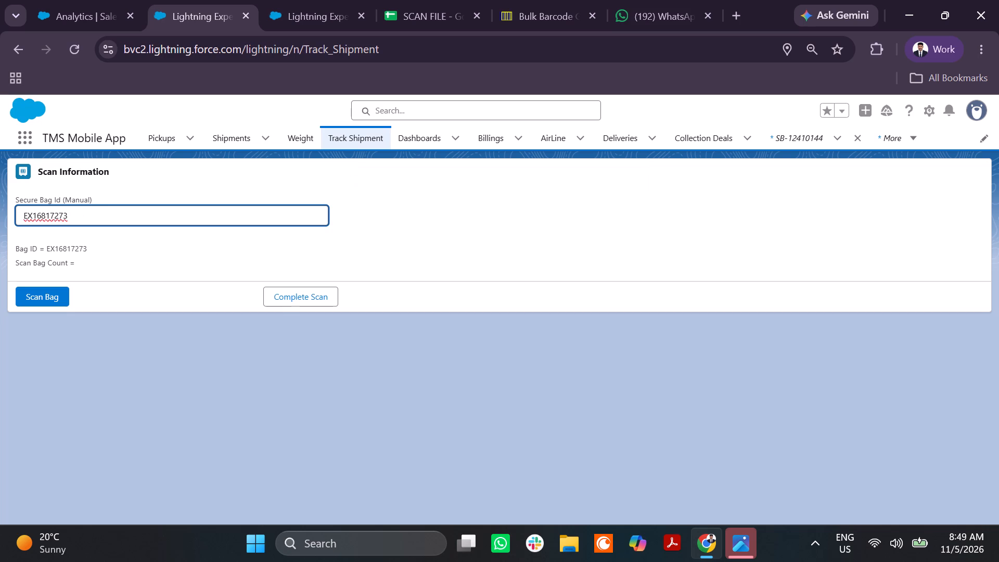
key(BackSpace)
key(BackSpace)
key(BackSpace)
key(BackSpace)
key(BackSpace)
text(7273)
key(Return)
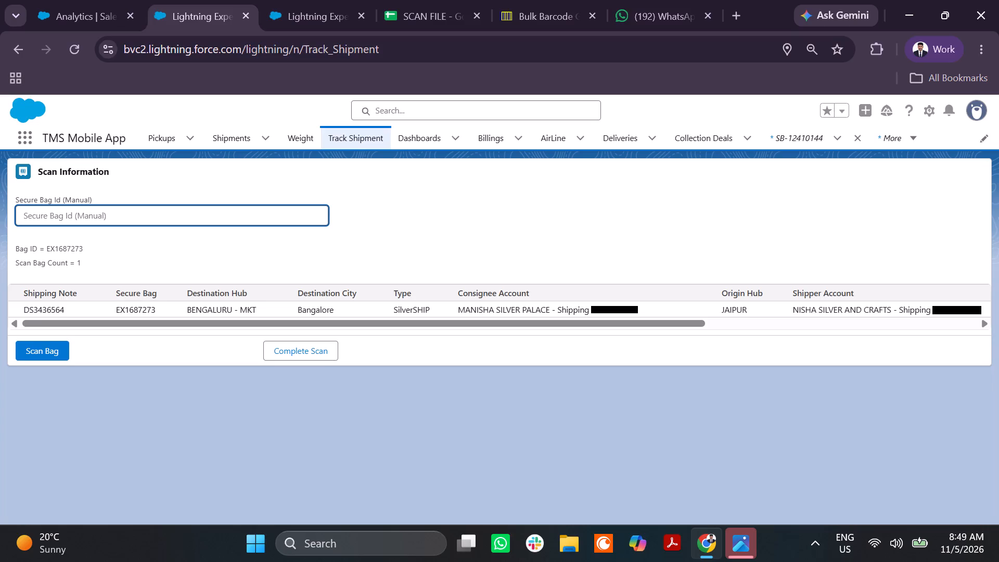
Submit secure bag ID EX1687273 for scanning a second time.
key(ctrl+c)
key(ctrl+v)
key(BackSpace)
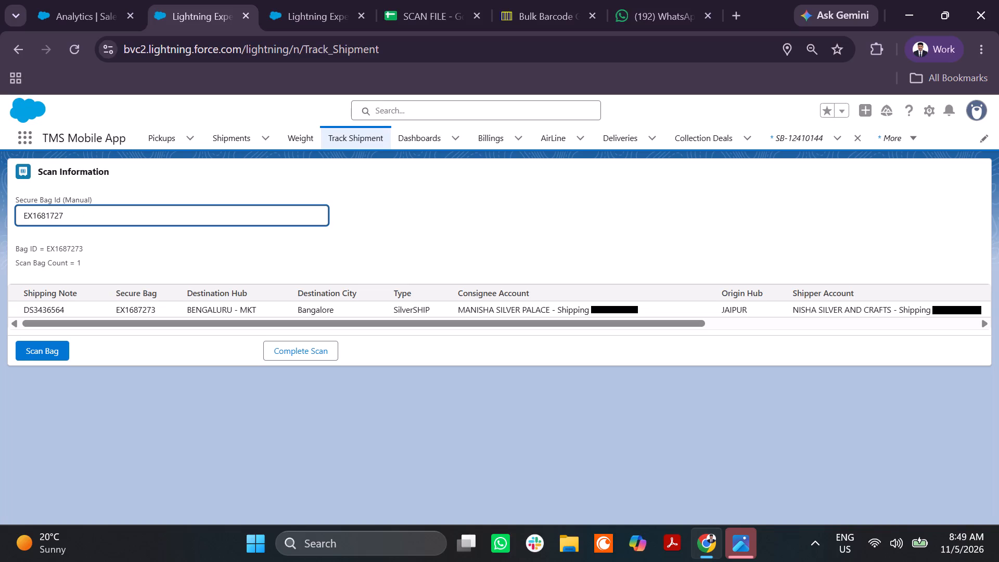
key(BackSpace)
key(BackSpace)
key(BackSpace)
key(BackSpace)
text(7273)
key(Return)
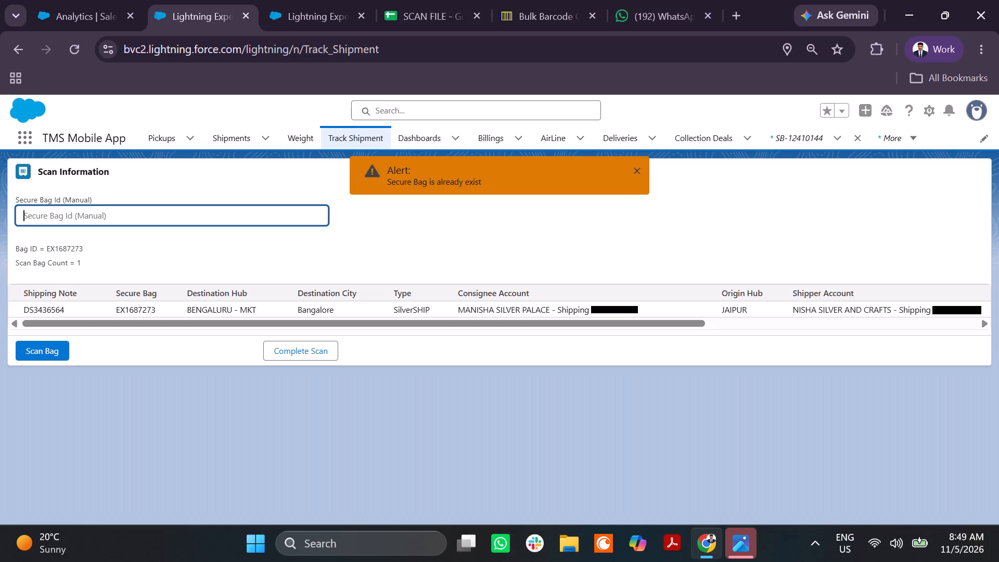
Scan secure bag EX1687272 into the same Track Shipment session.
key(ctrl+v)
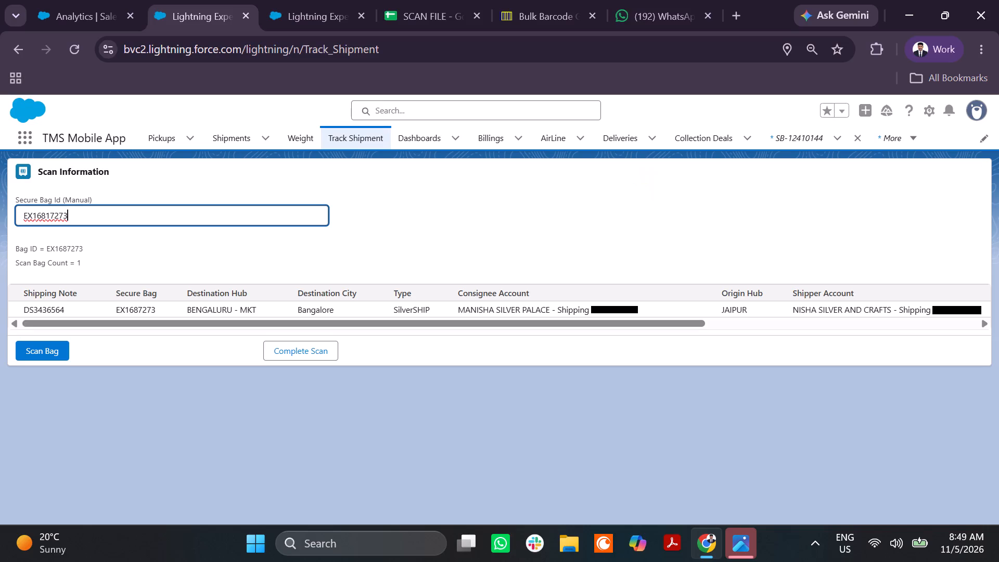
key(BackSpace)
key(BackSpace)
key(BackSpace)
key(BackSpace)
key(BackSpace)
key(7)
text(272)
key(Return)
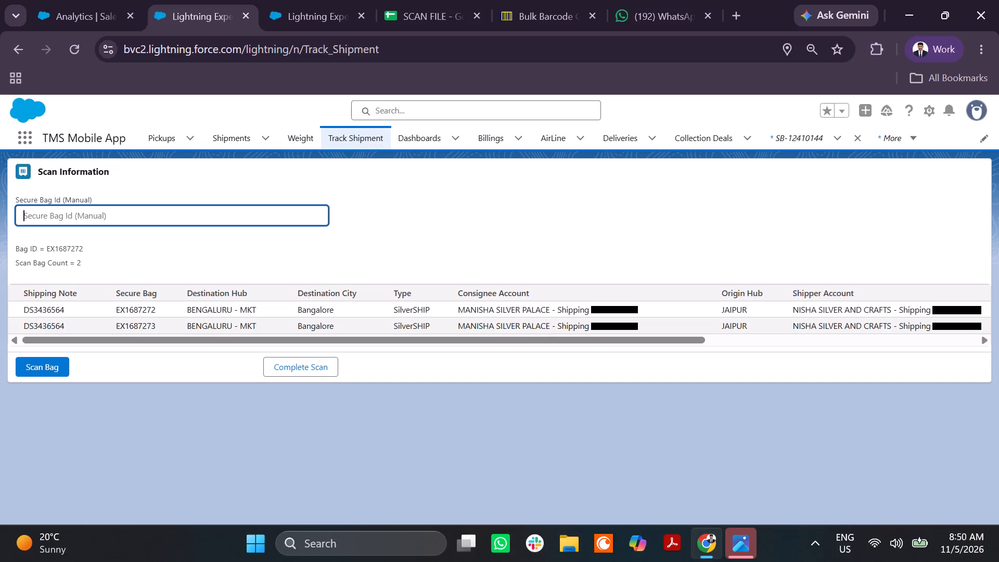
Copy secure bag ID EX1837467 after entering it, and submit the bag for scanning.
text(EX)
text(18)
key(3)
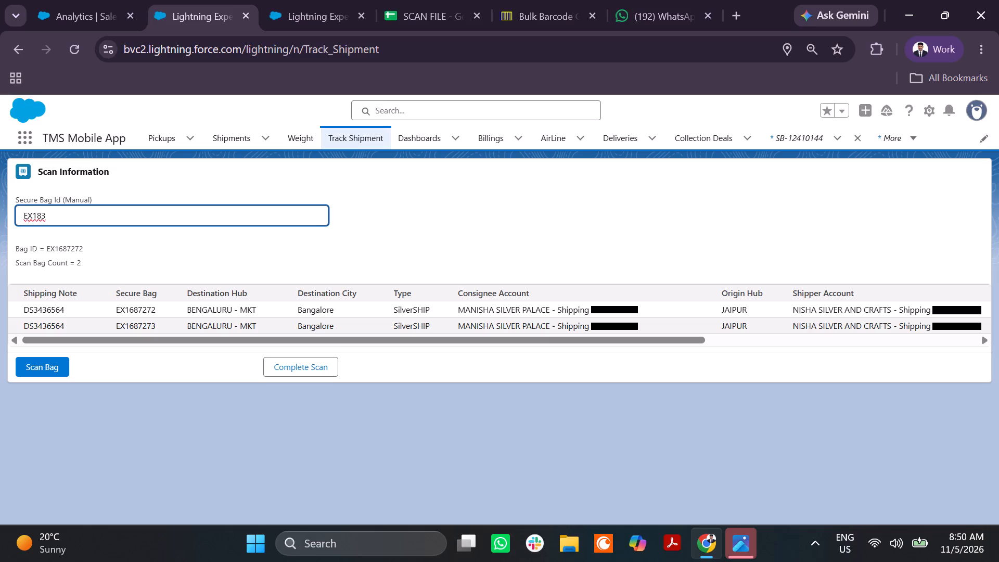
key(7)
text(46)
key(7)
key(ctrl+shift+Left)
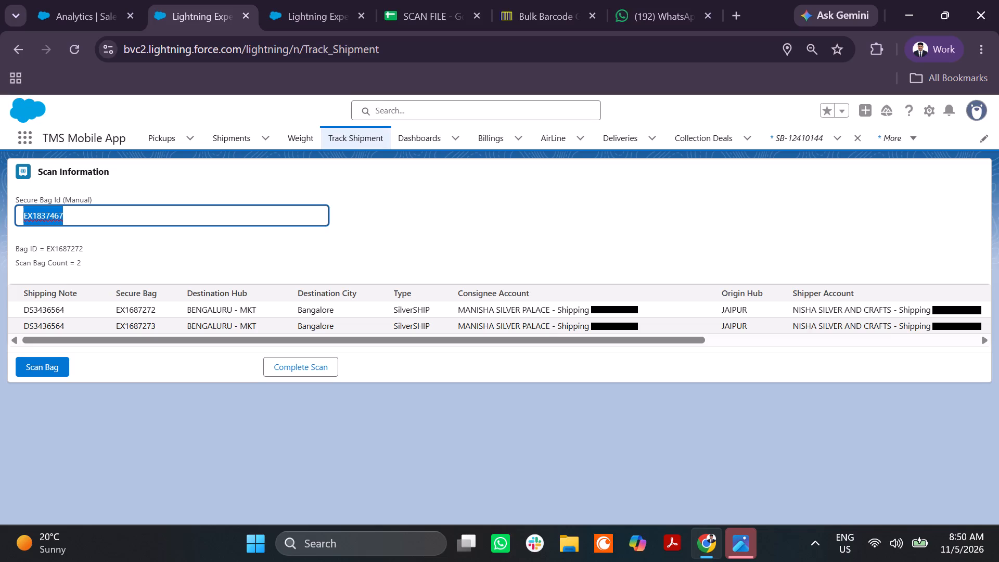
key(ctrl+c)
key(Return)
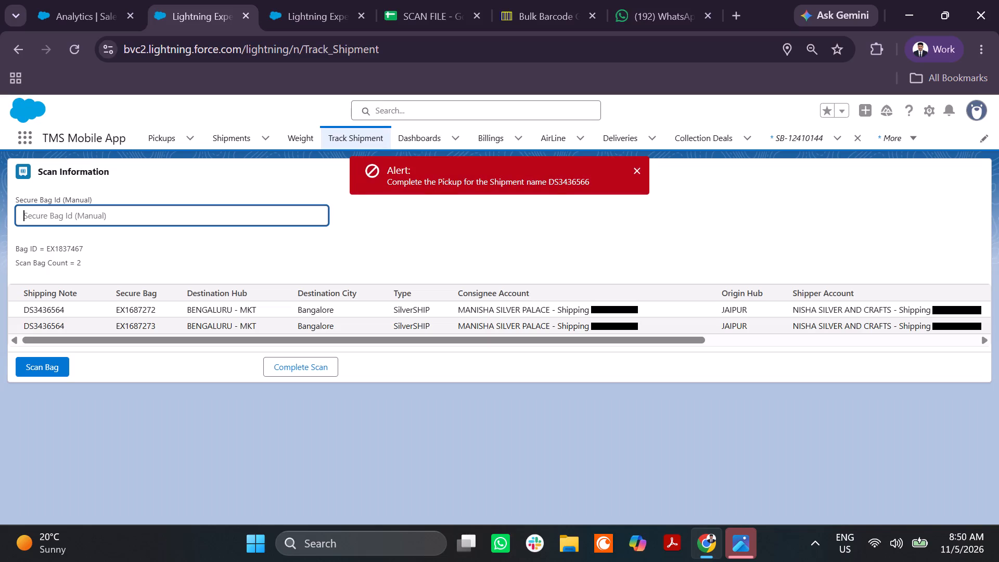
Copy shipment name DS3436566 from the scan alert and search all Salesforce records for it in the Linehaul browser tab.
triple_click(565, 180)
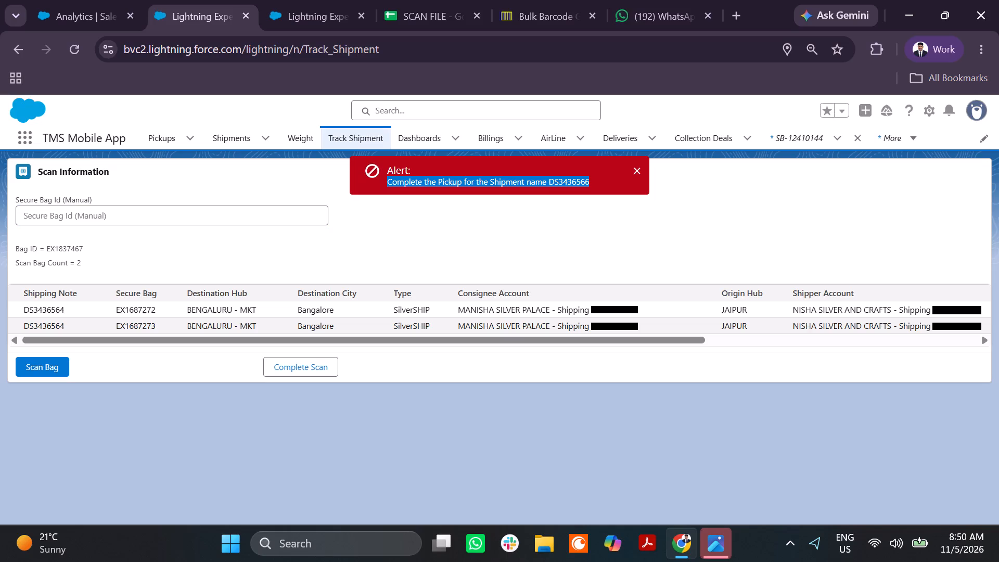
triple_click(565, 180)
double_click(565, 180)
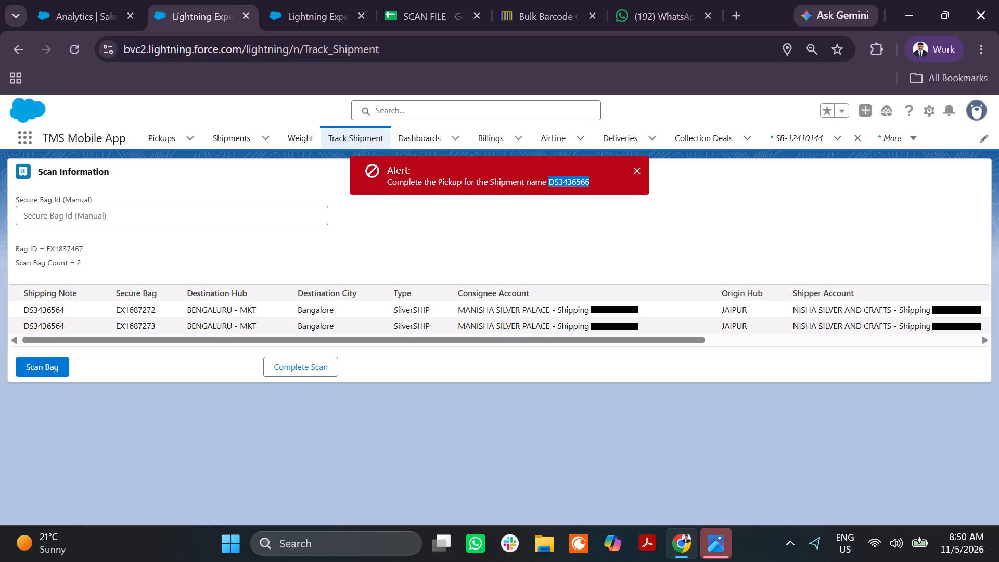
key(ctrl+c)
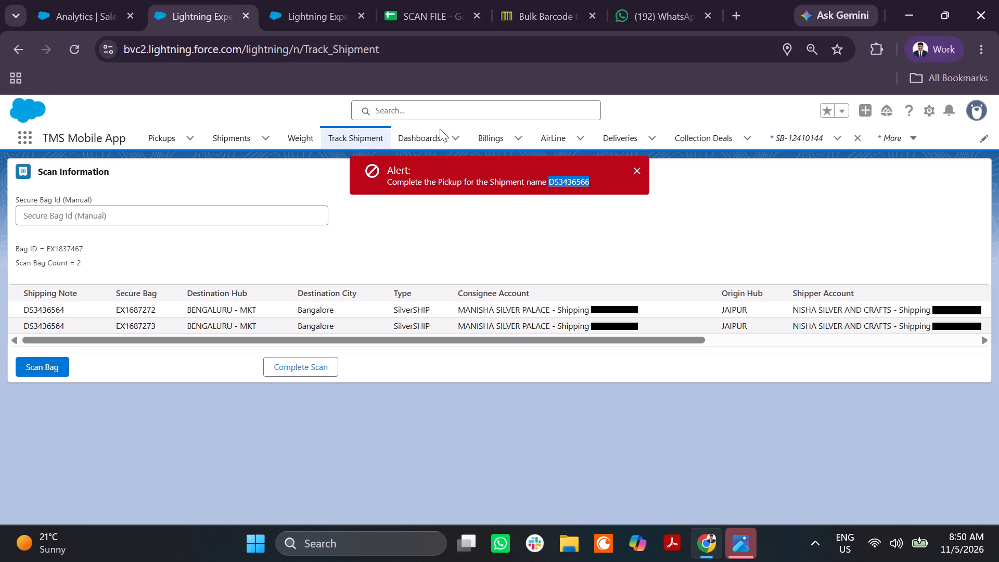
click(290, 0)
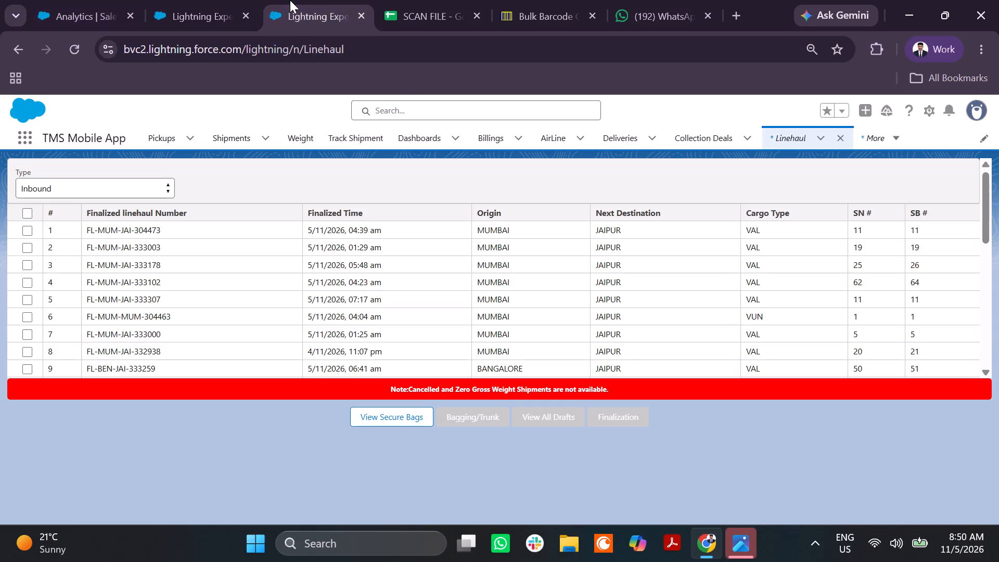
click(409, 105)
key(ctrl+v)
key(Return)
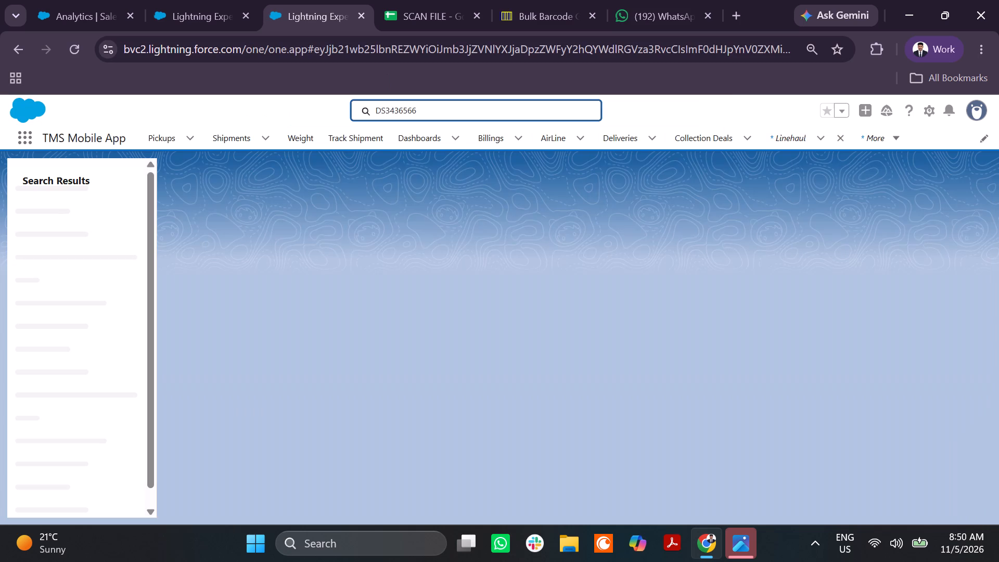
click(450, 107)
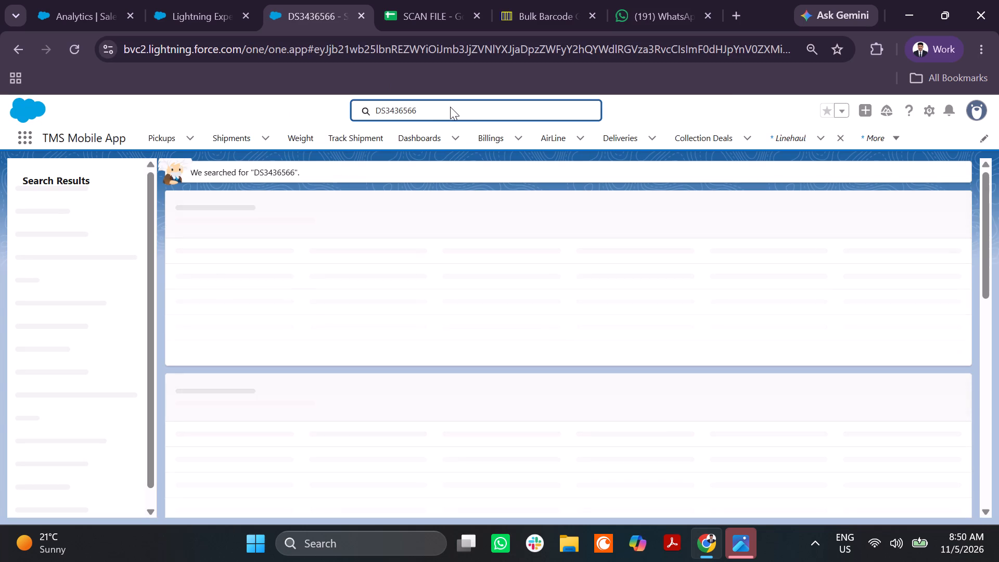
click(460, 113)
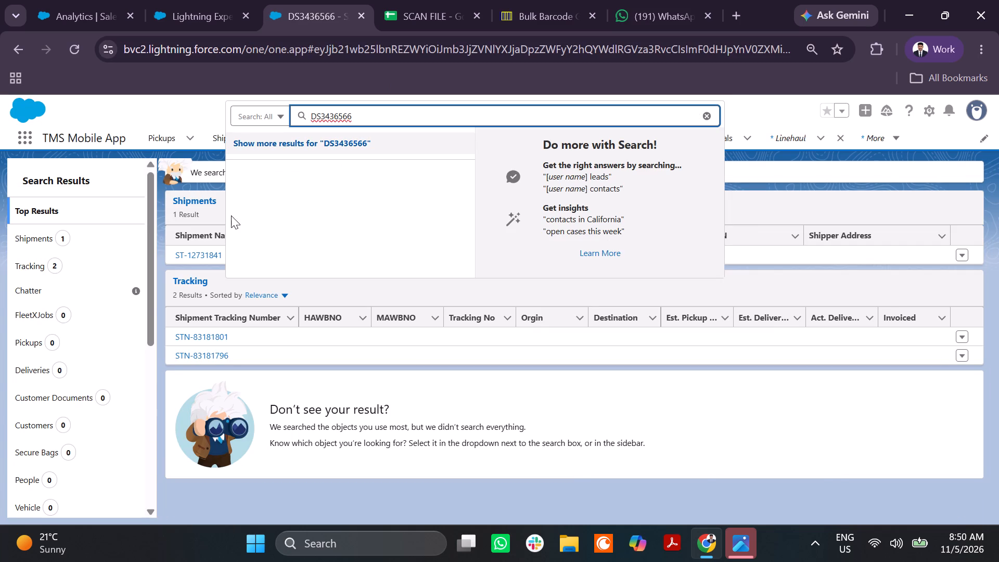
Open shipment ST-12731841 from the search results, go to its linked pickup, and set the pickup status to Completed.
click(196, 253)
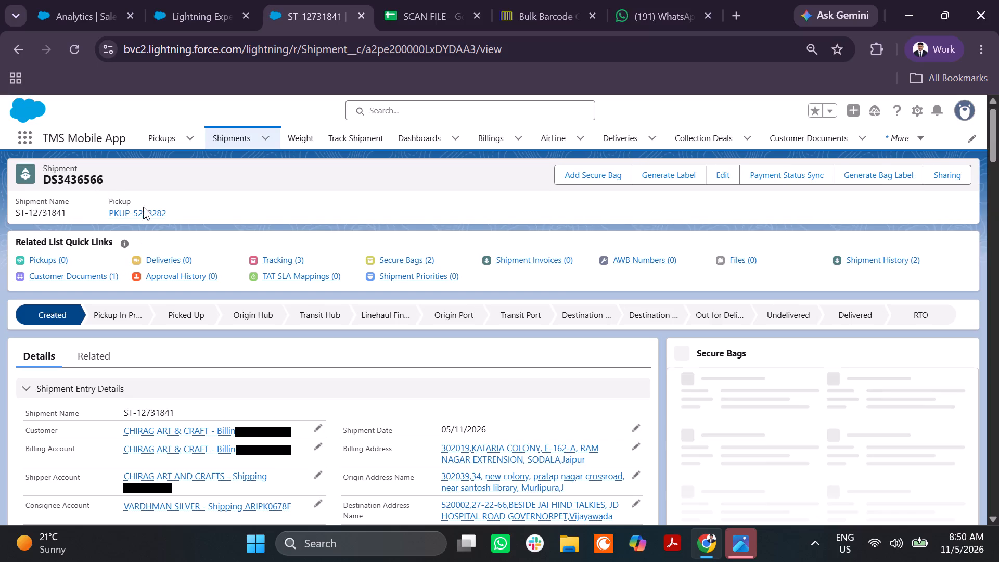
click(144, 208)
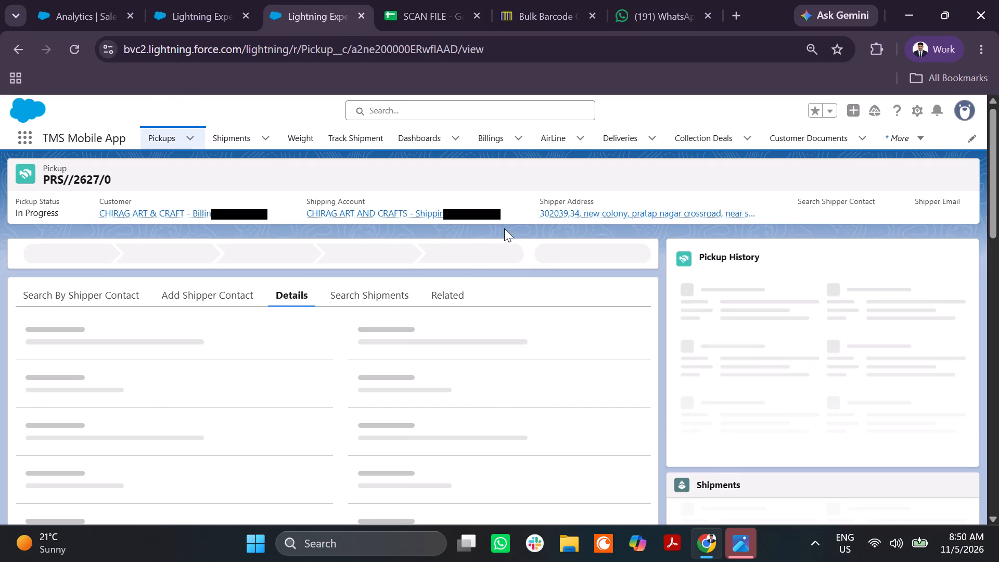
click(506, 259)
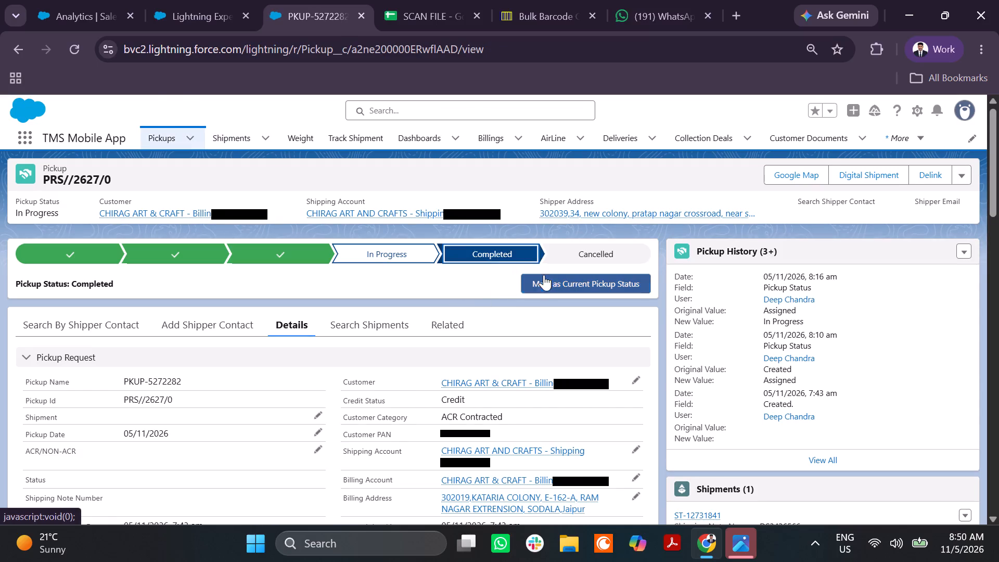
click(553, 277)
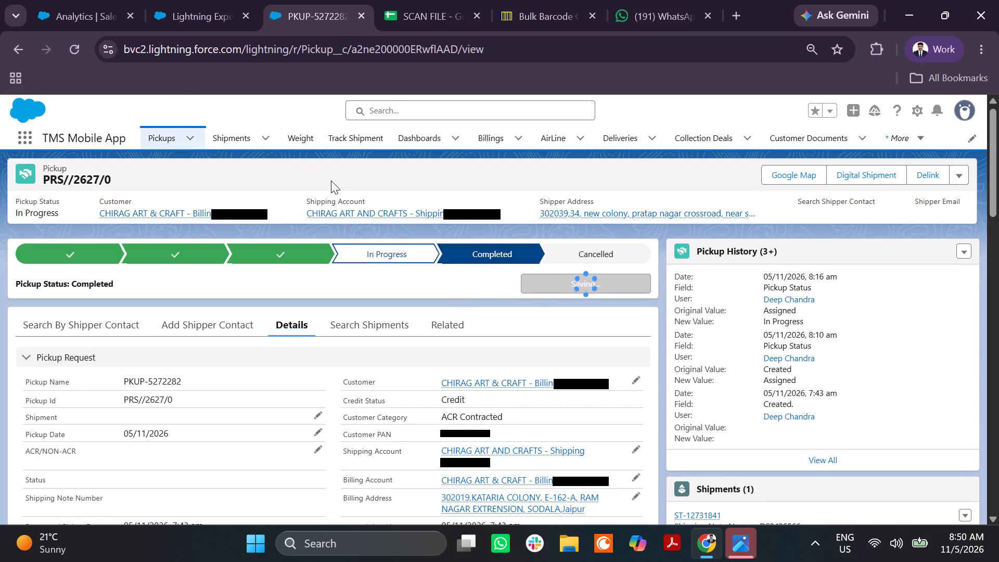
Return to the Track Shipment session and scan secure bag EX1837467 again.
click(204, 10)
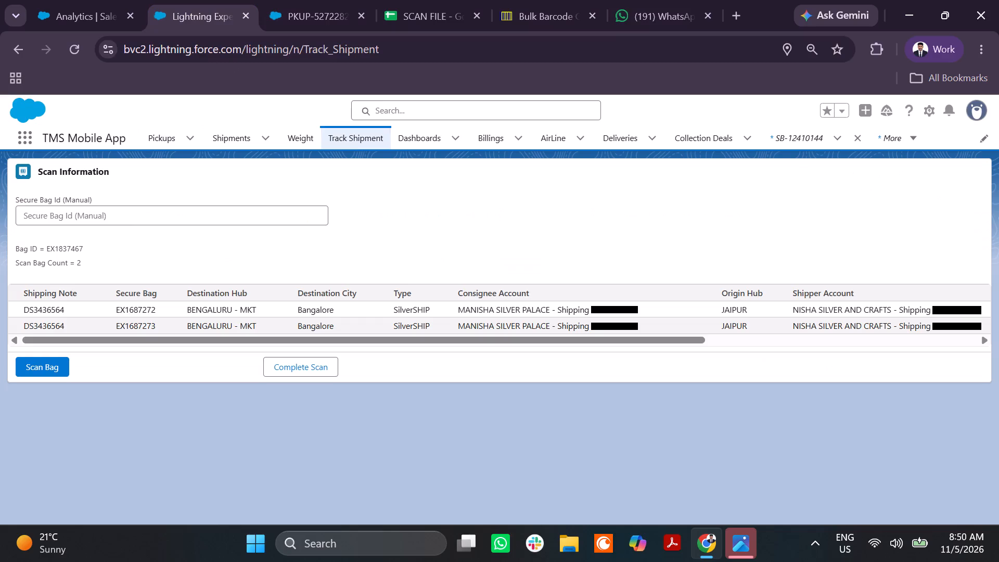
click(131, 220)
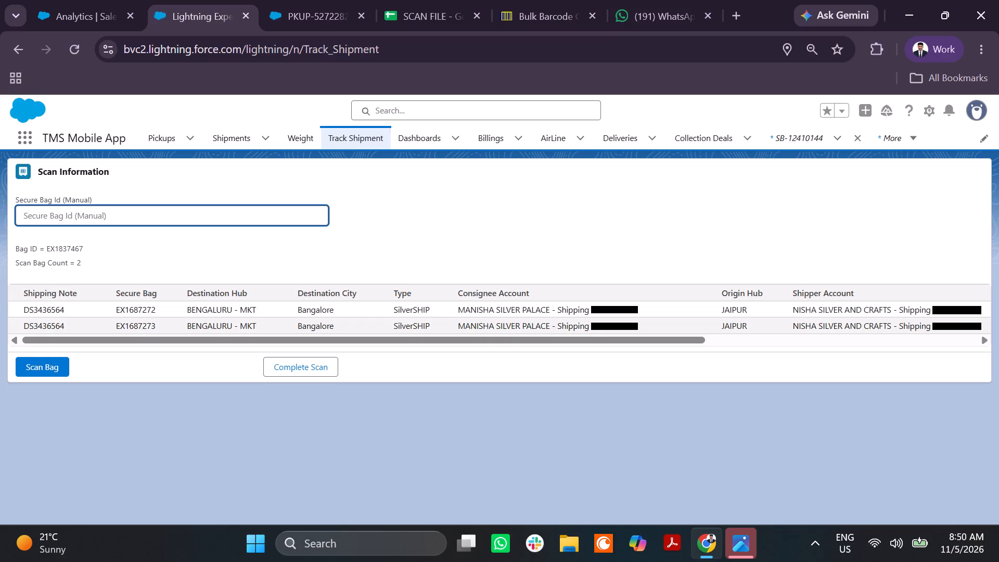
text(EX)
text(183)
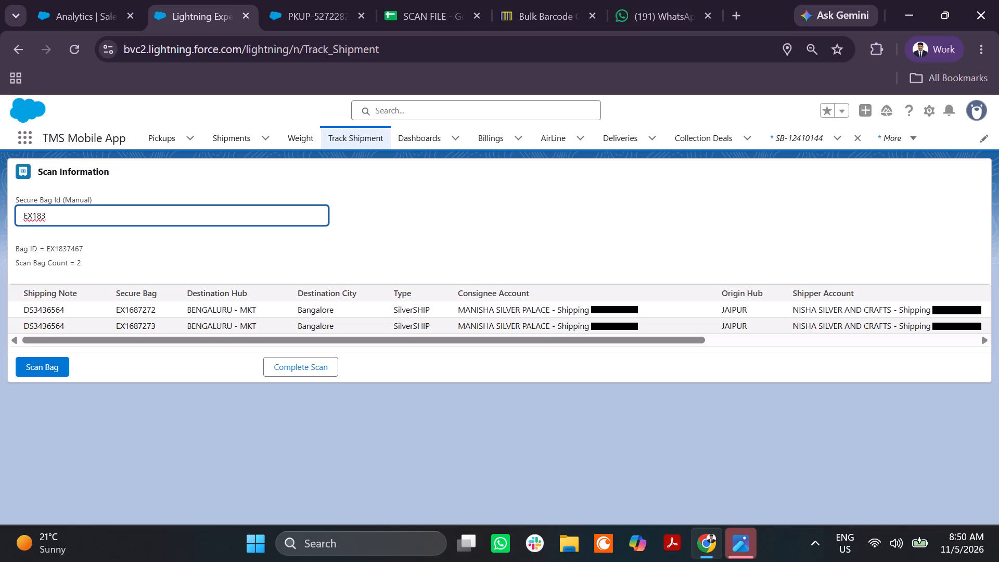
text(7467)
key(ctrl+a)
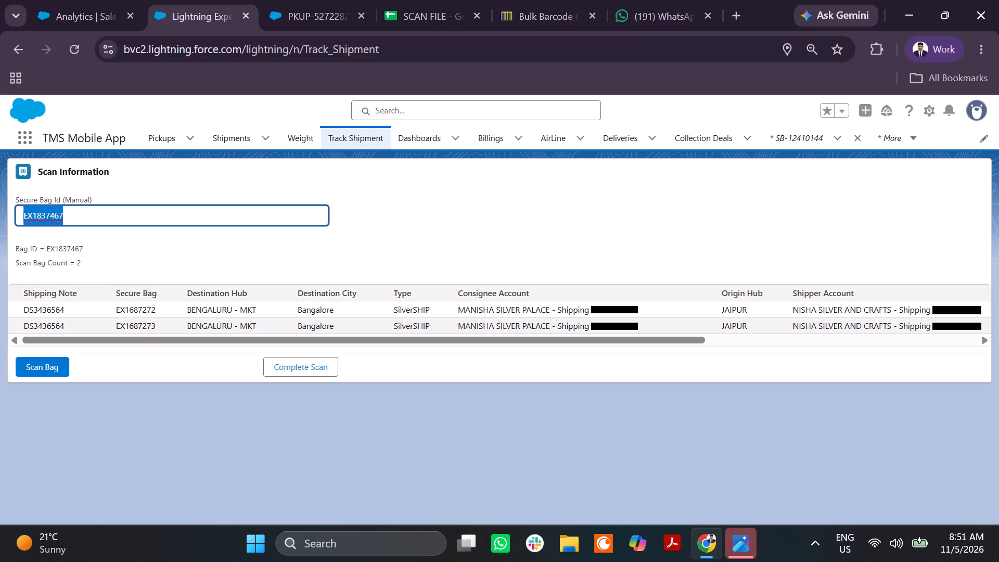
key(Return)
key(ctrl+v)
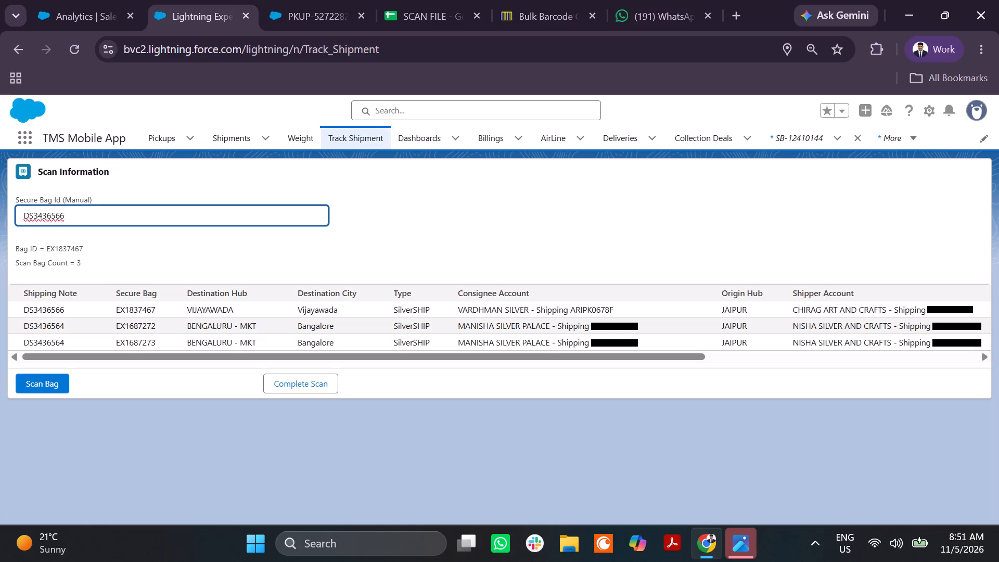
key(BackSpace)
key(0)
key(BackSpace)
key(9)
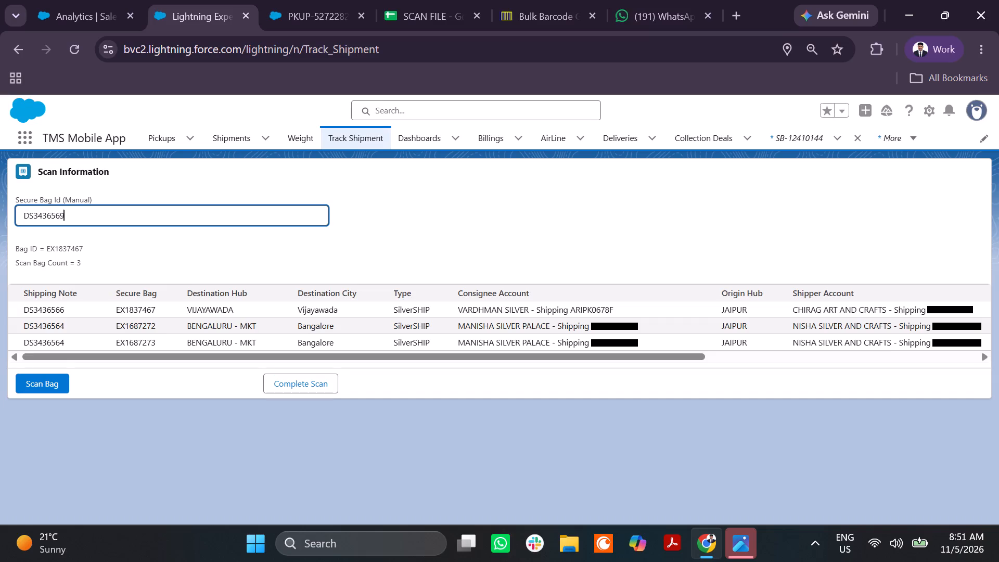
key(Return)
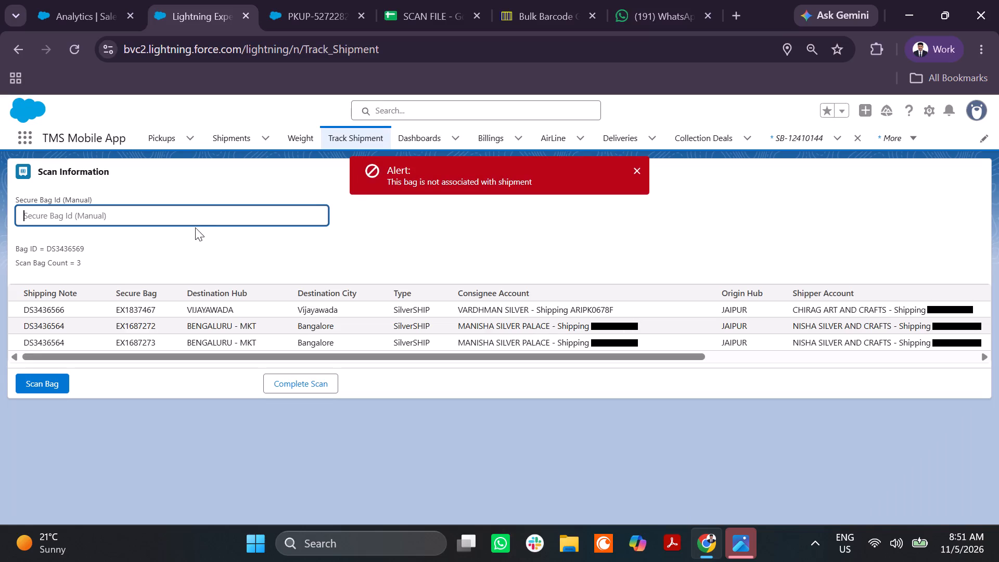
Scan secure bag EX1837469 into the Track Shipment session.
click(182, 209)
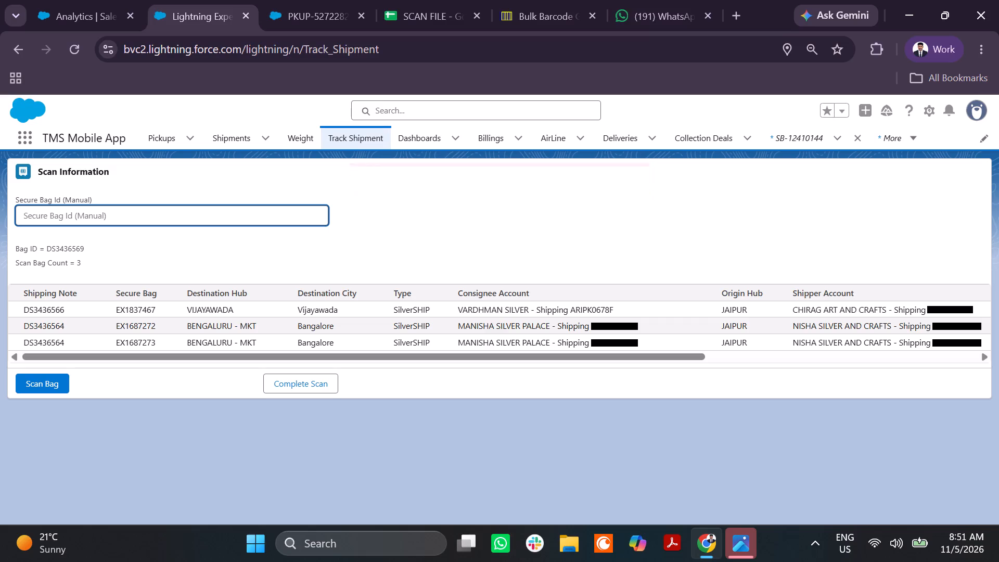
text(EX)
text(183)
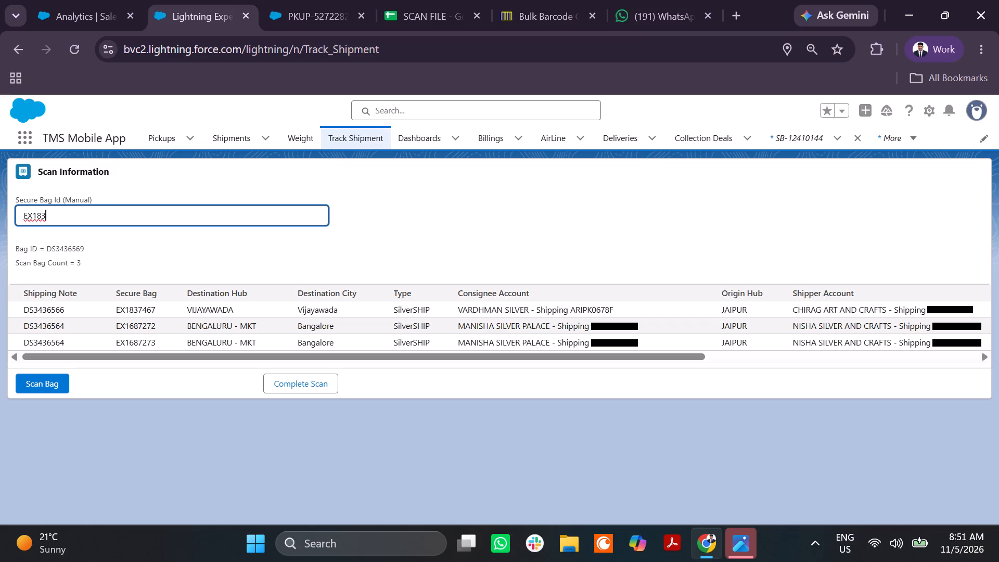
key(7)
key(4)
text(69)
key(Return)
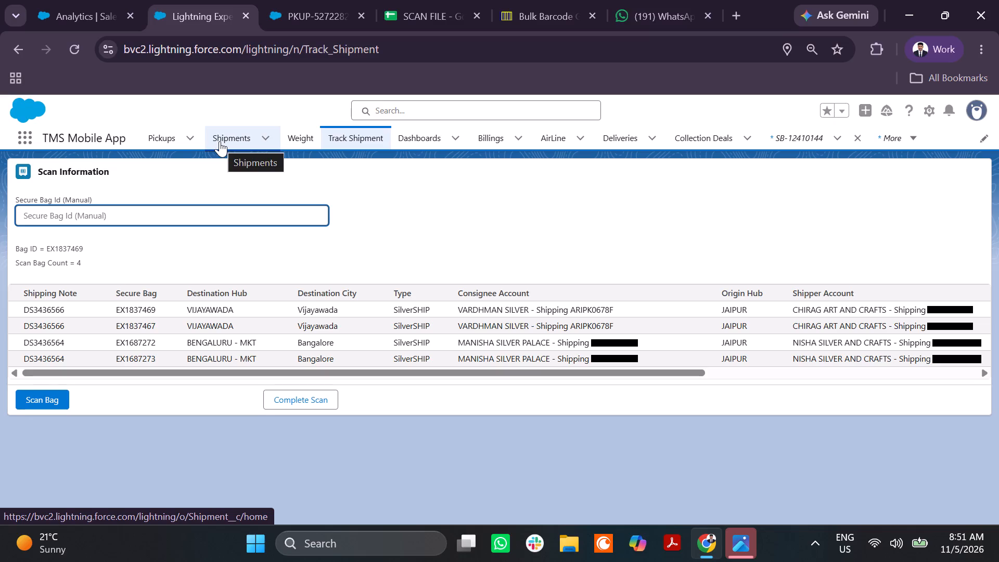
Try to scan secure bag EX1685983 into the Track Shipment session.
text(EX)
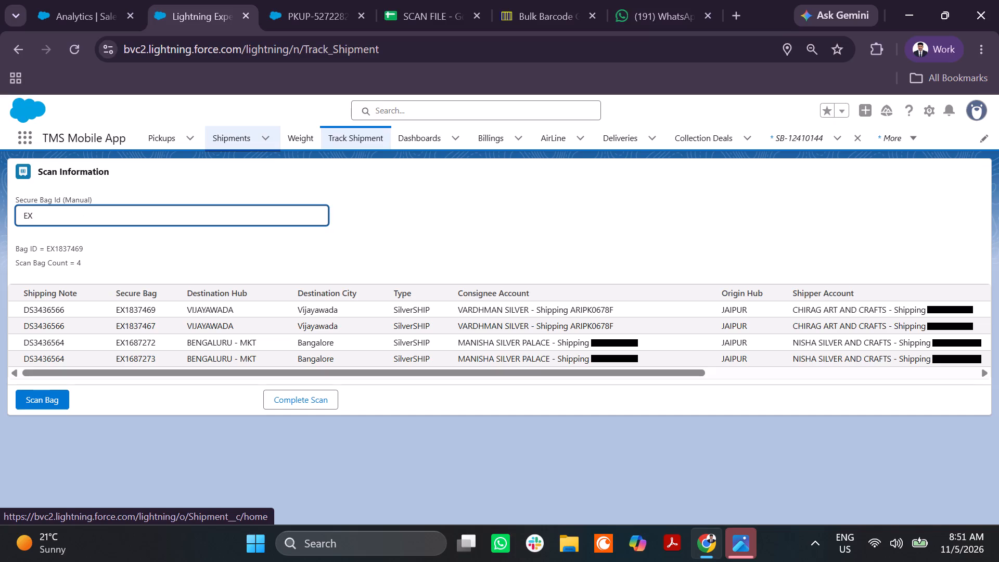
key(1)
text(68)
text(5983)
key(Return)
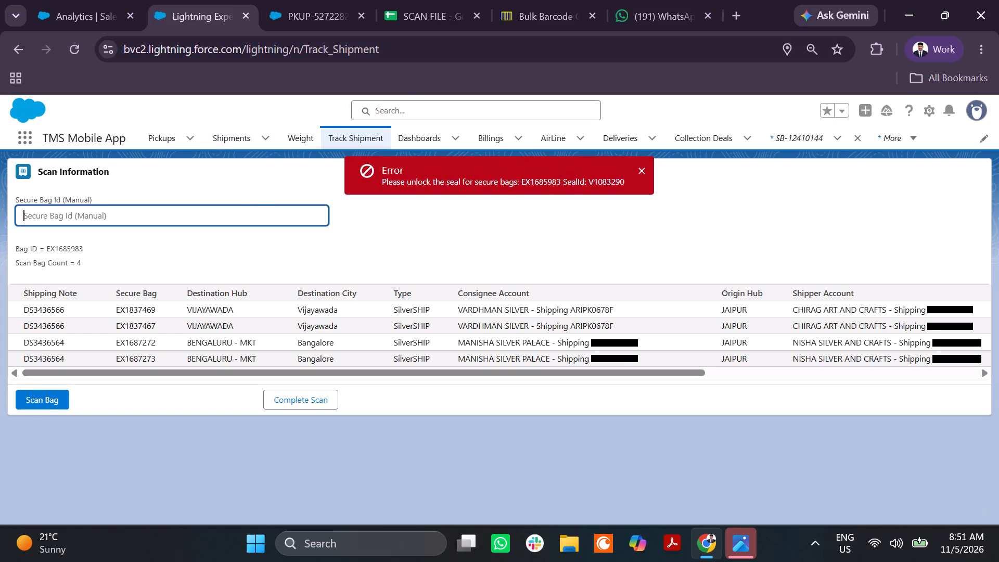
Submit secure bag ID EX1685983 for scanning a second time.
click(238, 209)
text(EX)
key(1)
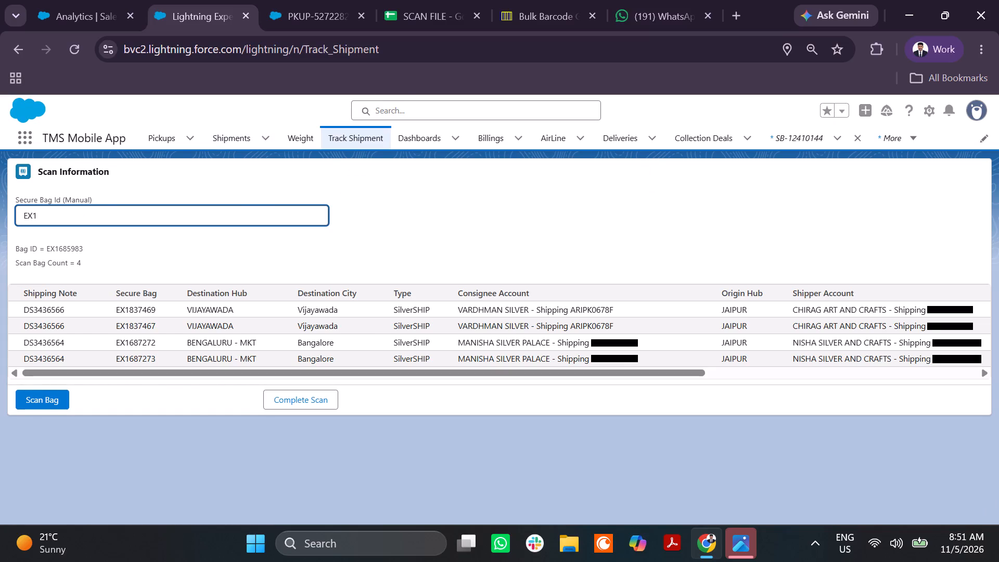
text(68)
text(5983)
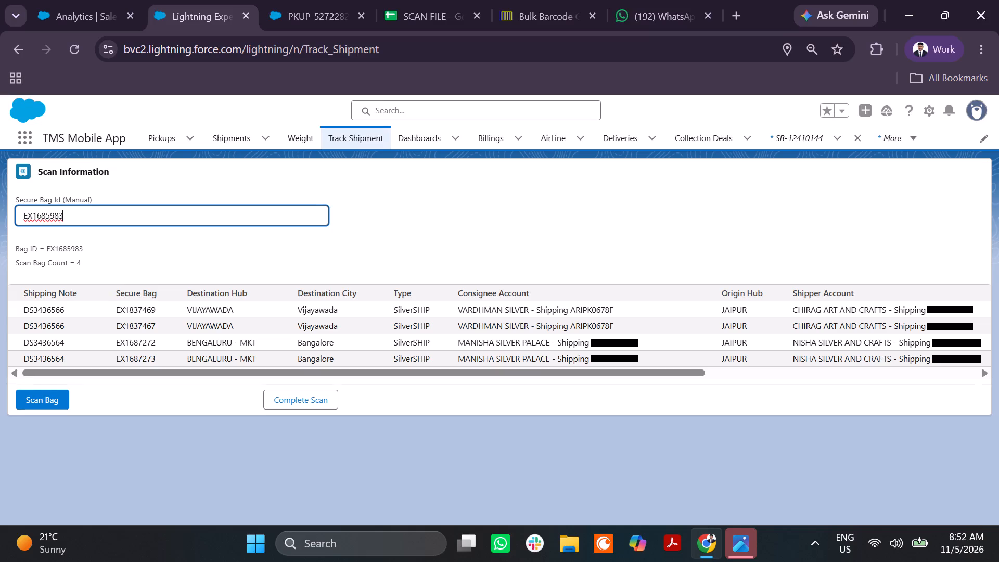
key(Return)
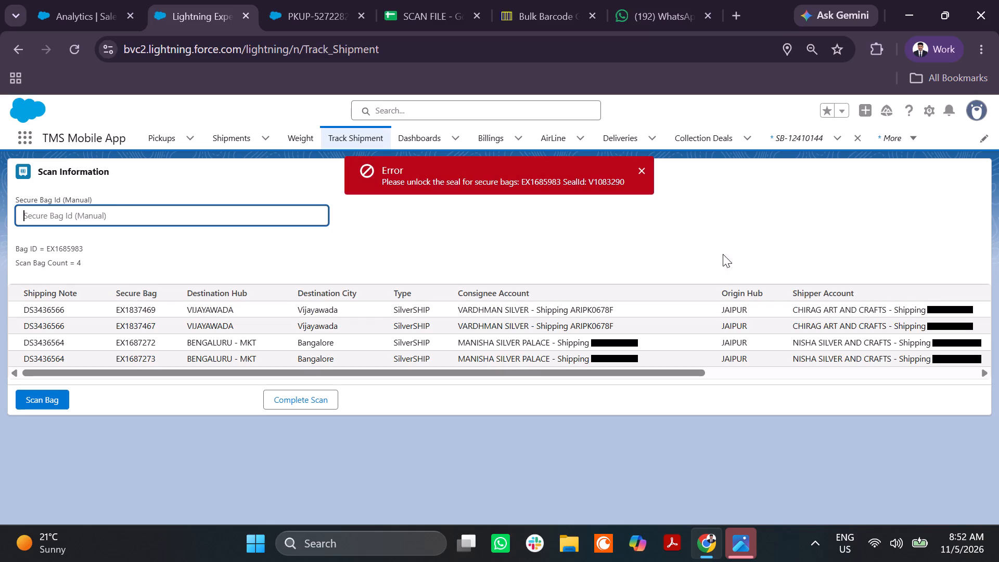
Copy seal ID V1083290 from the scan error and search all Salesforce records for it in the pickup's browser tab.
triple_click(610, 178)
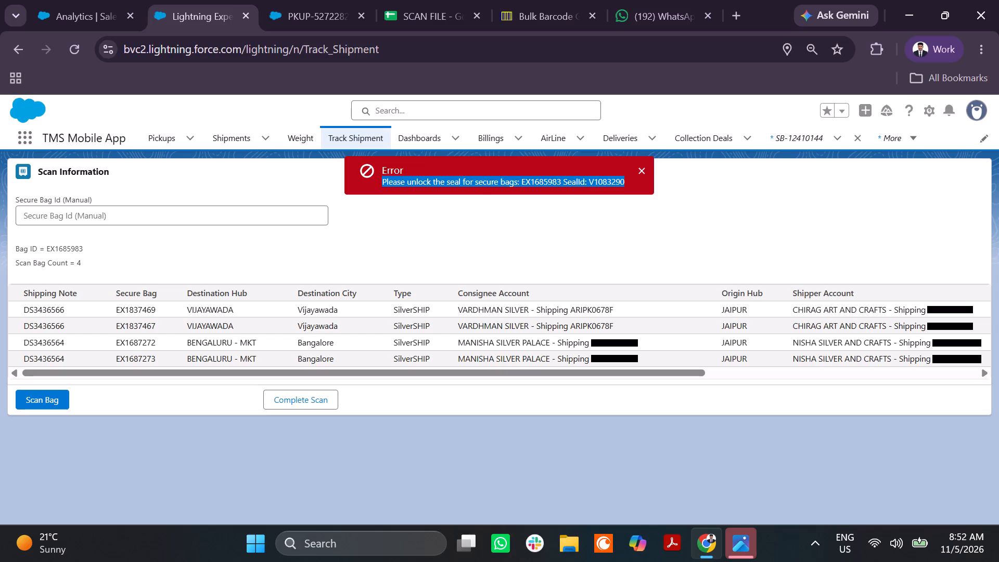
double_click(610, 178)
key(ctrl+c)
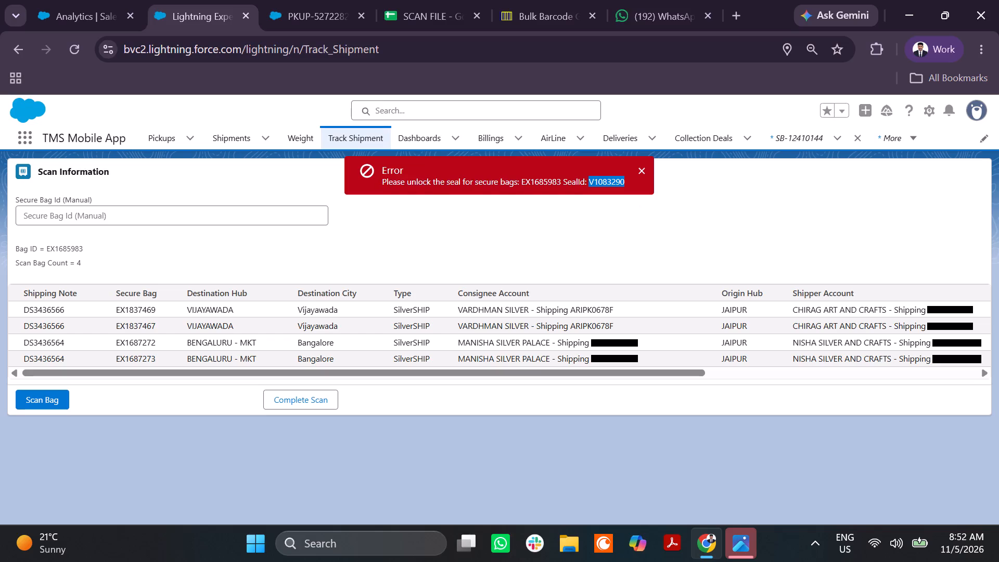
click(300, 18)
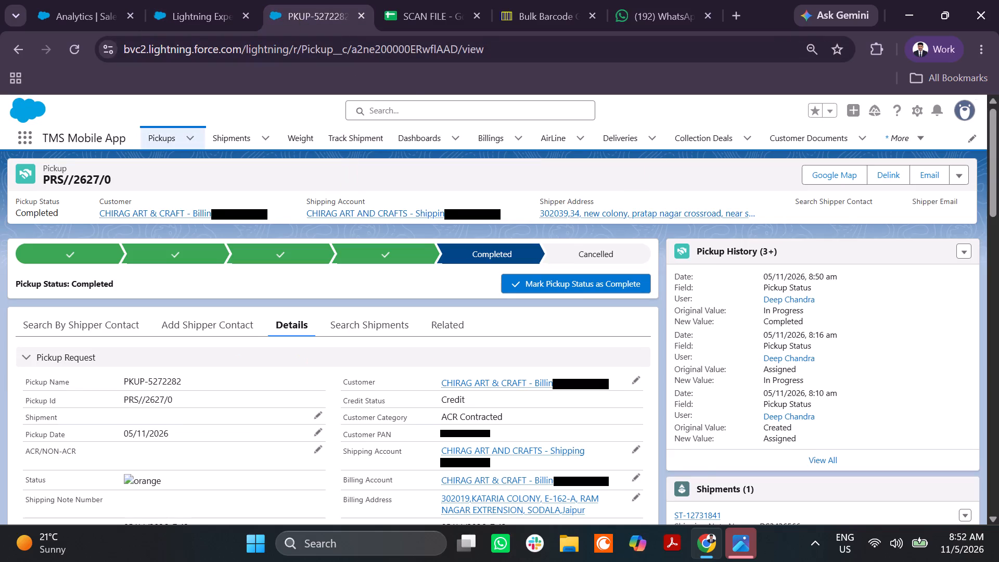
click(417, 115)
key(ctrl+v)
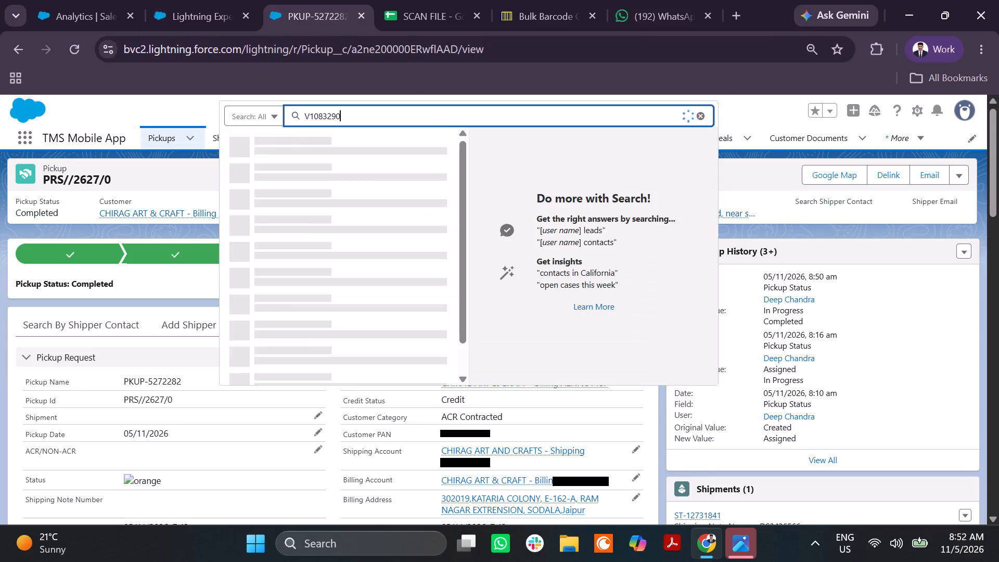
key(Return)
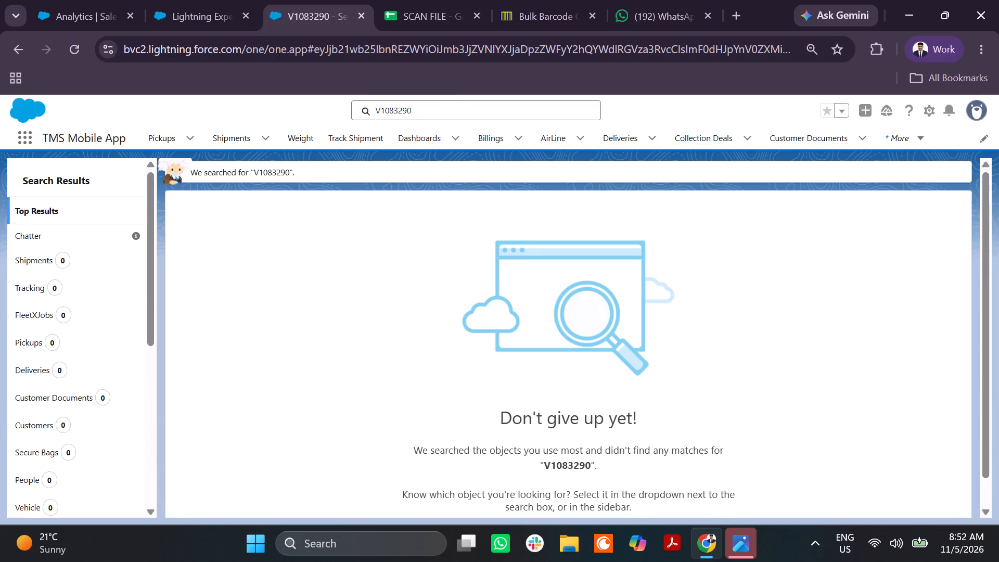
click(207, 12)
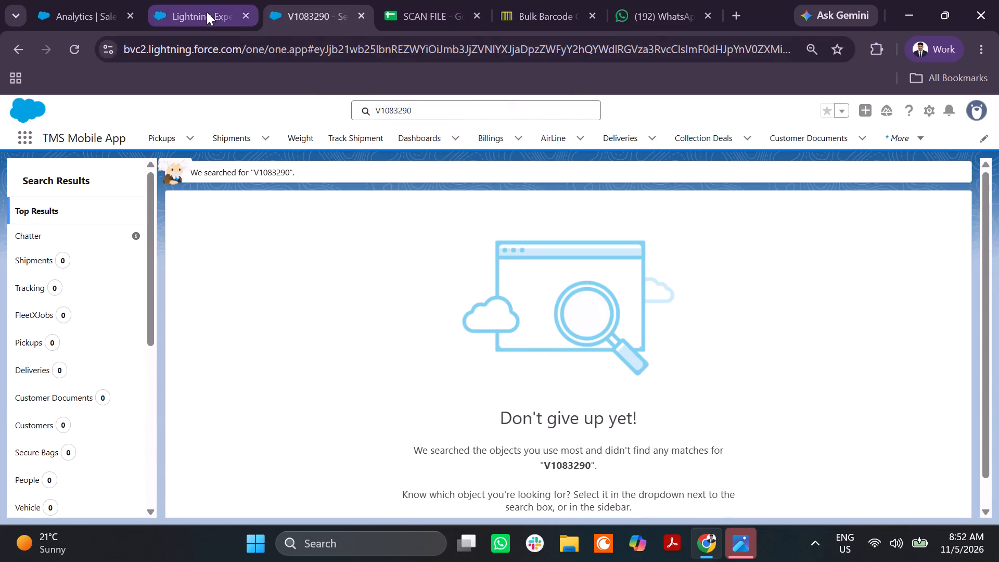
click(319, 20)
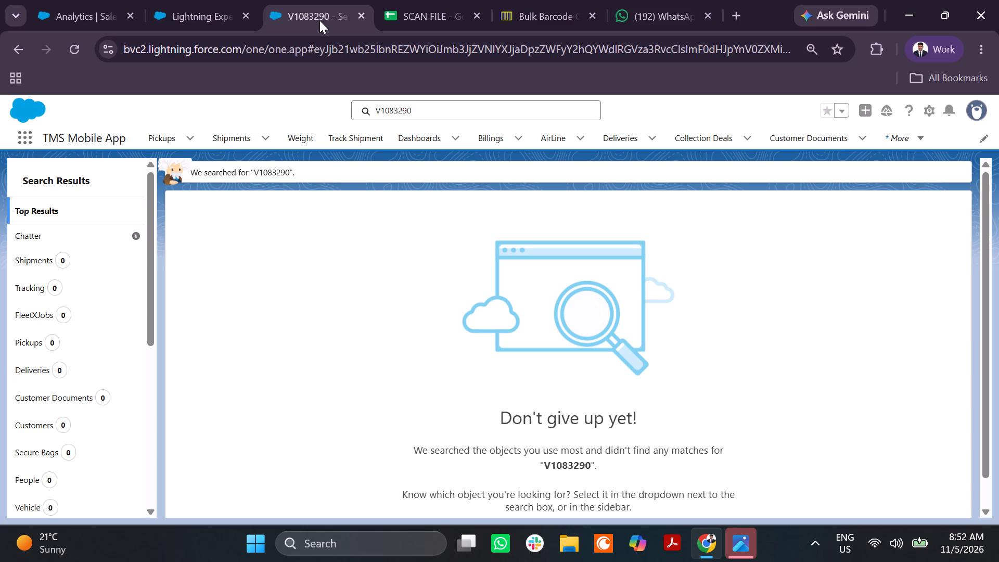
Search all Salesforce records for secure bag EX1685983 and open its shipment record ST-12731831.
click(414, 110)
key(BackSpace)
key(BackSpace)
key(BackSpace)
key(BackSpace)
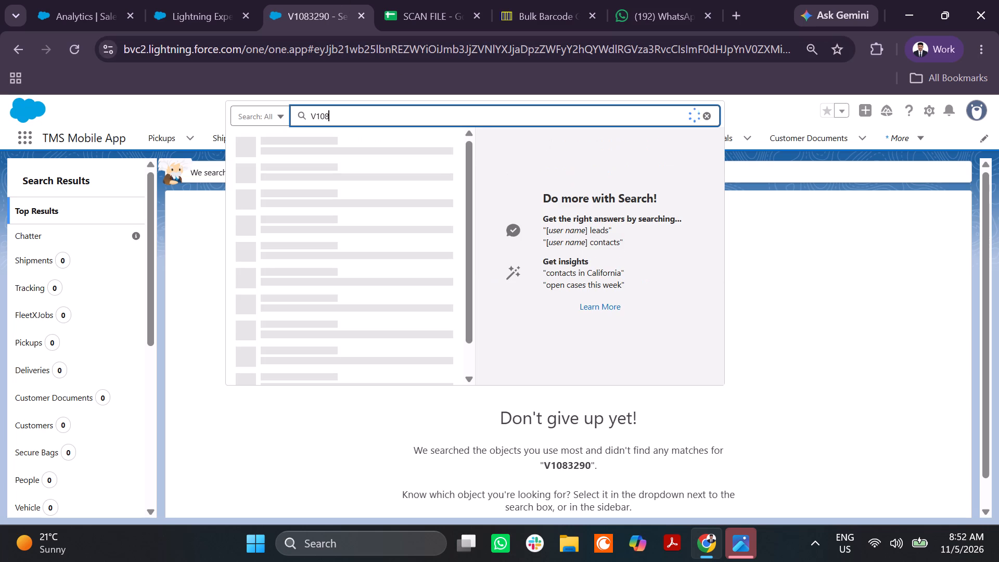
key(BackSpace)
key(BackSpace)
key(BackSpace)
key(BackSpace)
key(BackSpace)
key(BackSpace)
key(BackSpace)
key(BackSpace)
key(BackSpace)
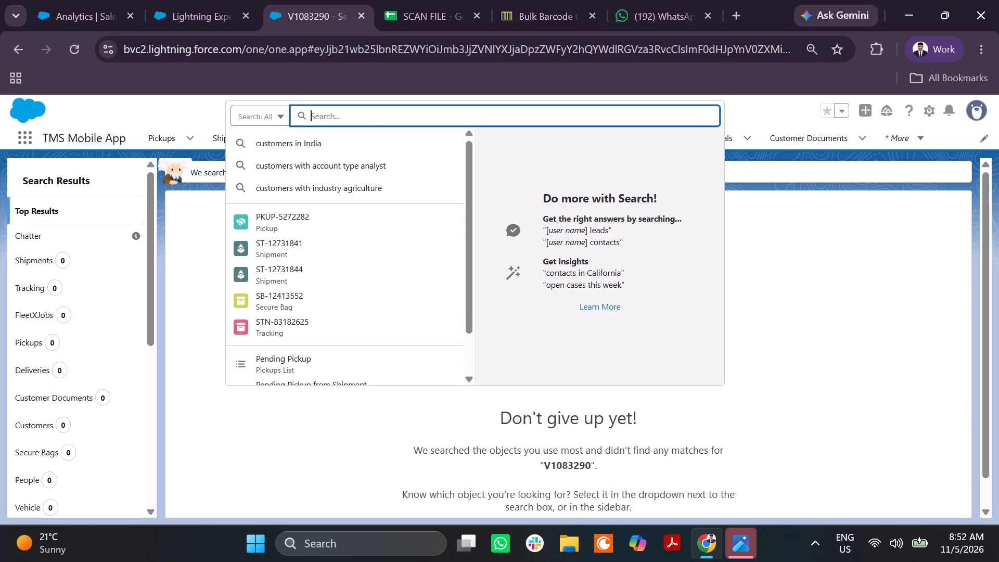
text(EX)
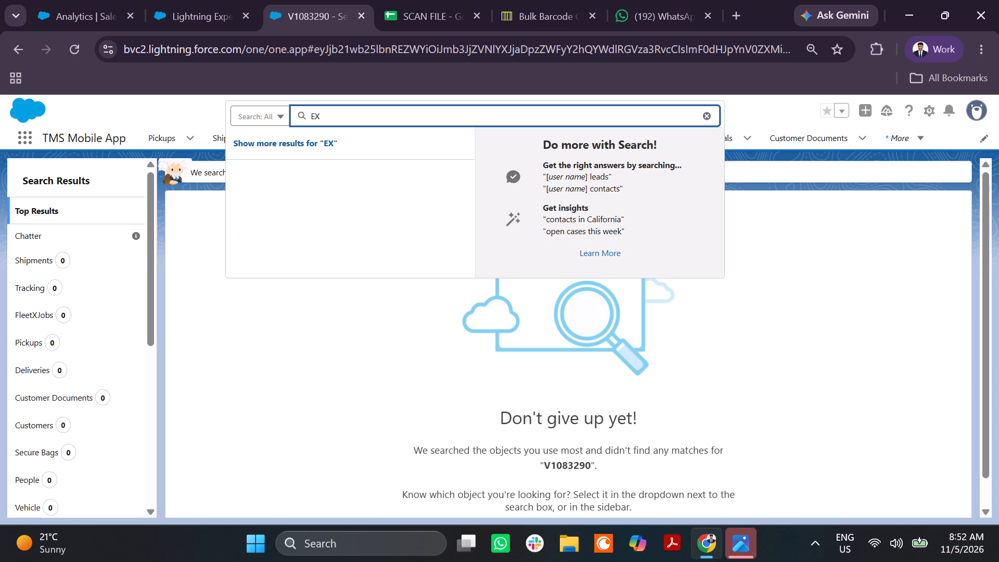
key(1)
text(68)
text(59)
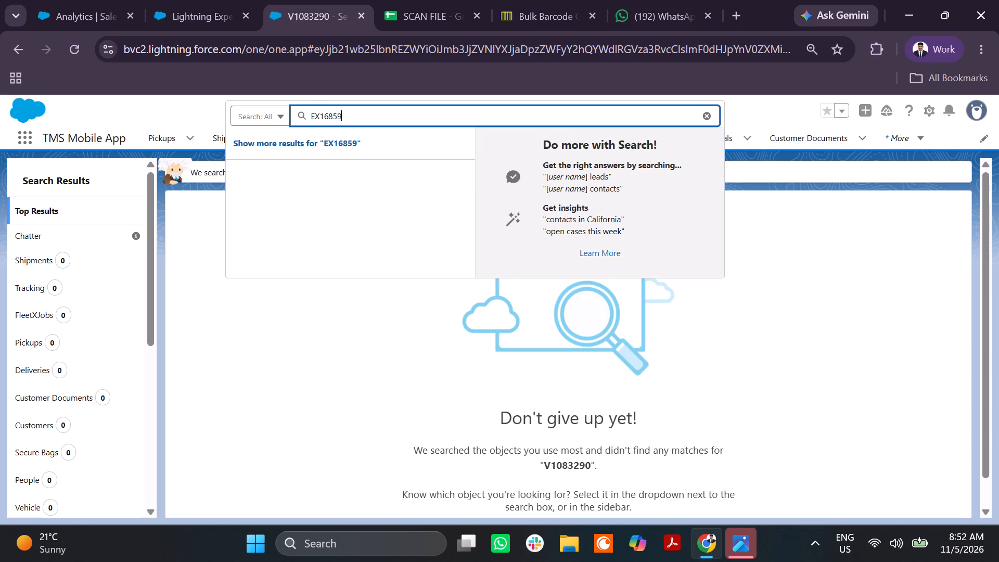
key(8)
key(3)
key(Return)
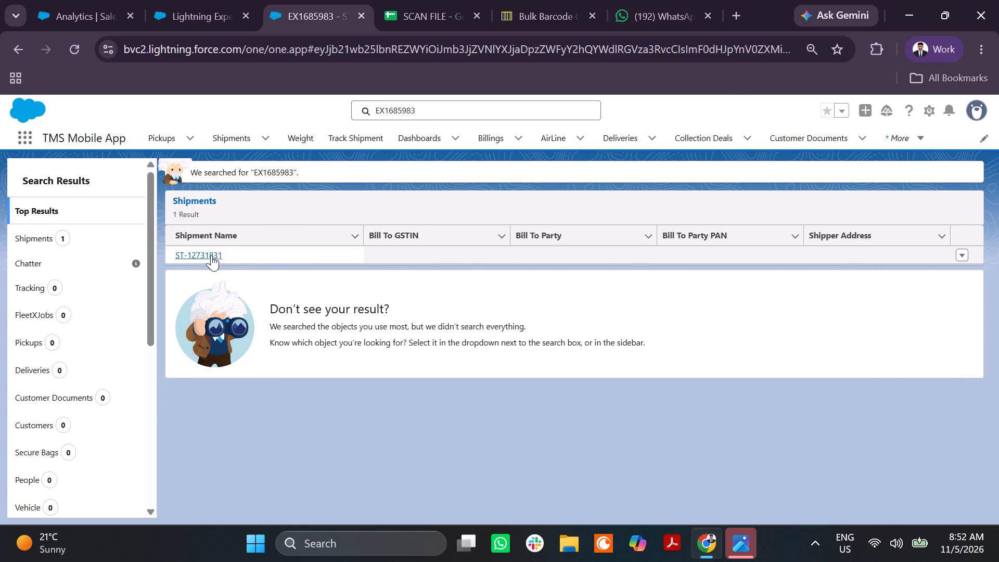
double_click(208, 252)
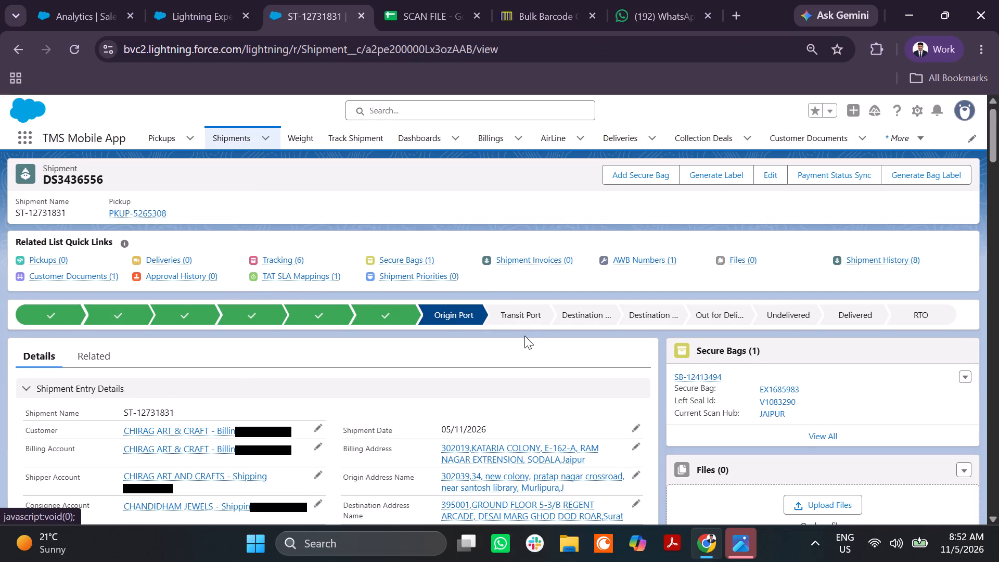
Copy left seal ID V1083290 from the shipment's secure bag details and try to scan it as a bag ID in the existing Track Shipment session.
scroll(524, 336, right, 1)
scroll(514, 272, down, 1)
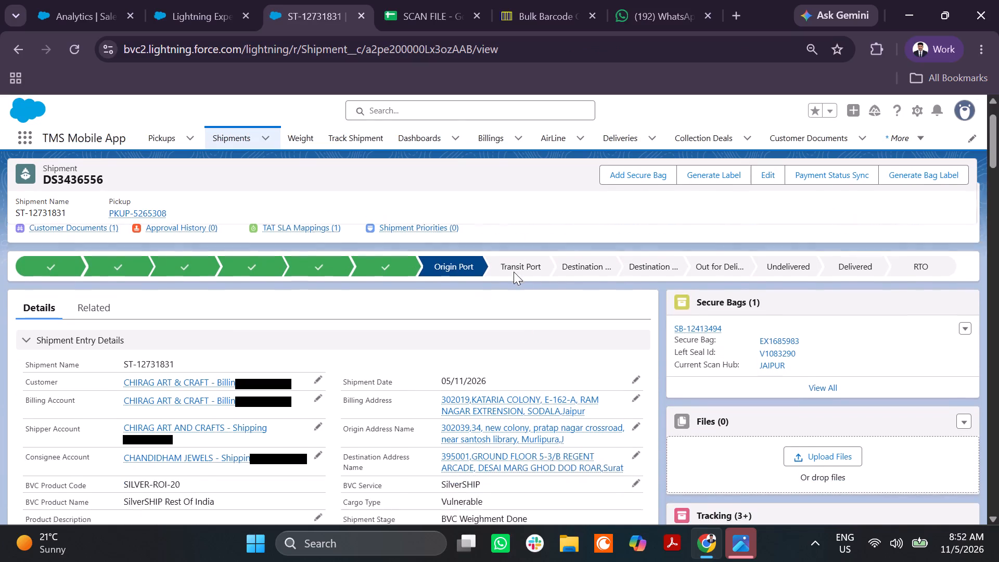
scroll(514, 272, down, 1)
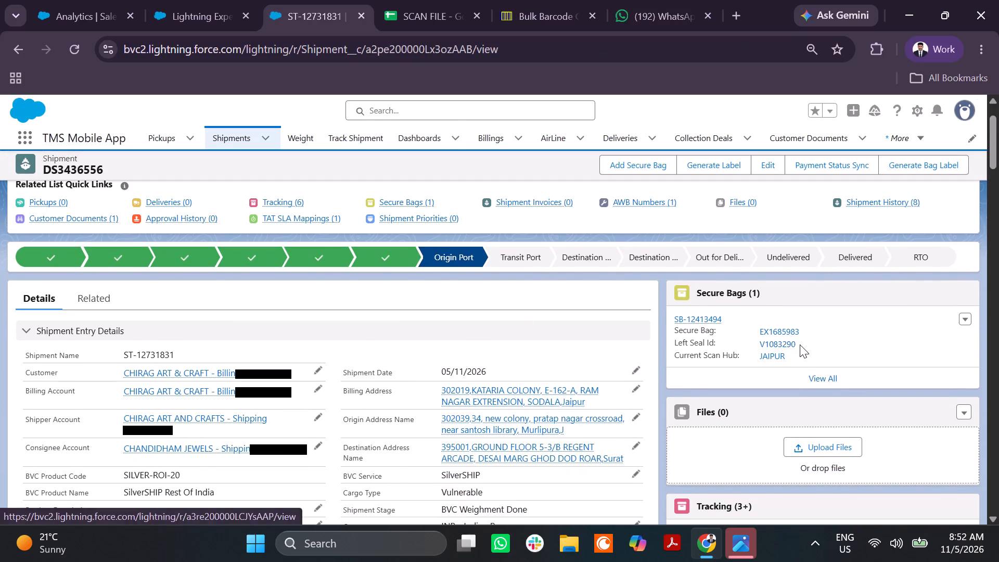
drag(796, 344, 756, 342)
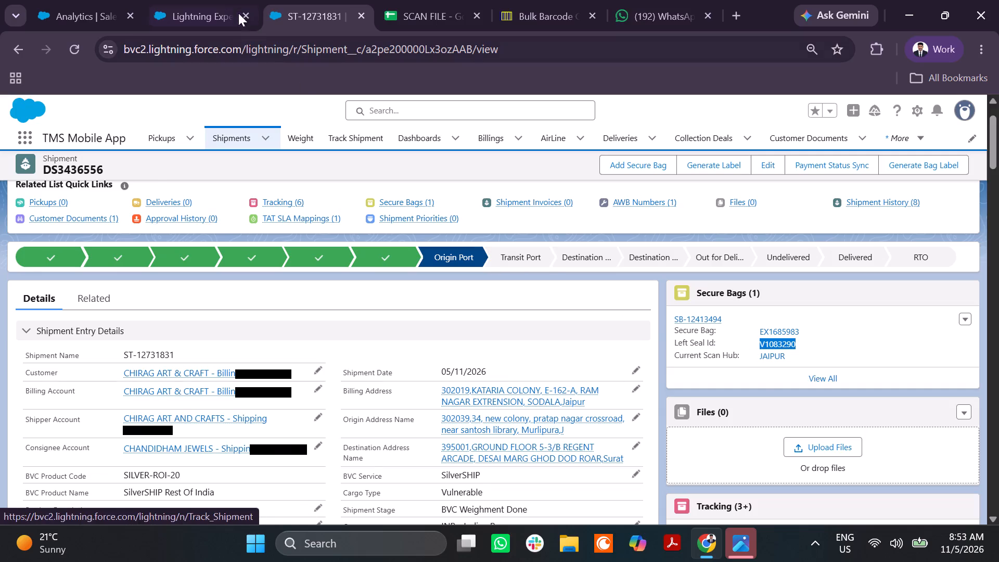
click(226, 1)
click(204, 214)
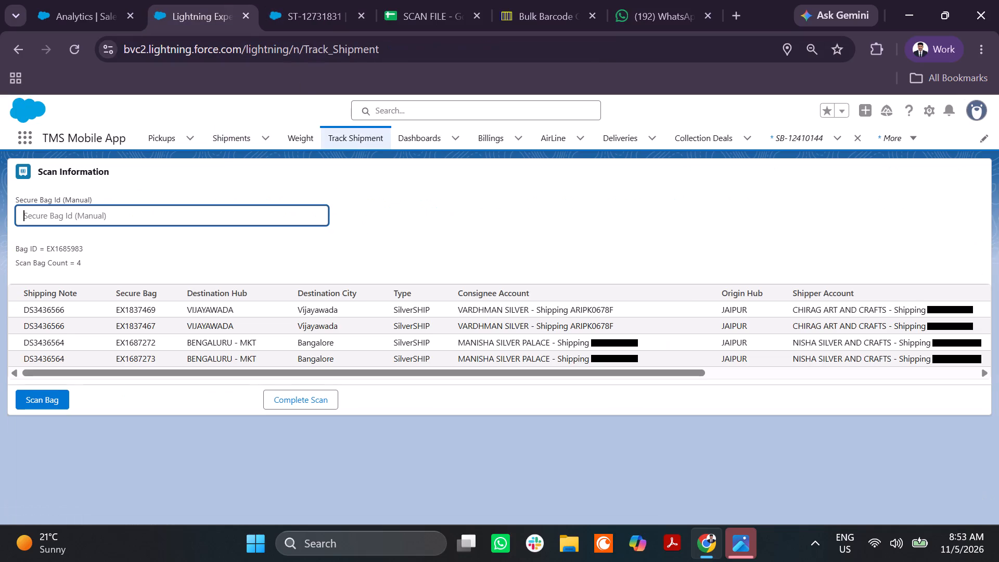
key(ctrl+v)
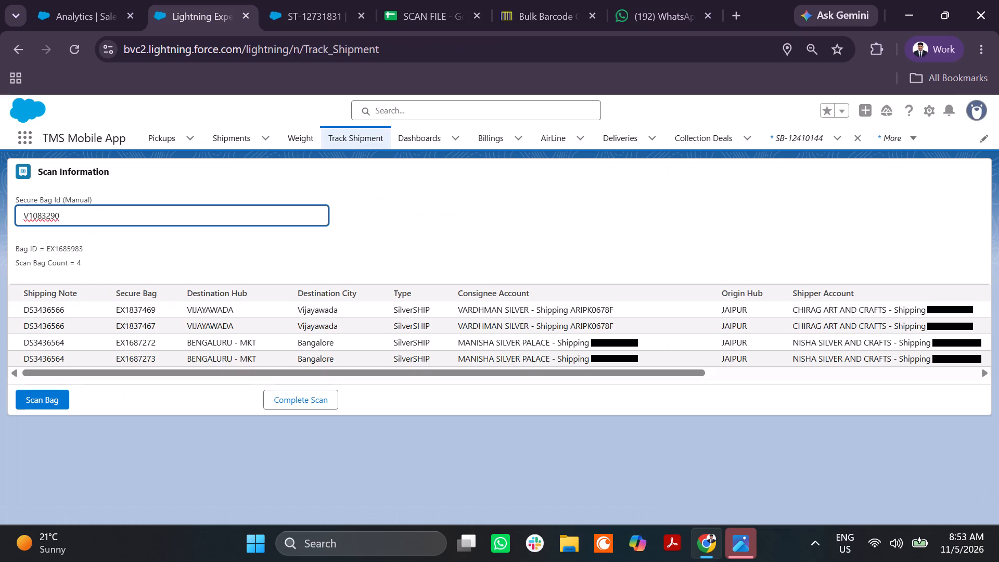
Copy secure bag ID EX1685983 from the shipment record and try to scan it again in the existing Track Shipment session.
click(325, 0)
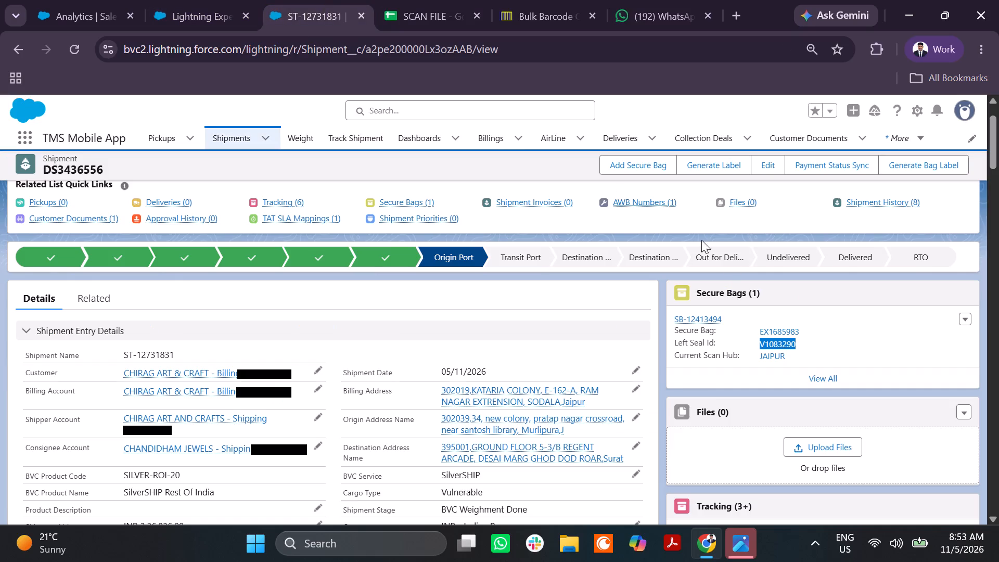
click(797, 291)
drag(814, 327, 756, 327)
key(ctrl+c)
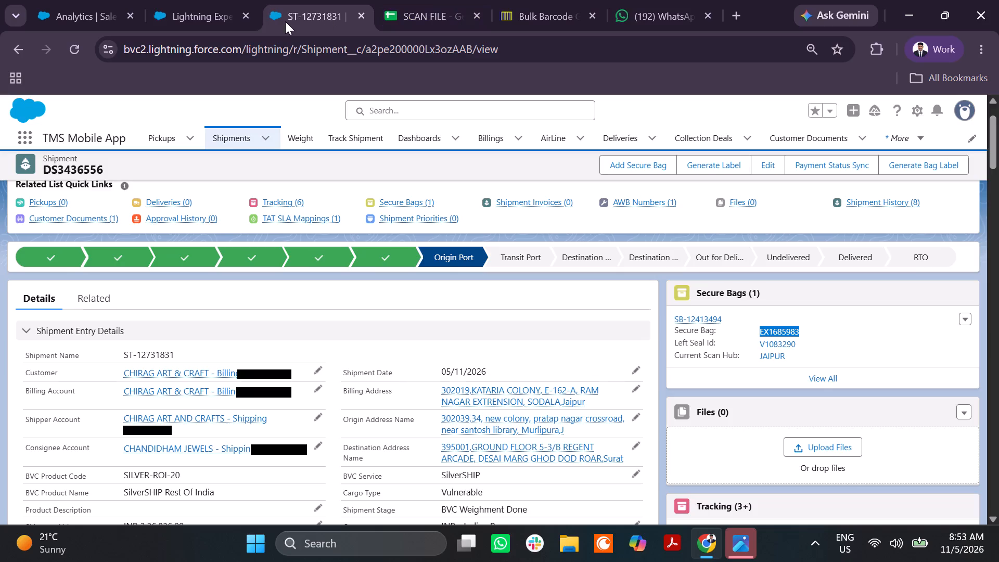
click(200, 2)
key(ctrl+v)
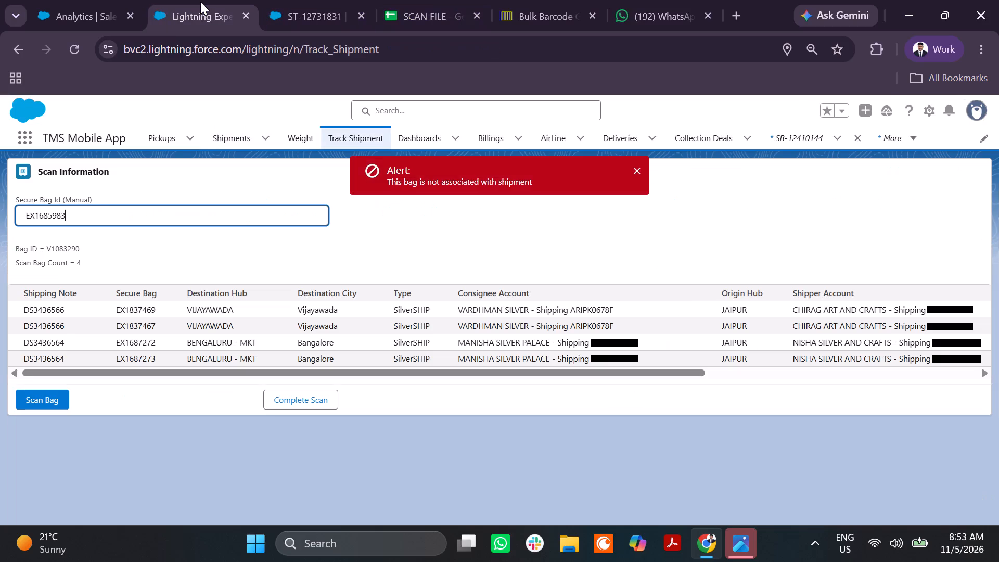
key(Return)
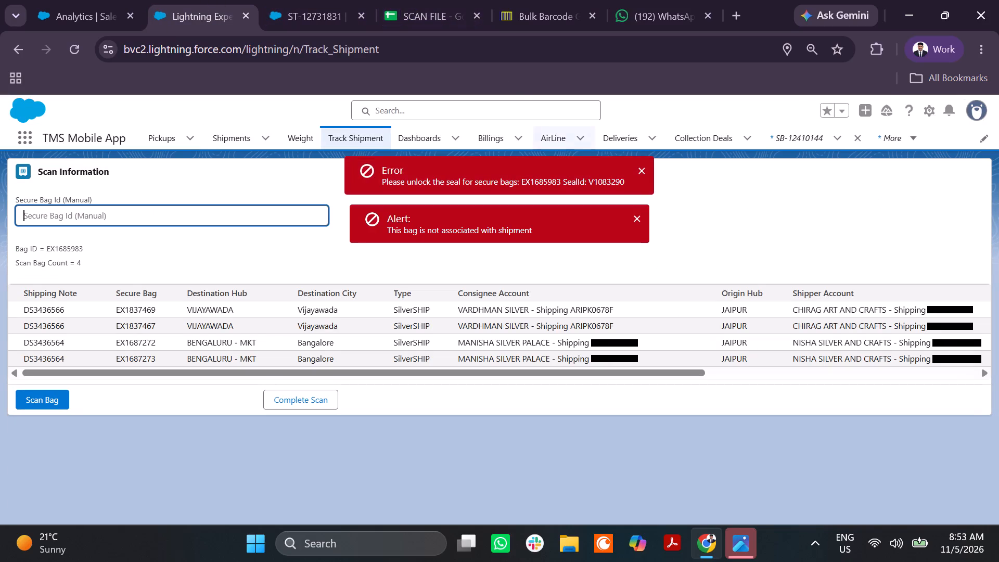
click(267, 18)
right_click(297, 9)
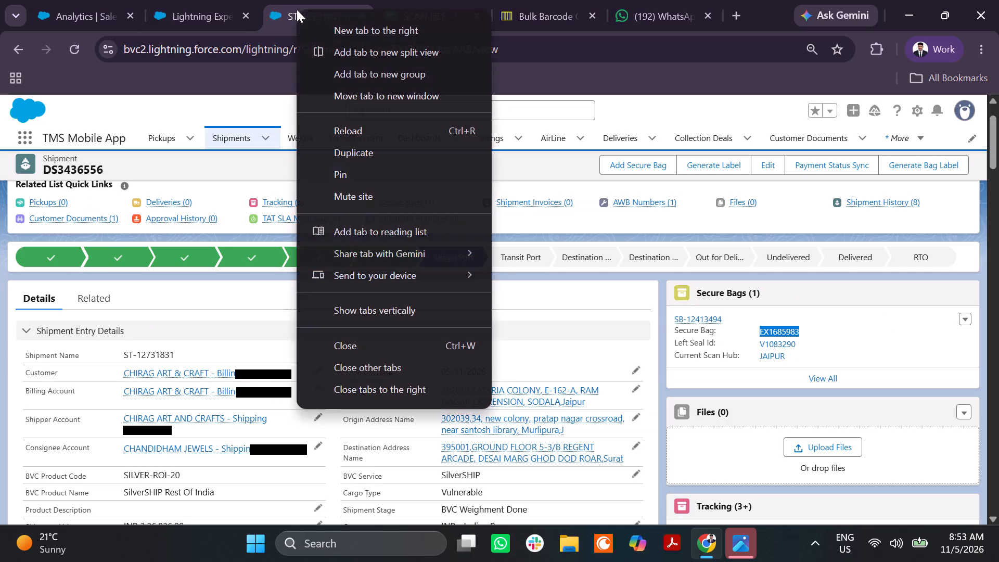
click(369, 155)
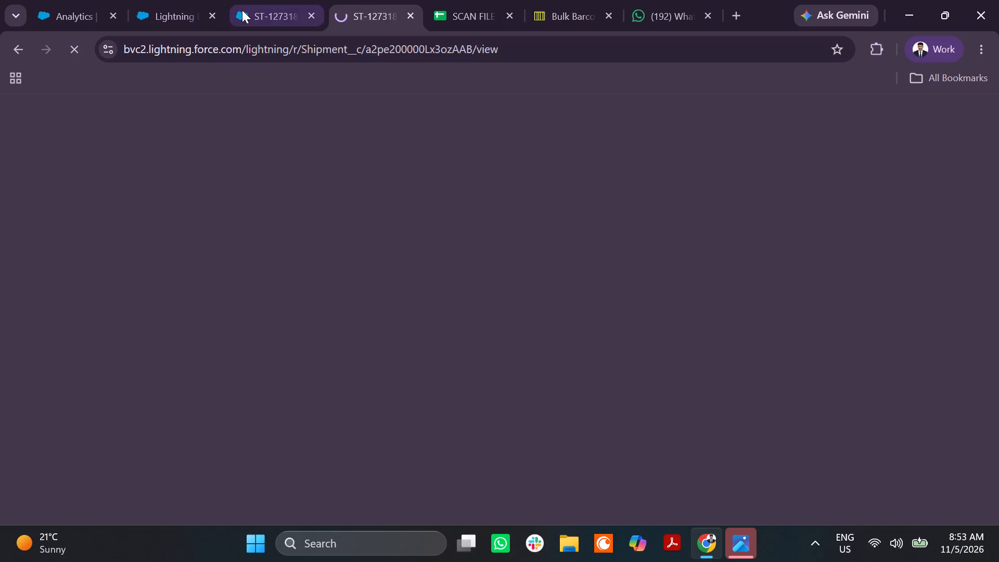
Find Track Shipment with the app search term TRAC and open it in the original shipment tab.
click(172, 8)
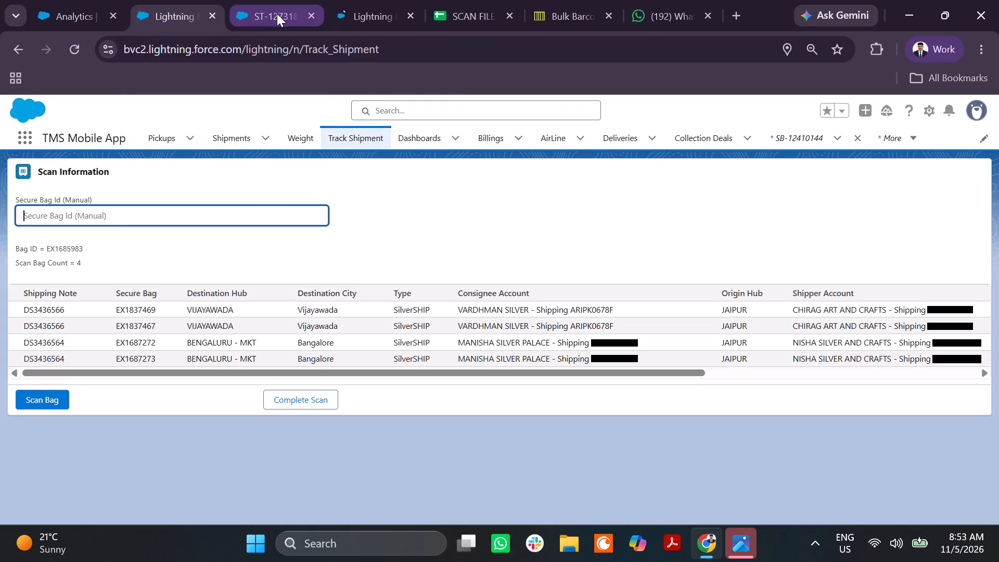
click(277, 14)
click(30, 137)
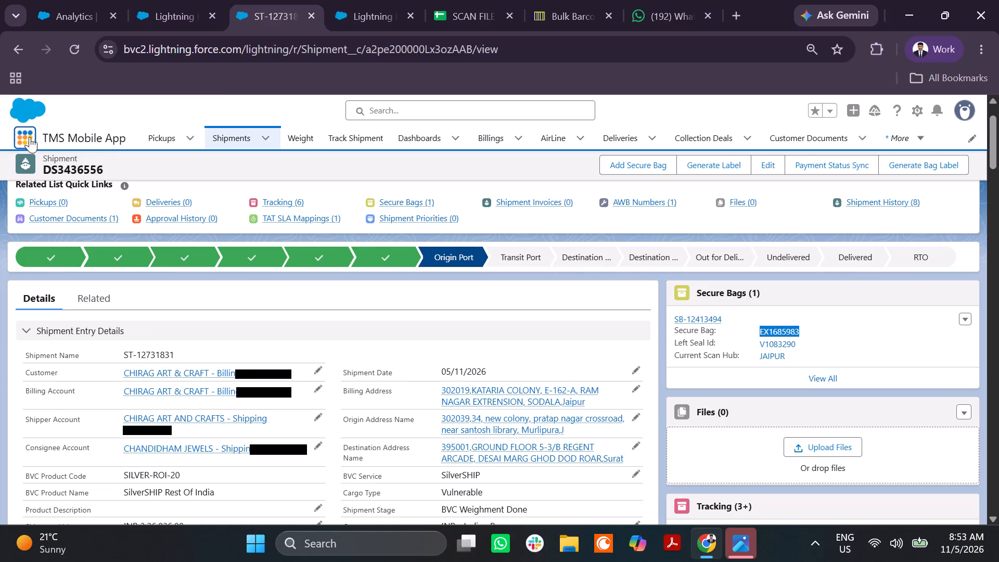
text(TRAC)
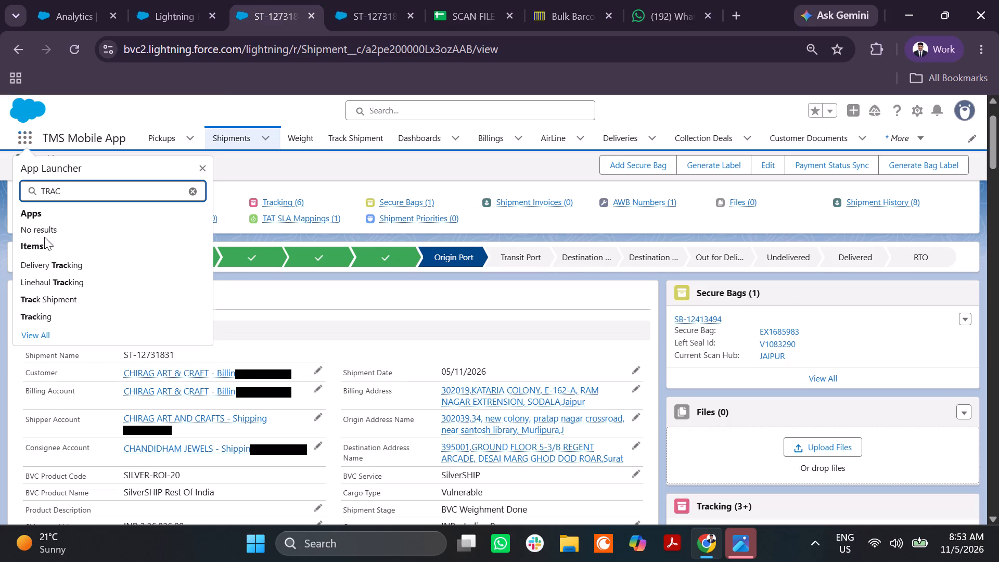
click(71, 293)
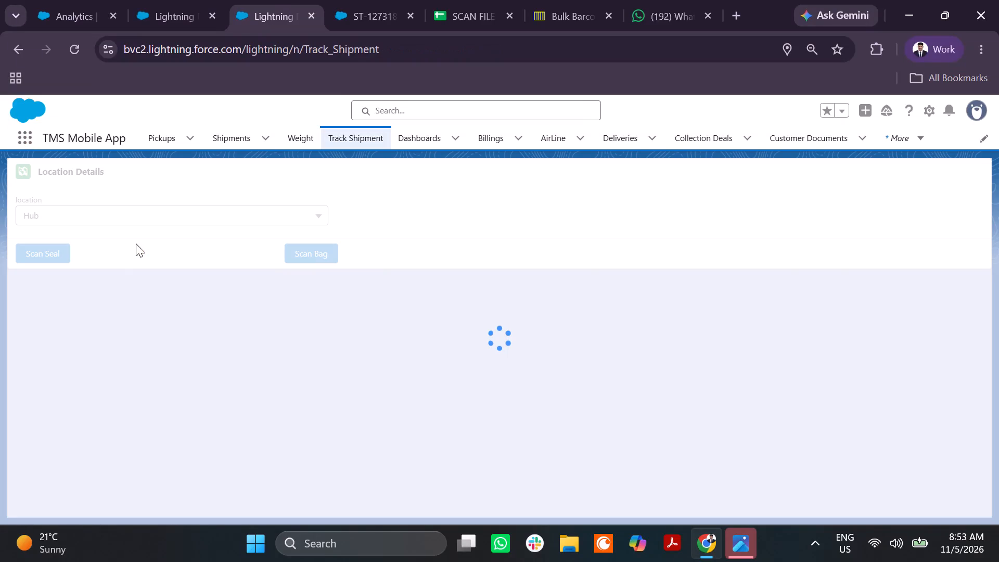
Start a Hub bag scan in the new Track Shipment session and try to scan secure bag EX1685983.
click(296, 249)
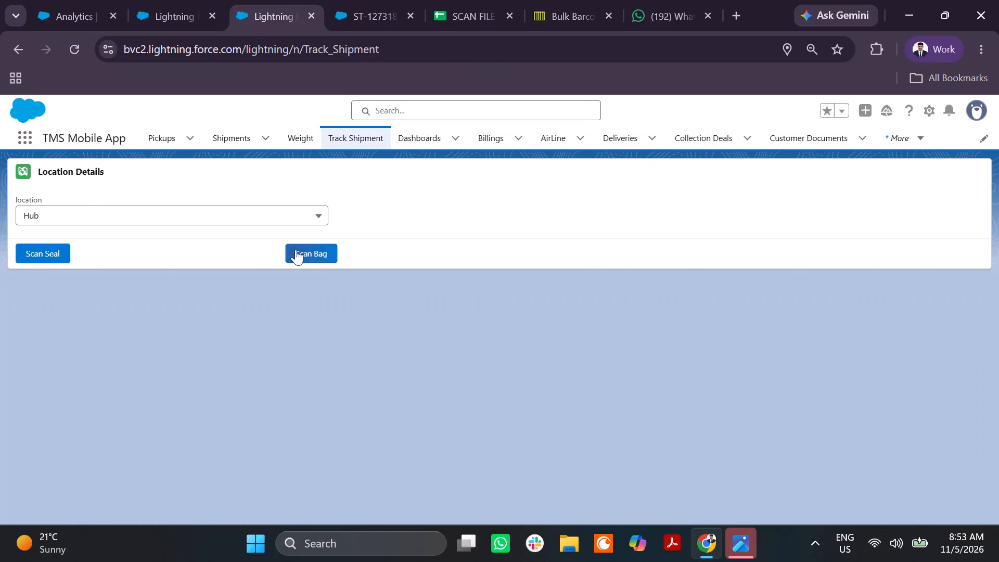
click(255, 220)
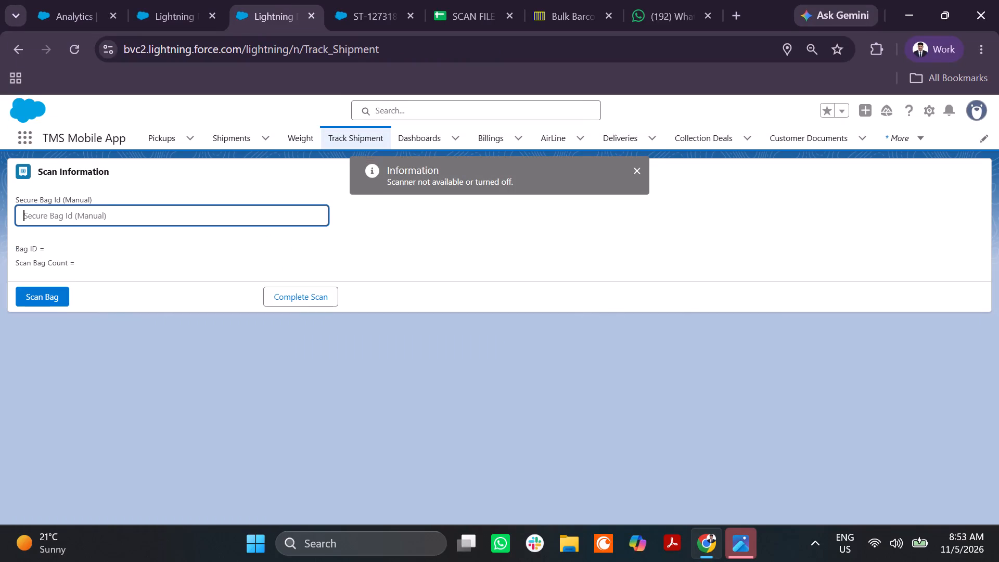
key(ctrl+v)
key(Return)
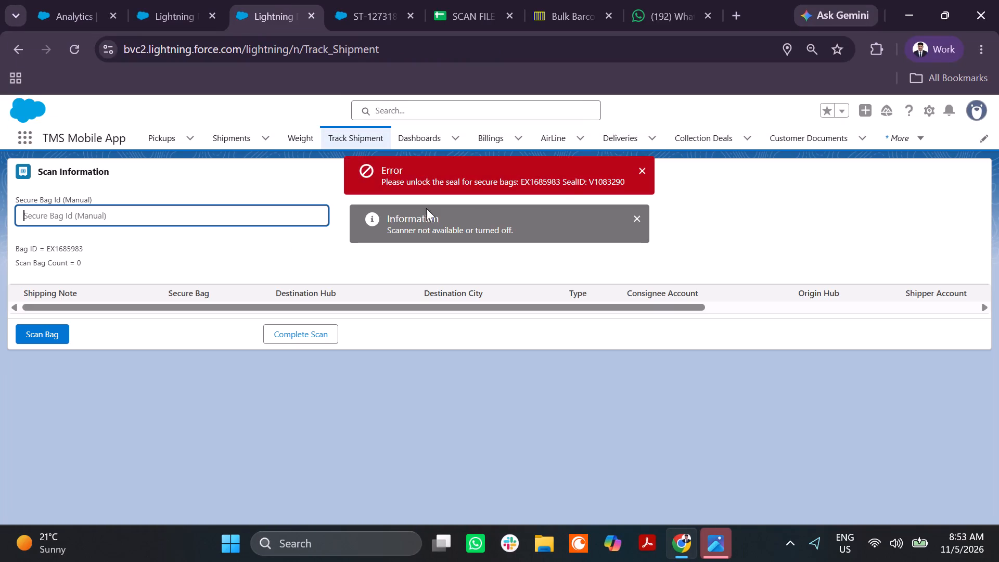
Copy seal ID V1083290 from the scan error, reload Track Shipment, start a Hub seal scan and unlock that seal.
triple_click(599, 178)
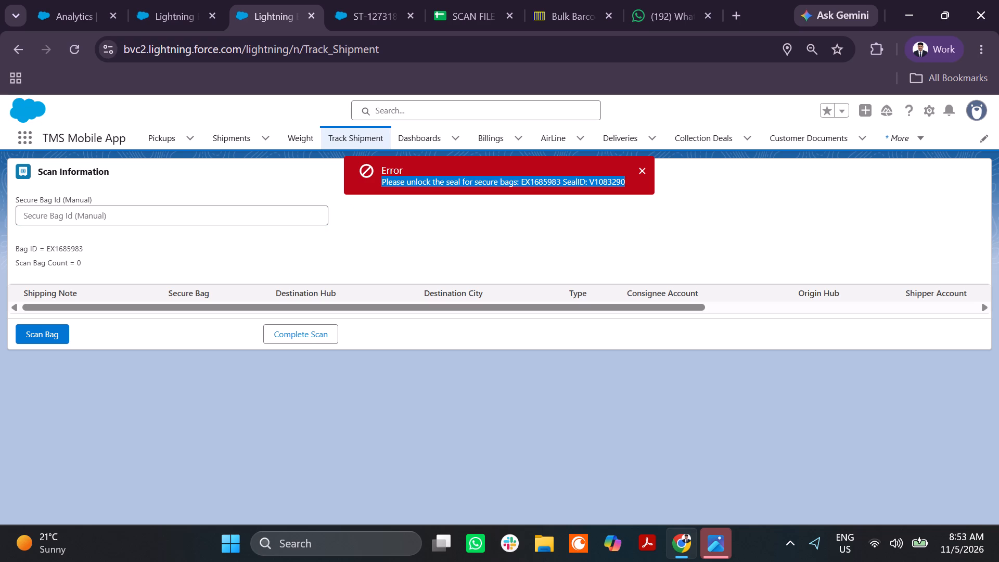
double_click(599, 178)
key(ctrl+c)
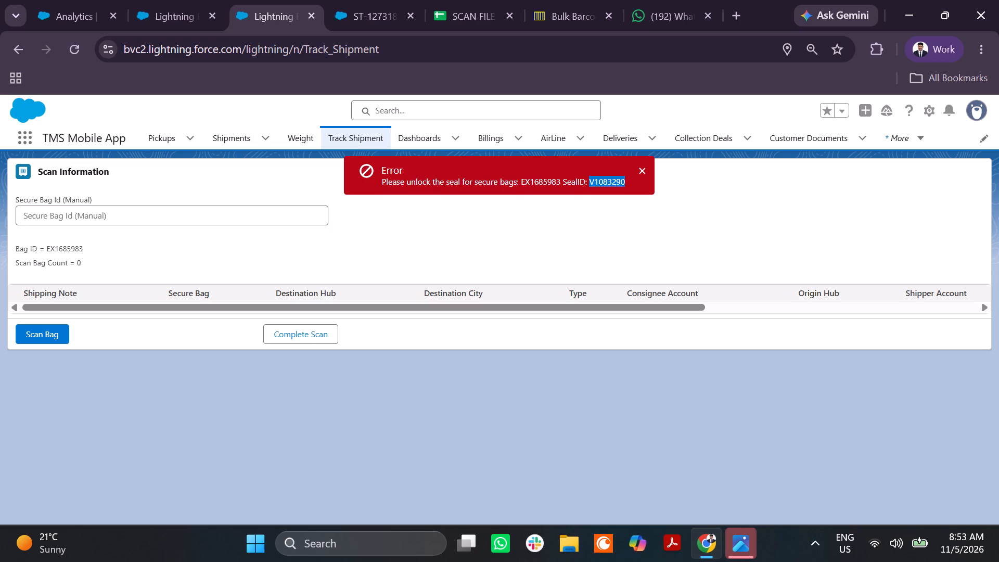
click(71, 53)
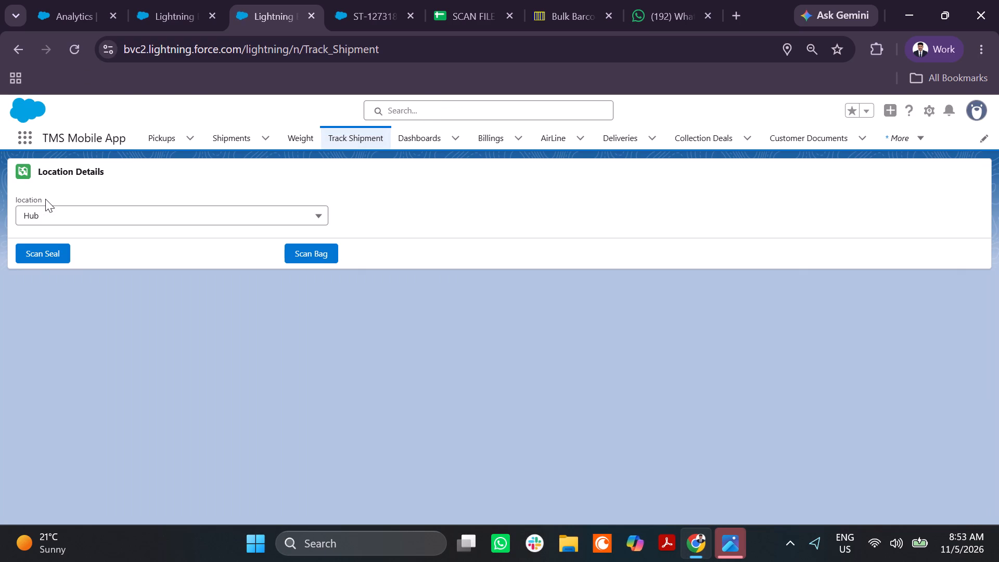
click(50, 241)
click(52, 249)
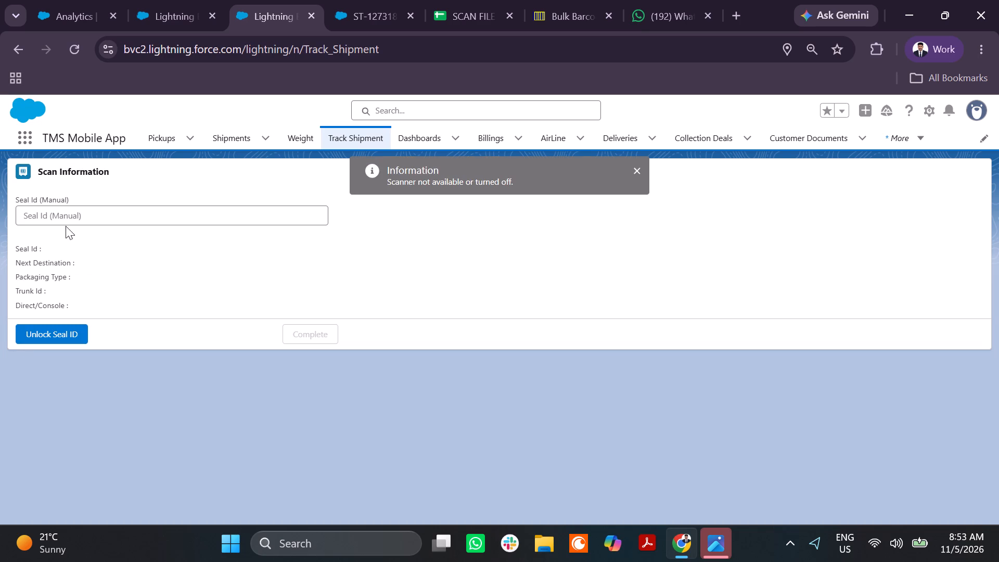
click(70, 219)
key(ctrl+v)
key(Return)
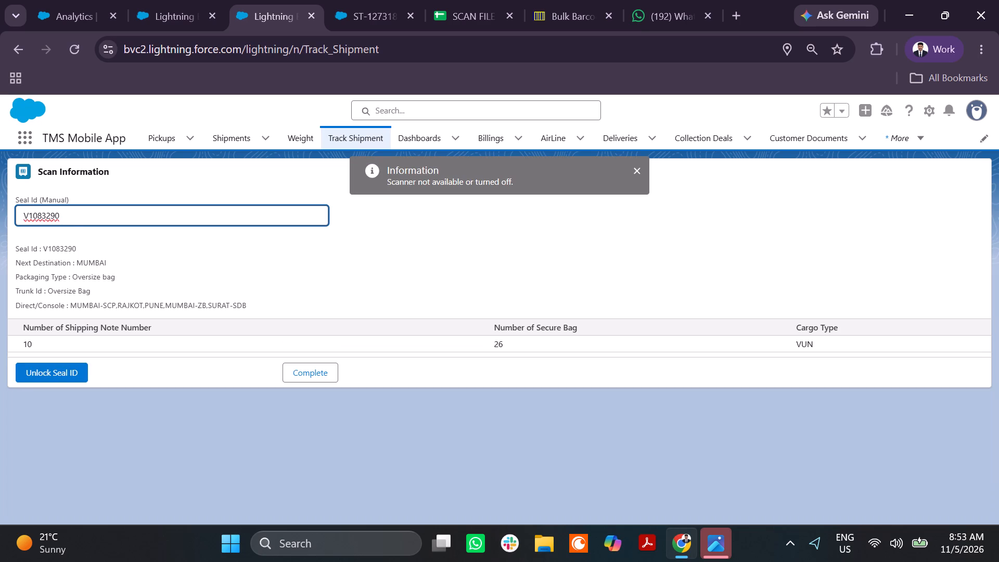
click(50, 371)
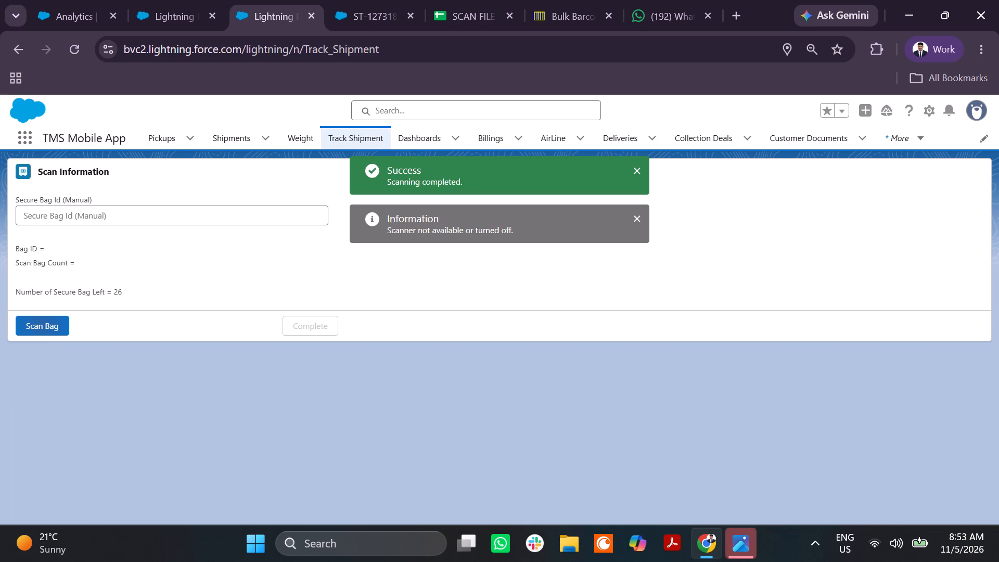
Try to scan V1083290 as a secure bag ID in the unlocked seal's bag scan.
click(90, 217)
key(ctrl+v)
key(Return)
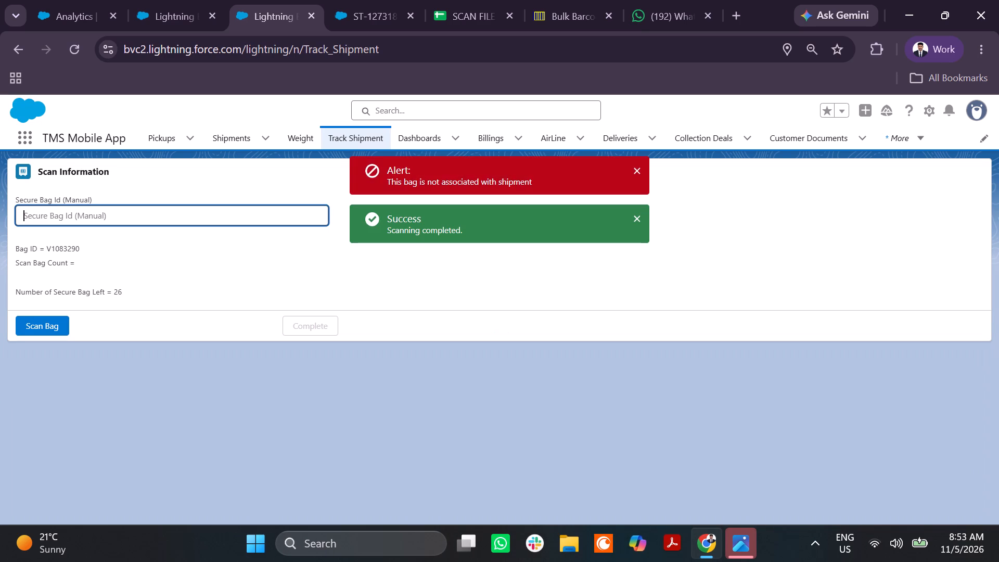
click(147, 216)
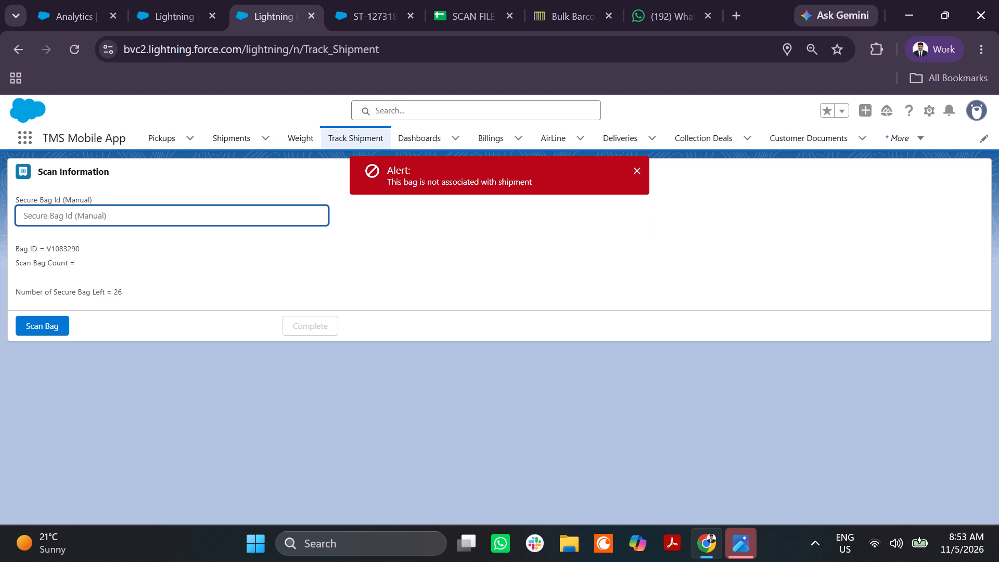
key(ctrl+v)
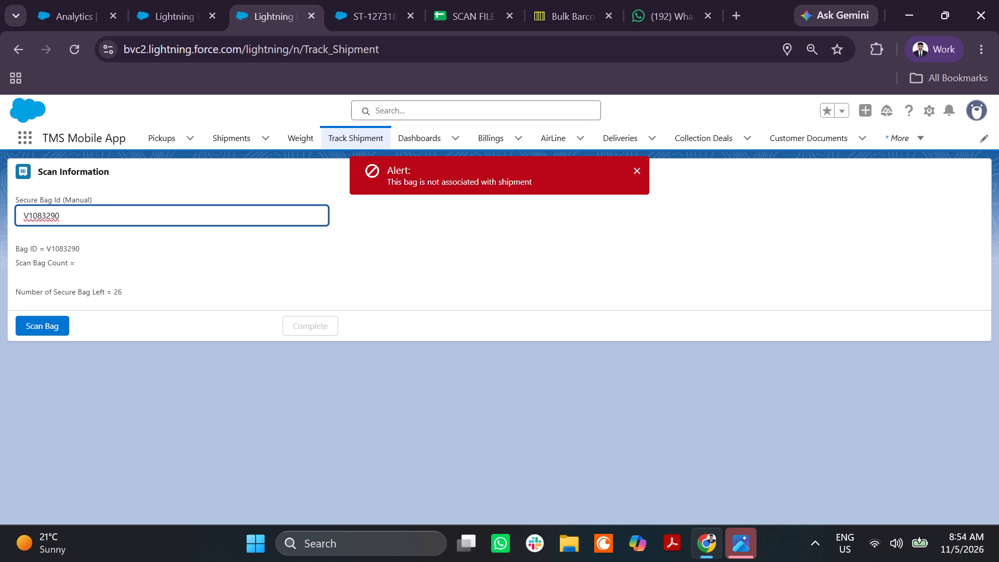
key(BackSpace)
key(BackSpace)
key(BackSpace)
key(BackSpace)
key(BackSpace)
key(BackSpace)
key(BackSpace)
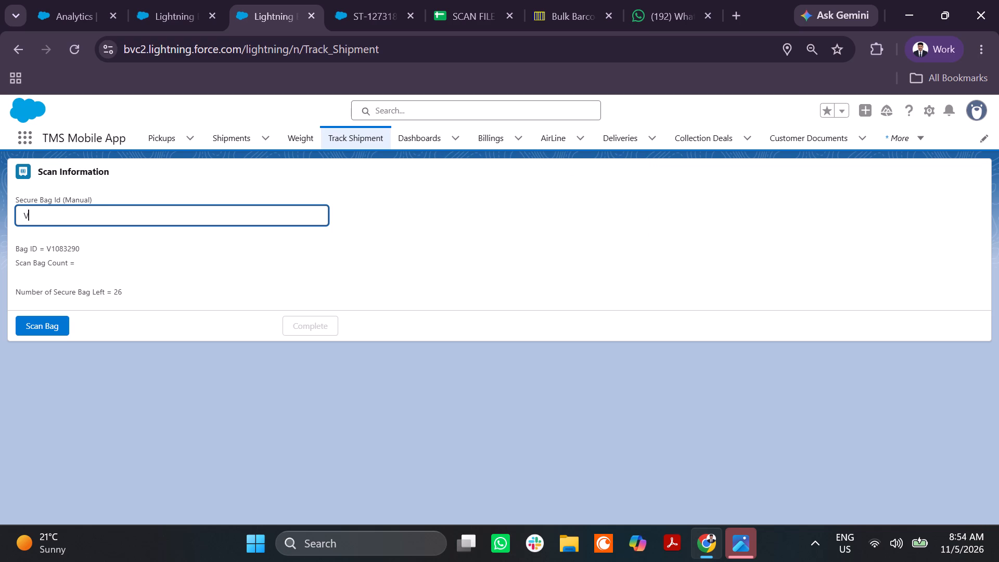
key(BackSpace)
Scan secure bag EX1685983 in the unlocked seal V1083290, complete the scan and save it with the count mismatch.
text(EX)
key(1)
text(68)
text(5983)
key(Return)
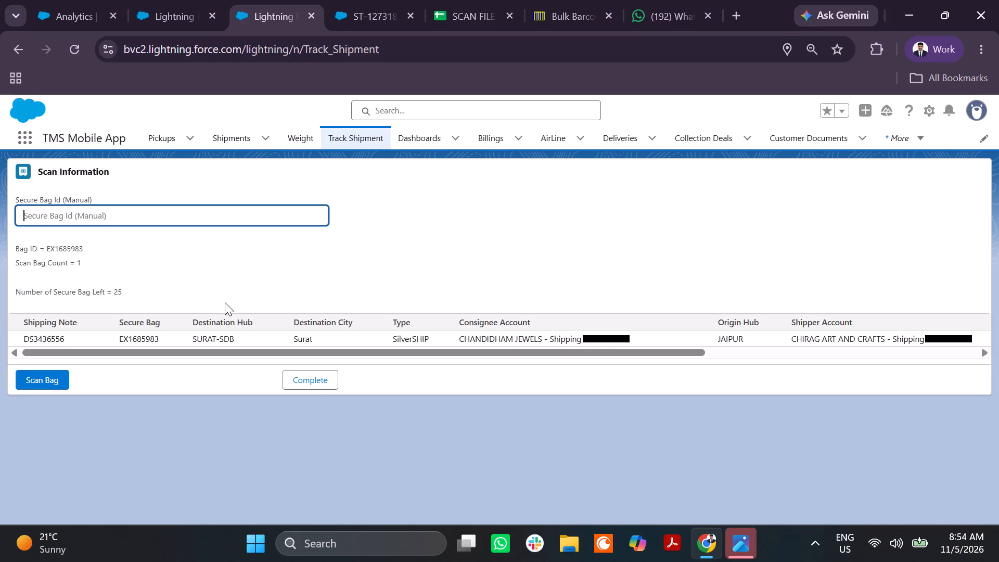
click(302, 388)
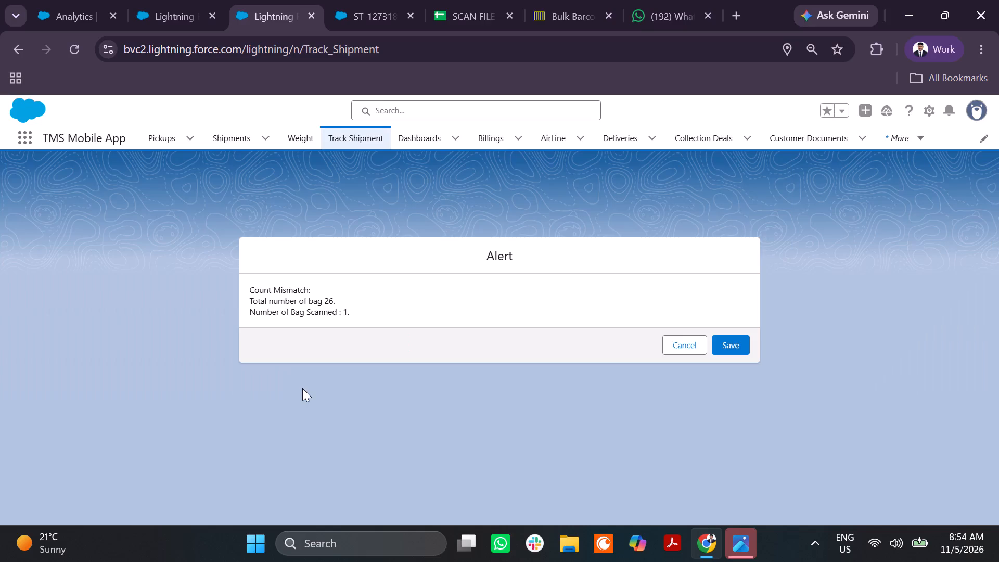
click(729, 334)
click(738, 348)
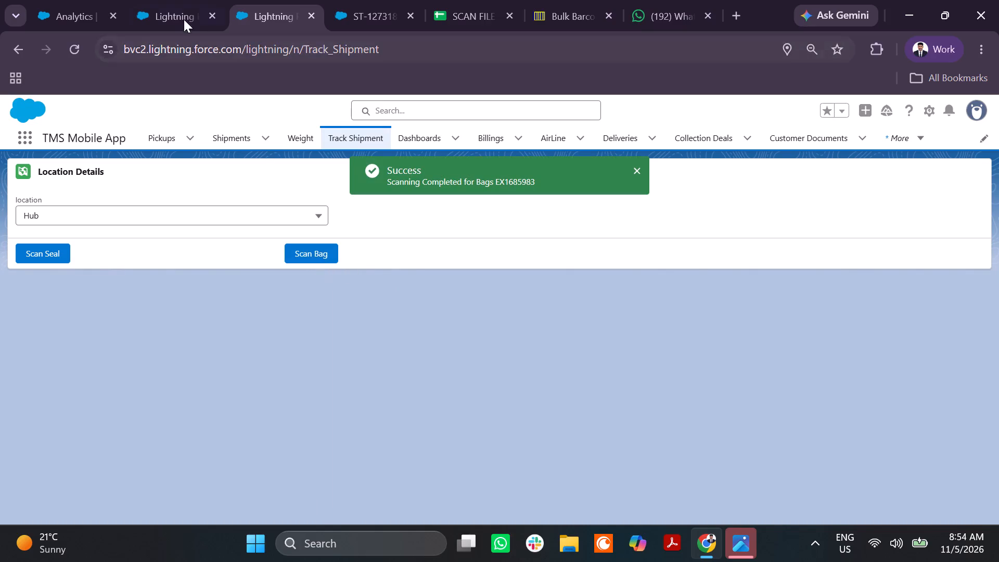
Return to the original Track Shipment bag scan and scan secure bag EX1685983 there.
click(177, 16)
click(221, 214)
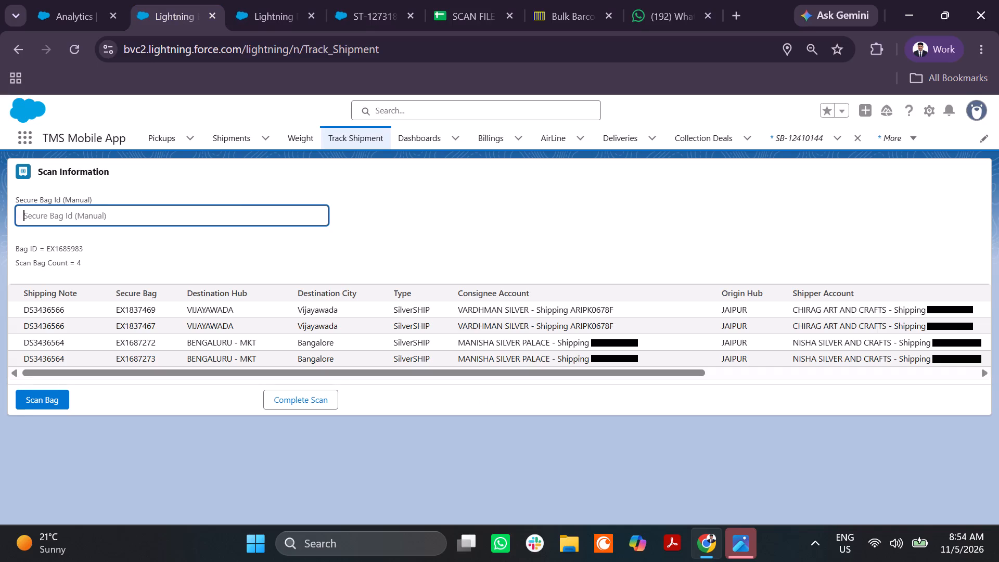
key(ctrl+v)
key(ctrl+BackSpace)
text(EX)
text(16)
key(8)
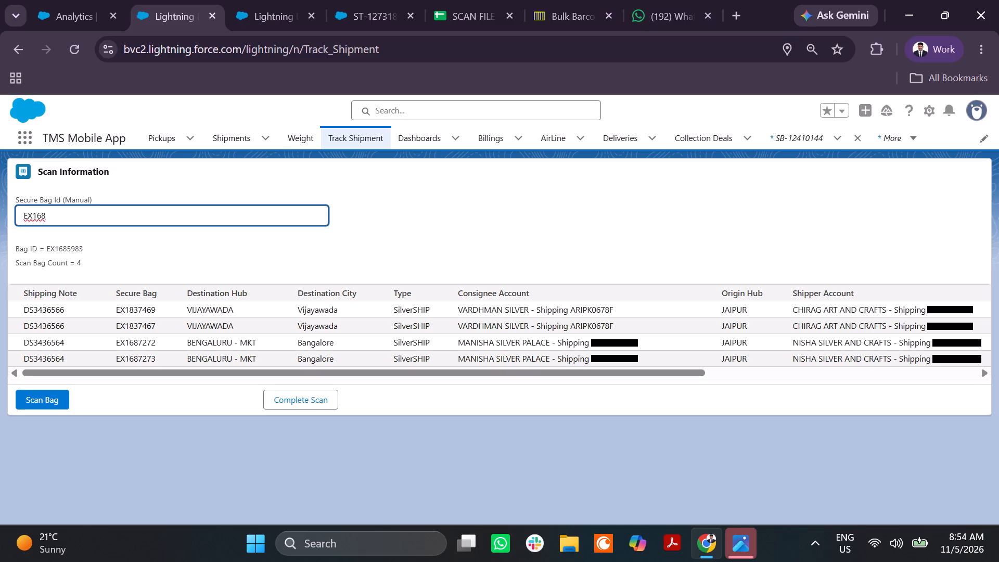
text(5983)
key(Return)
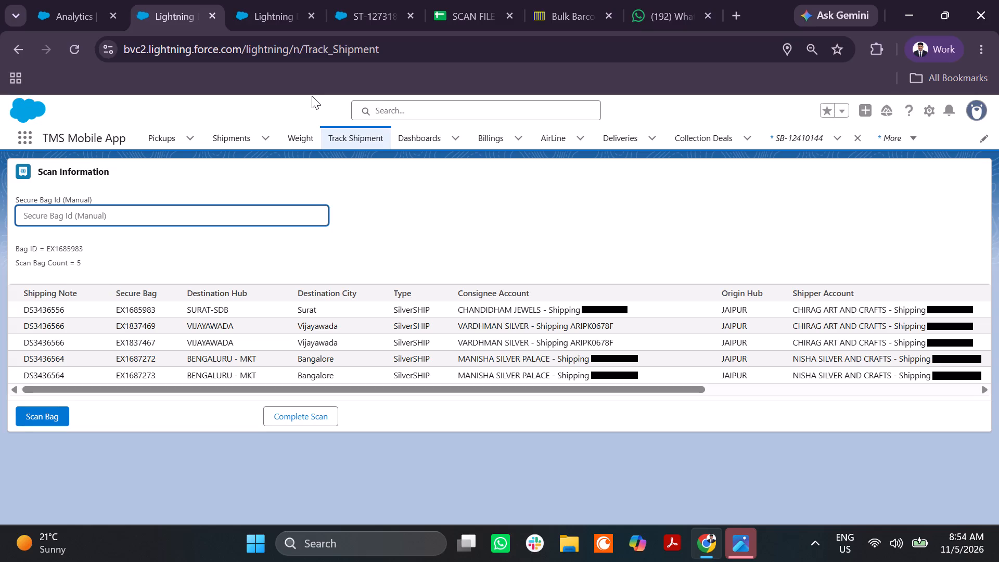
Try to scan secure bag EX1687275 in the same Hub bag scan.
click(182, 218)
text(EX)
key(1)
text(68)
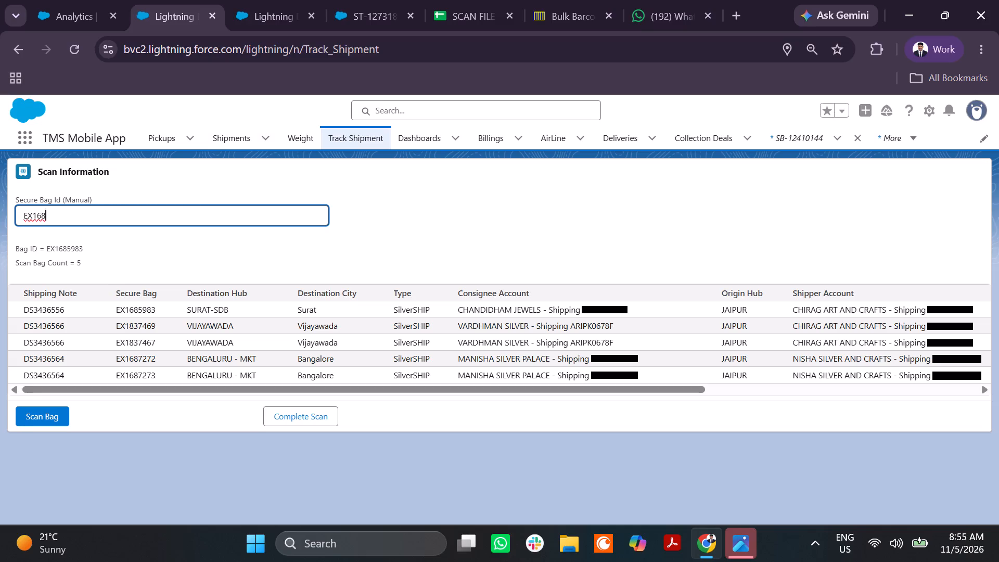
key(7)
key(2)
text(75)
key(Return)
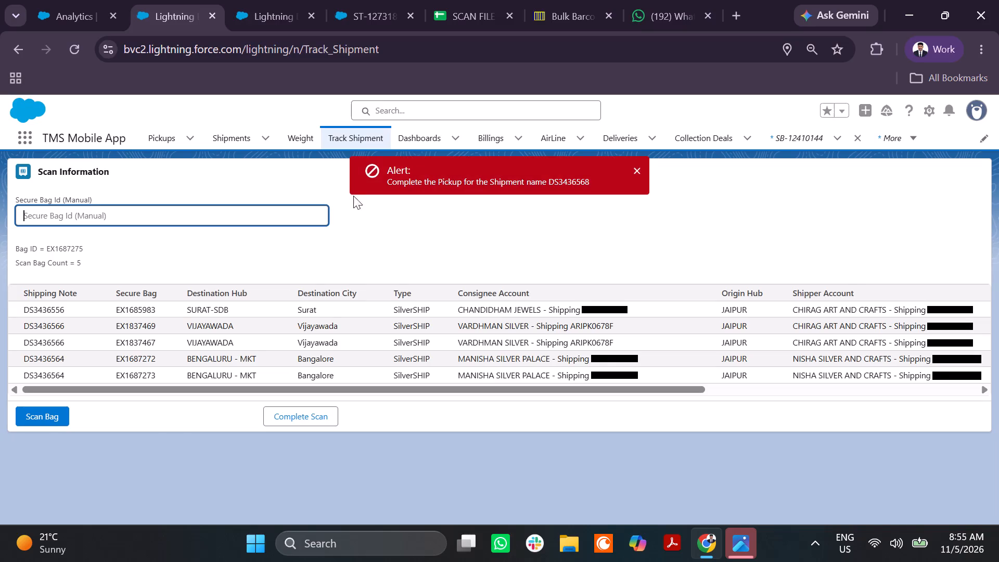
triple_click(568, 178)
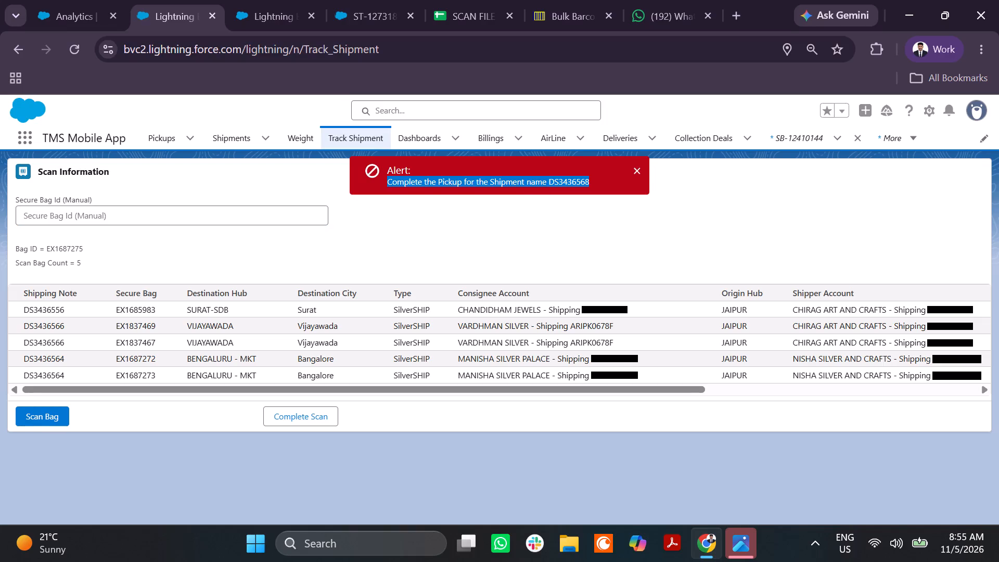
double_click(568, 178)
key(ctrl+c)
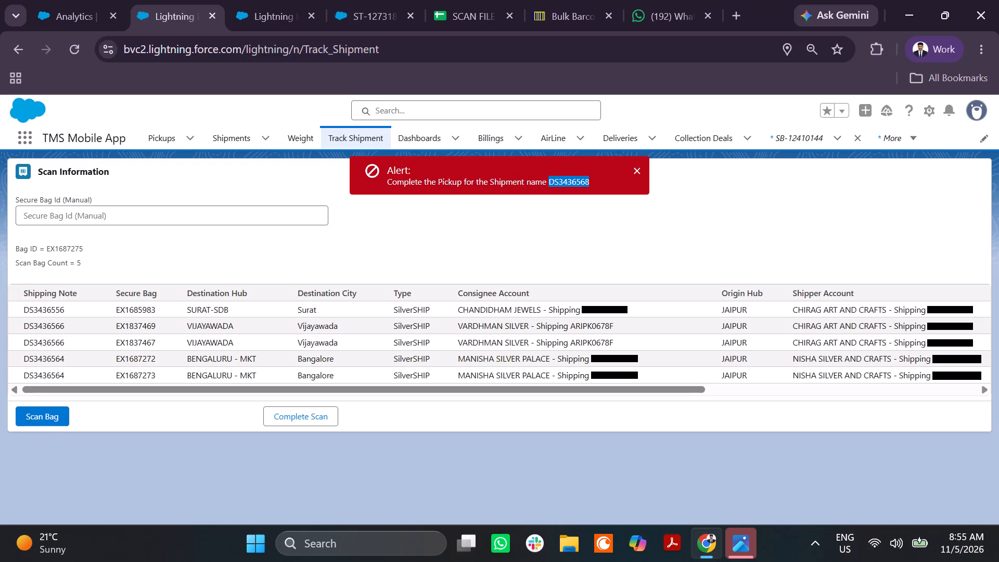
click(298, 7)
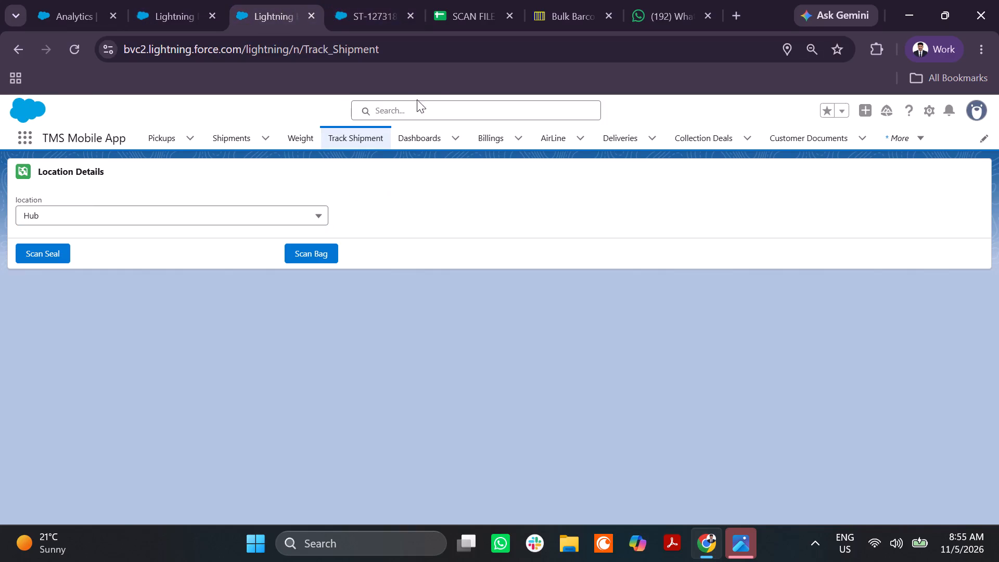
click(421, 106)
key(ctrl+v)
key(Return)
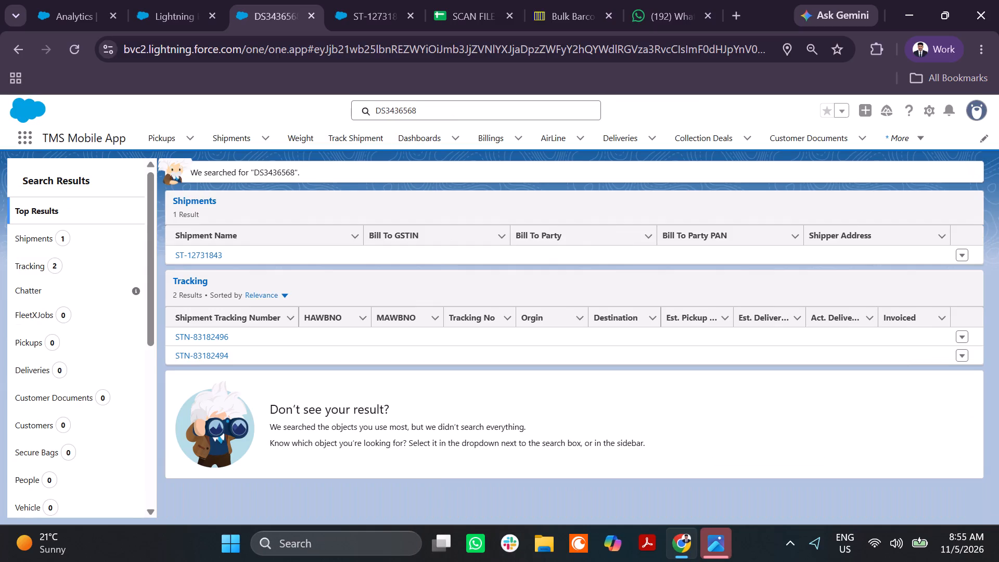
click(210, 252)
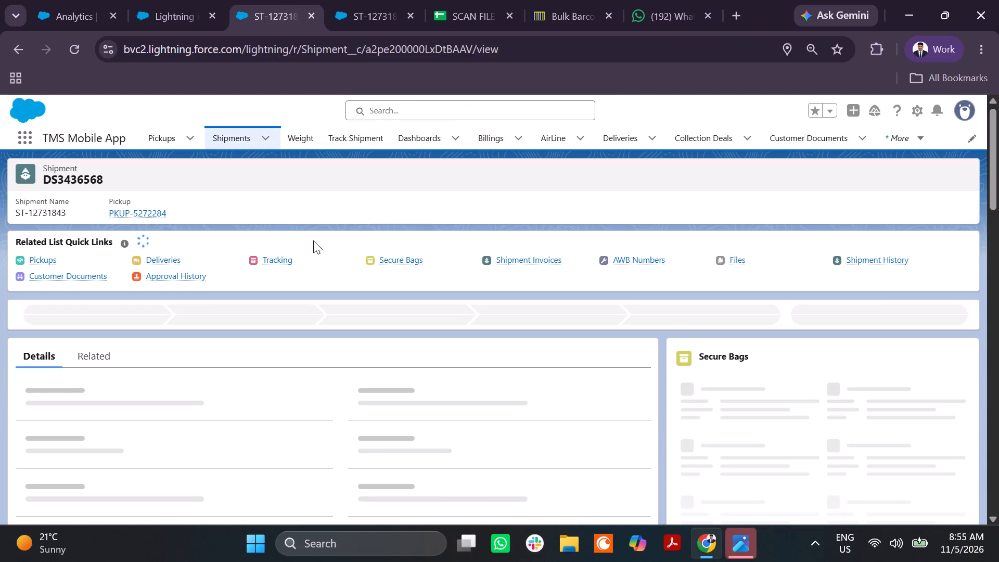
click(154, 207)
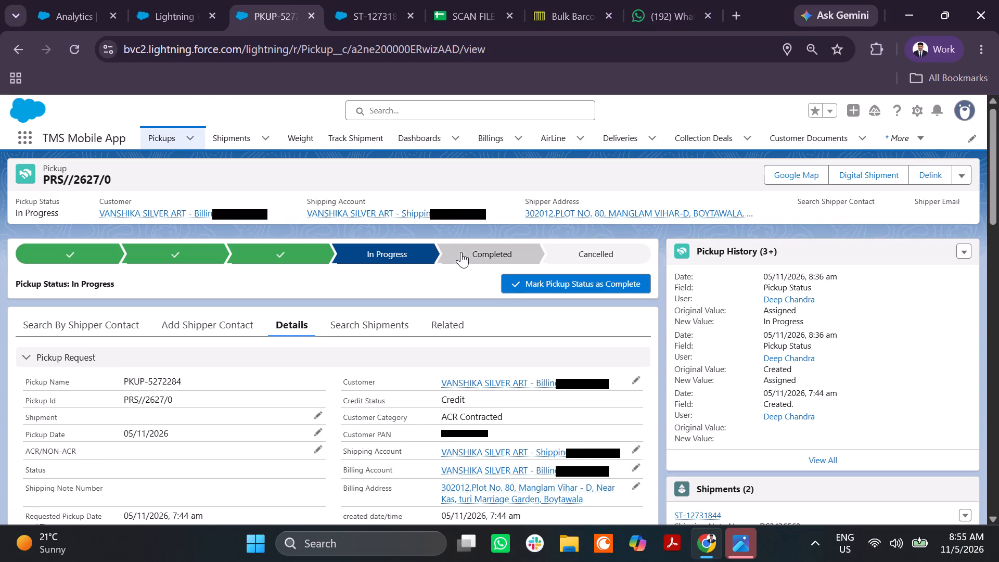
click(479, 247)
click(566, 276)
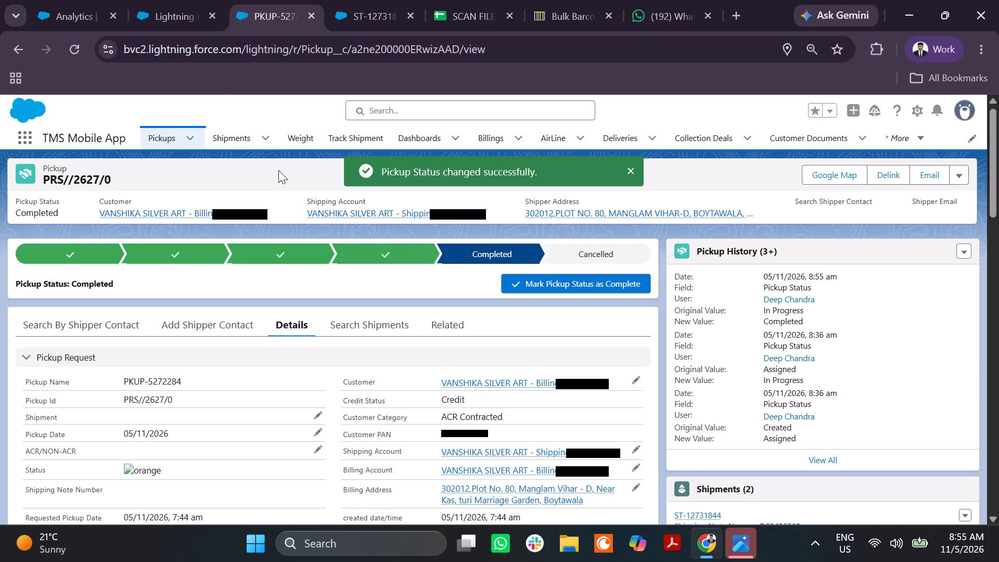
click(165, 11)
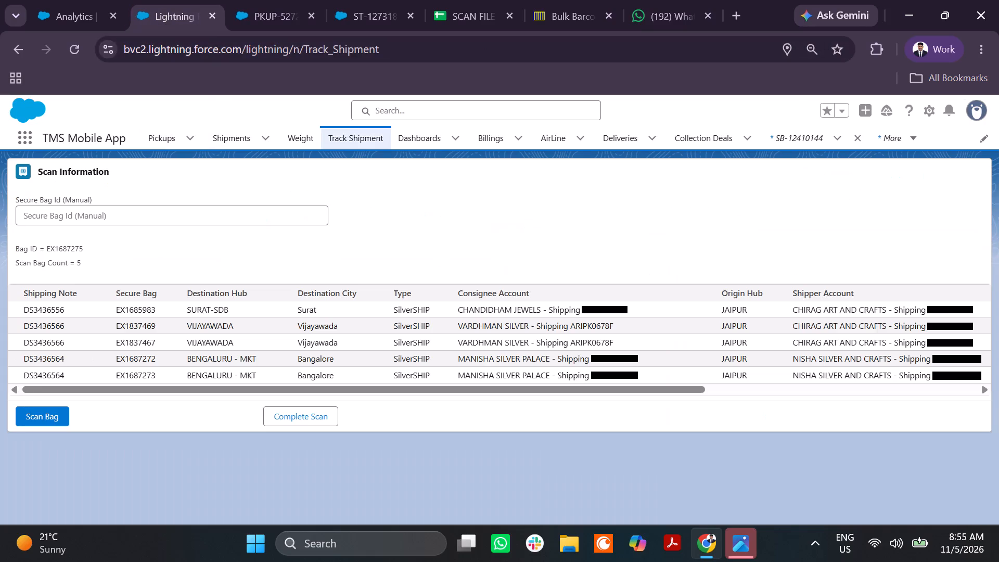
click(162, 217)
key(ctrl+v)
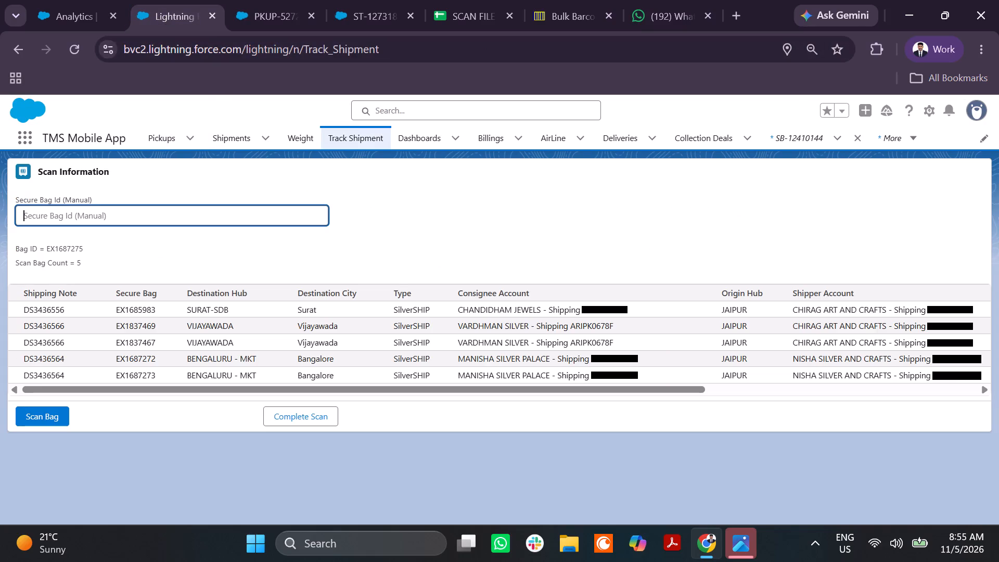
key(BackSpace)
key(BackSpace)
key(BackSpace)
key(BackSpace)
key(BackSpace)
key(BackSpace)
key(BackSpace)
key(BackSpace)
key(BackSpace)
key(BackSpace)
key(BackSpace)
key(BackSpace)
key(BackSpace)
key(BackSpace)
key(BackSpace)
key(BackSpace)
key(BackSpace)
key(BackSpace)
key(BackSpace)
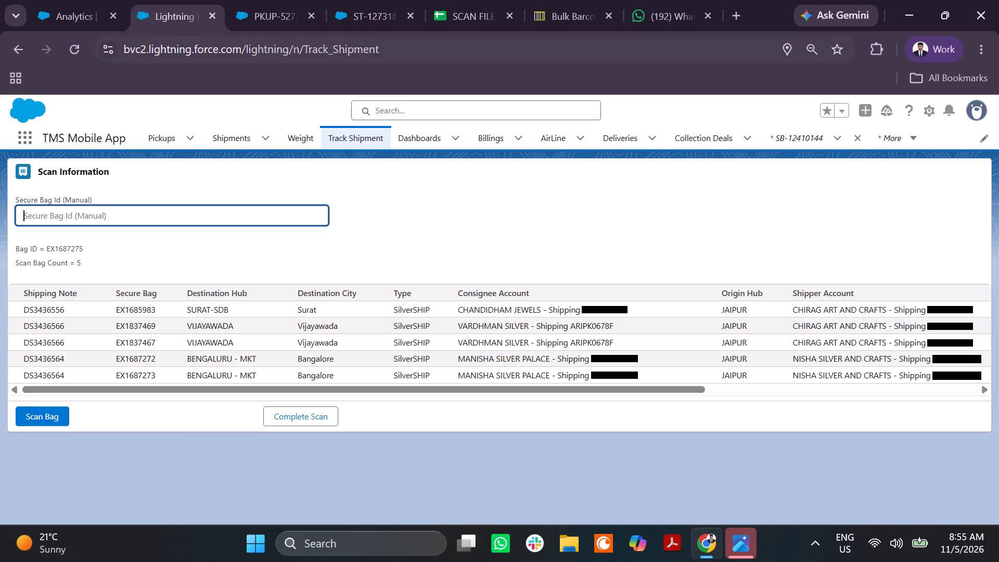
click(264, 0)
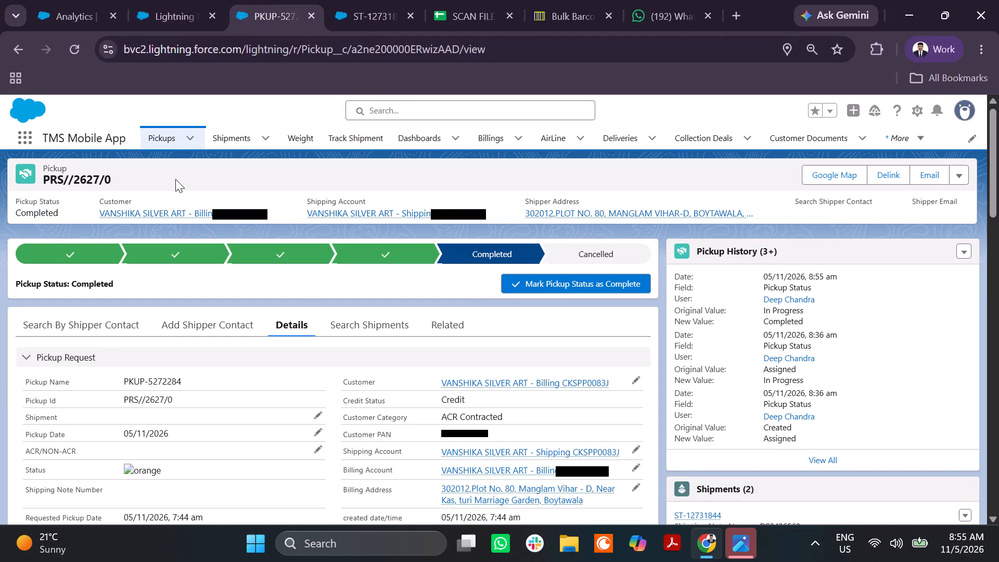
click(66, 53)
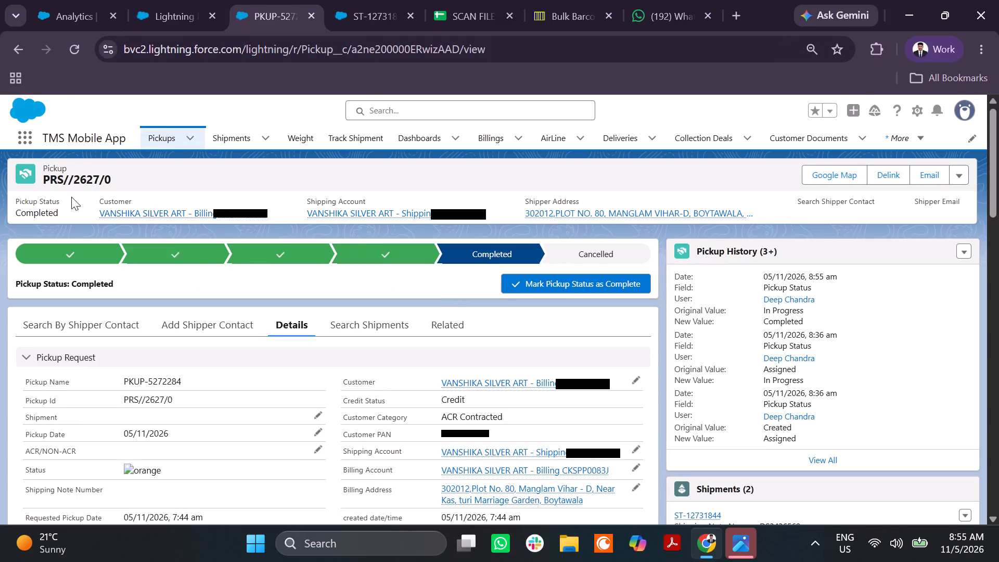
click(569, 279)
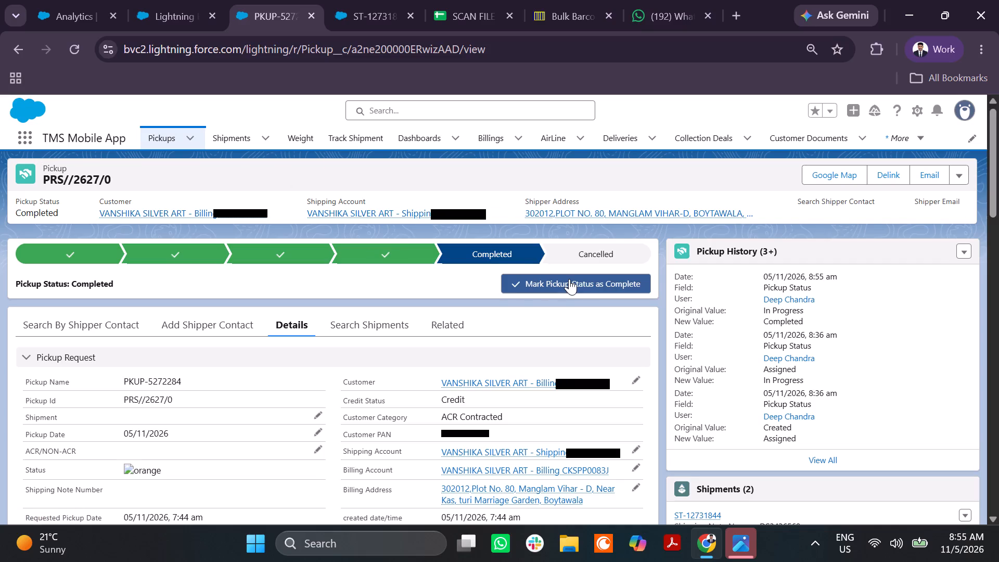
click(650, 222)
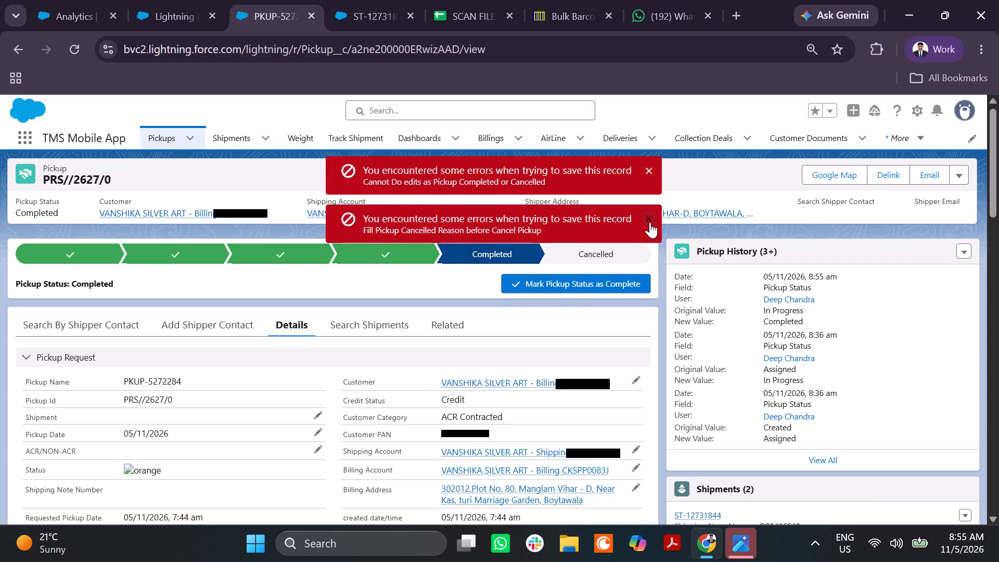
click(644, 173)
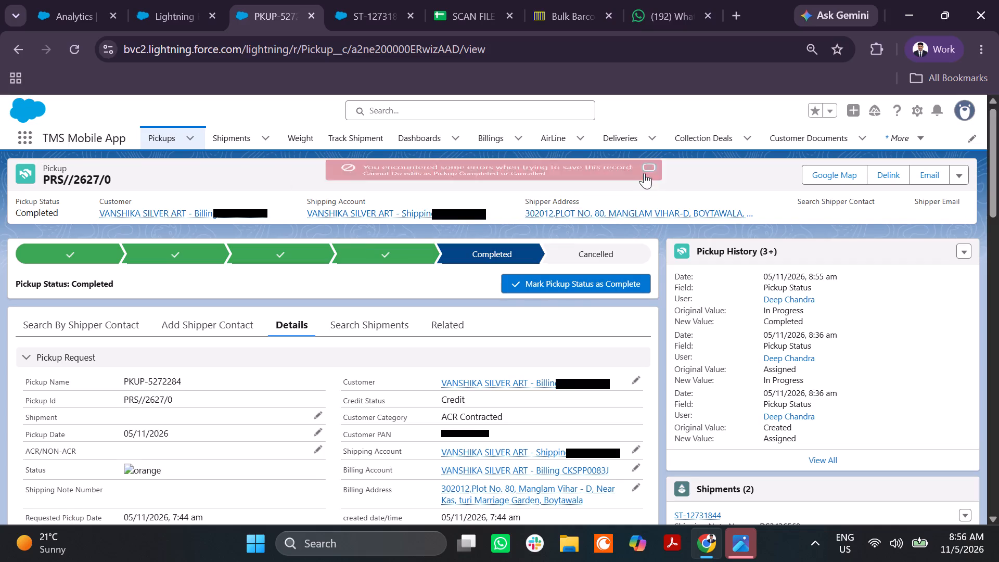
click(24, 55)
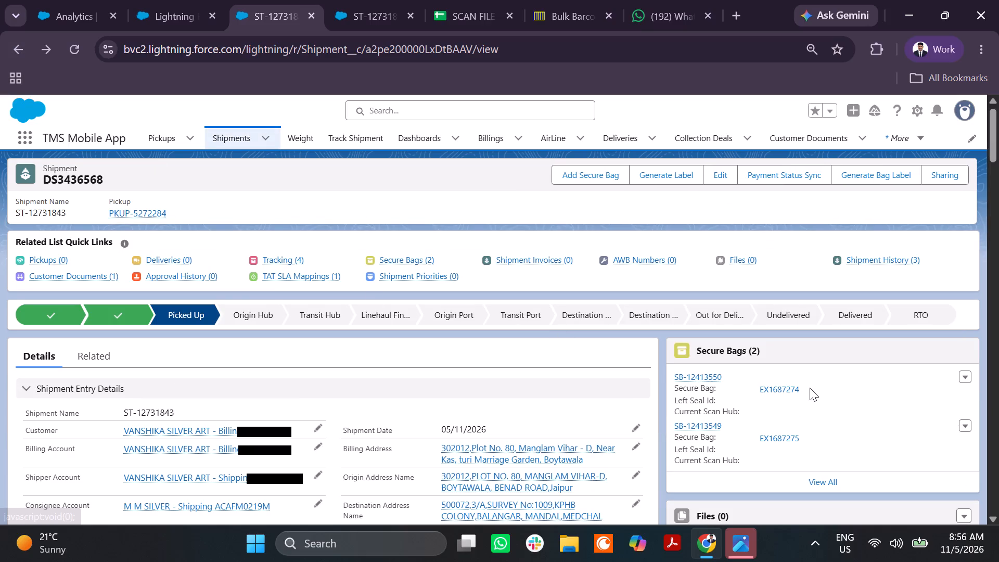
drag(806, 388, 764, 388)
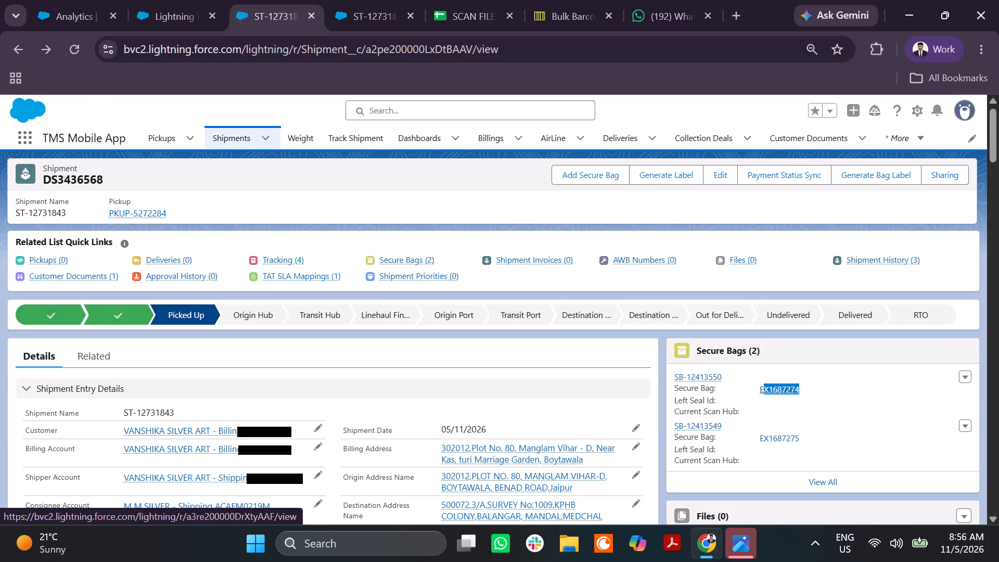
drag(764, 388, 758, 388)
key(ctrl+c)
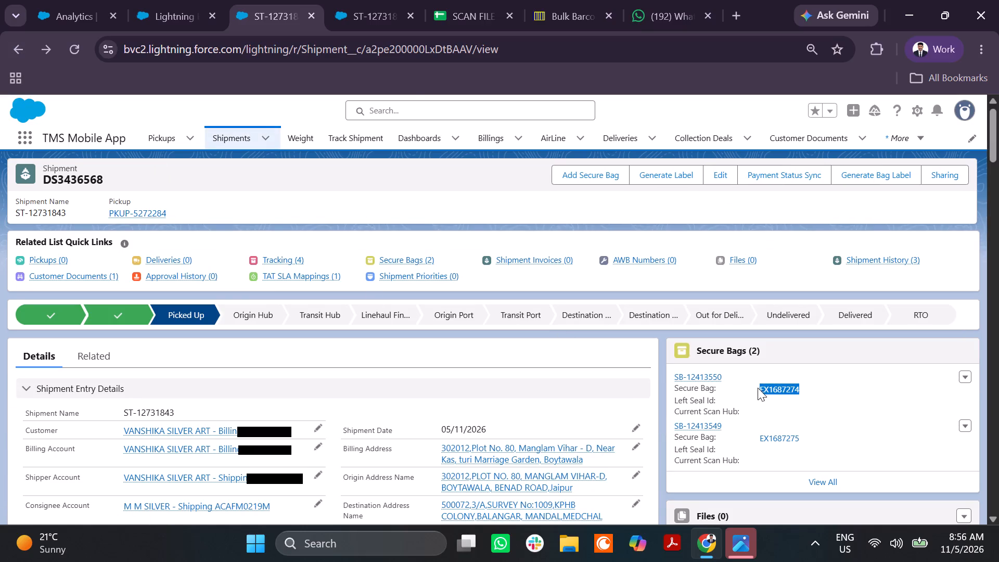
click(203, 8)
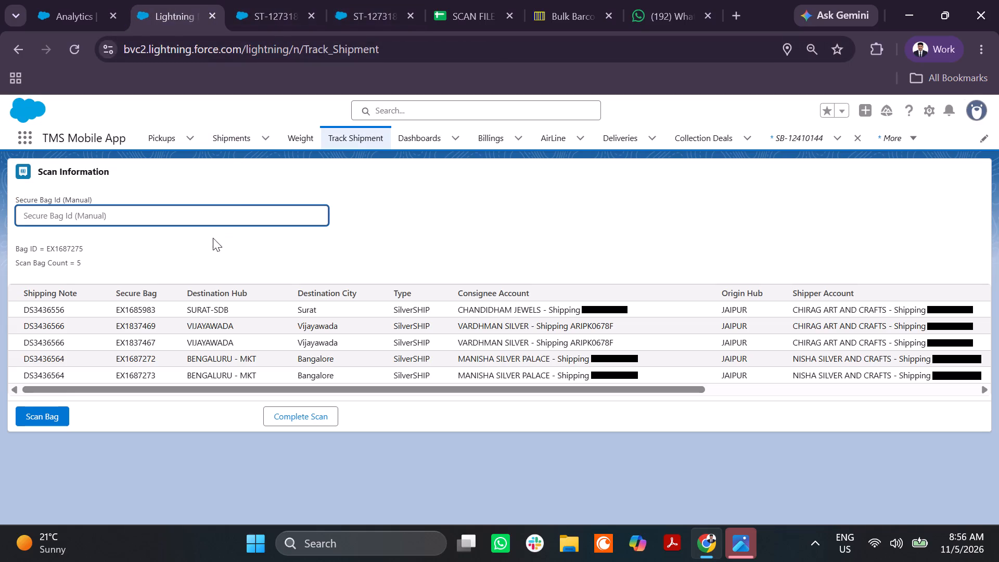
click(201, 216)
key(ctrl+v)
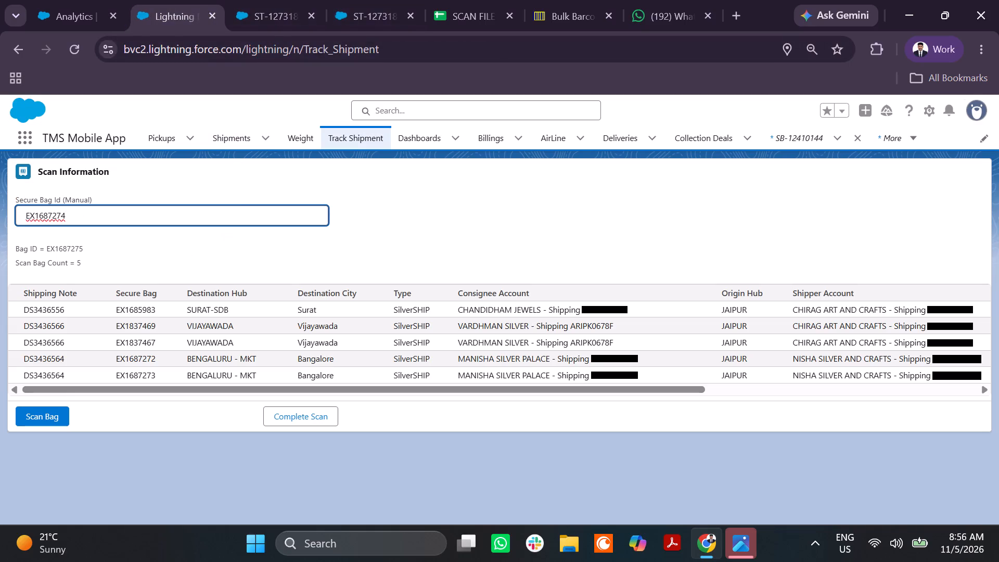
key(Return)
Scan secure bag EX1687275 in the same Hub bag scan.
key(ctrl+v)
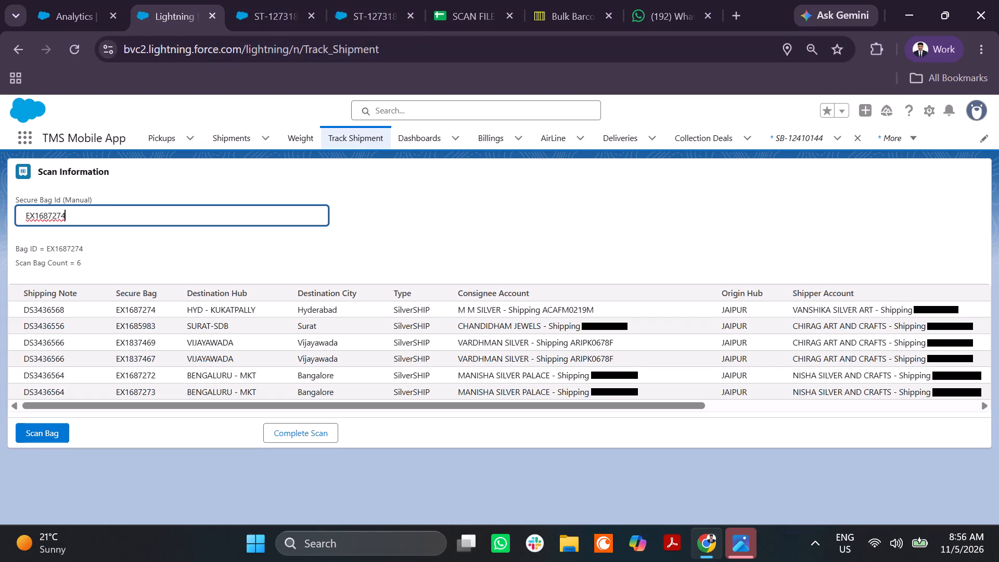
key(BackSpace)
key(5)
key(Return)
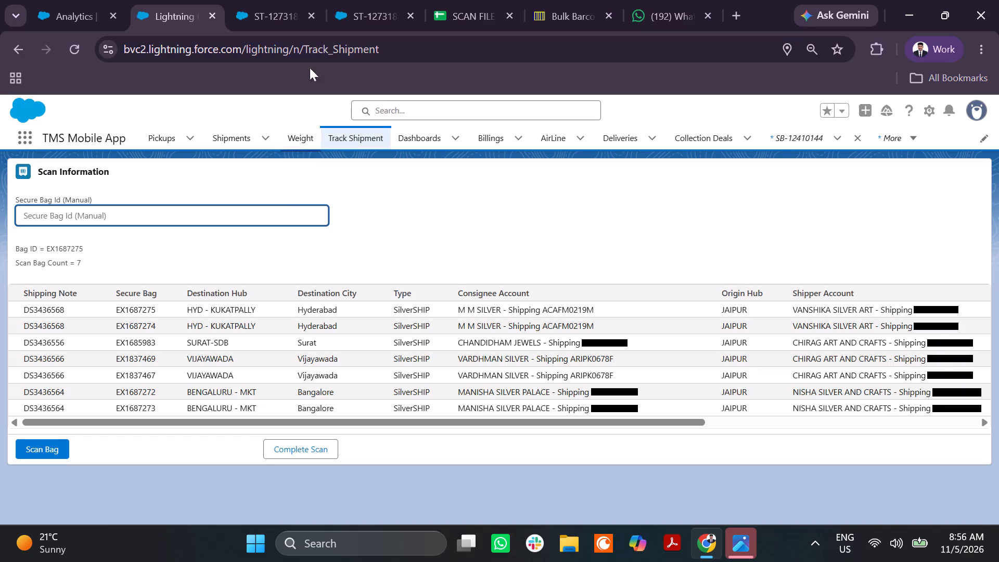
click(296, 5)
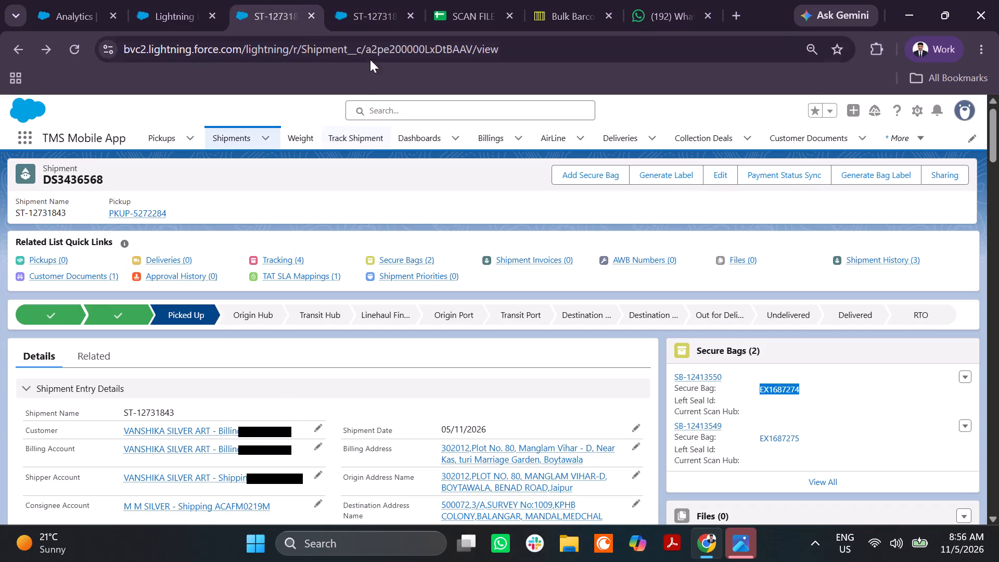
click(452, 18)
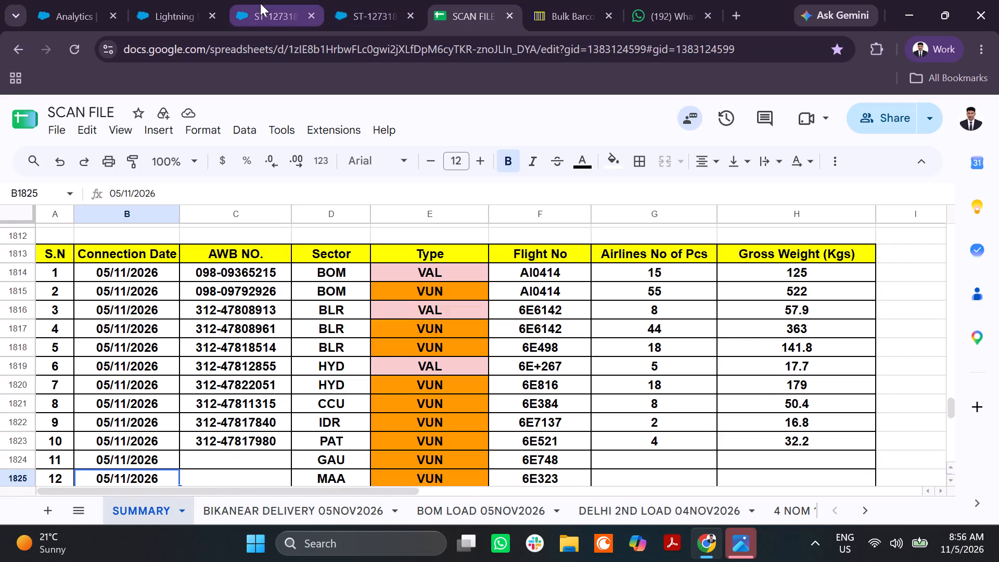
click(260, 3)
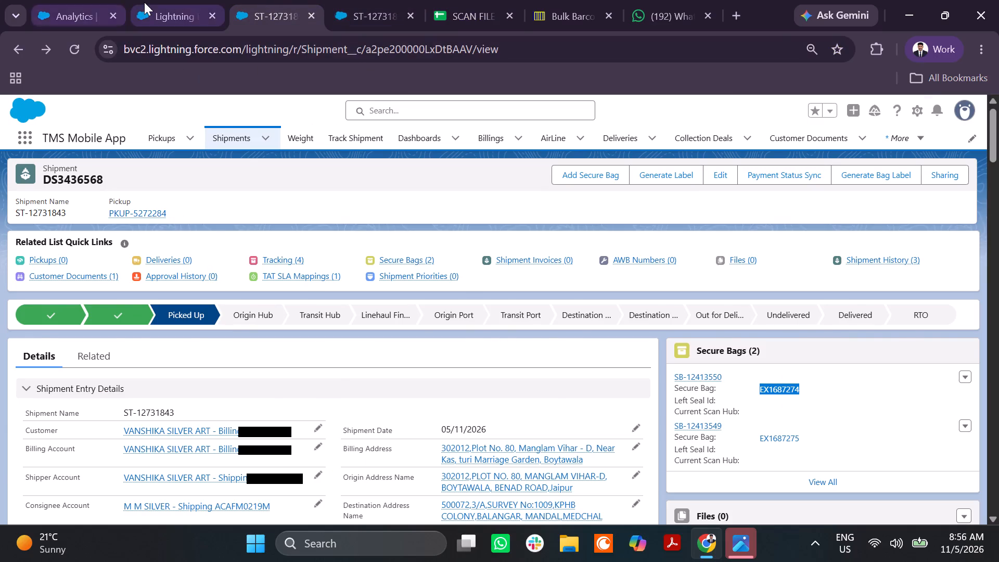
Return to the bag scan page and scan secure bag EX1687277.
click(144, 2)
click(144, 215)
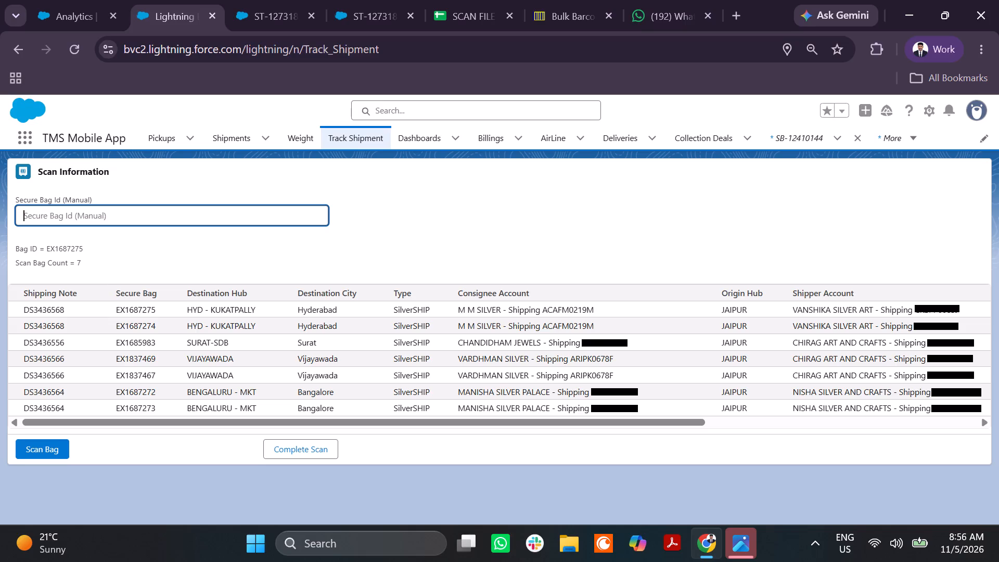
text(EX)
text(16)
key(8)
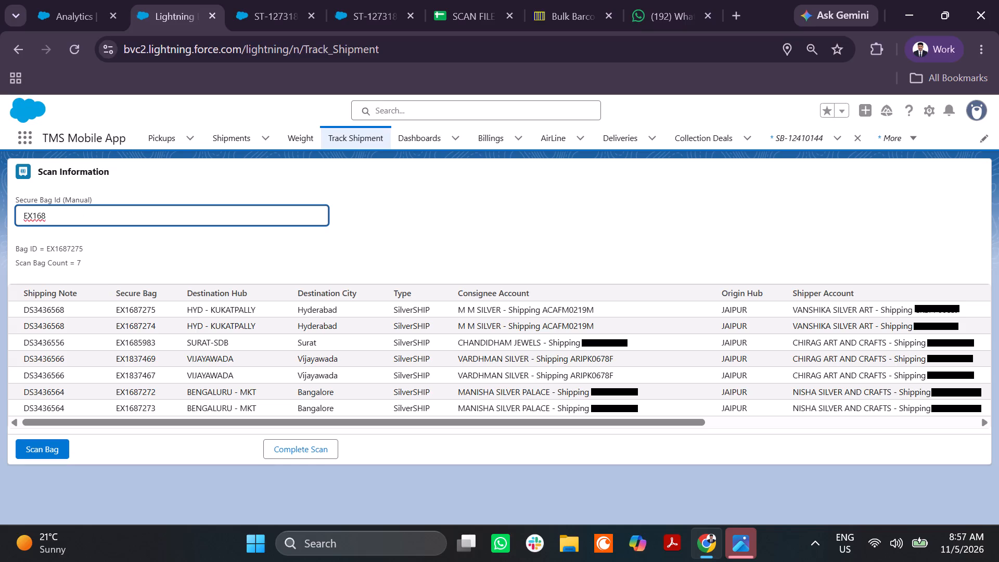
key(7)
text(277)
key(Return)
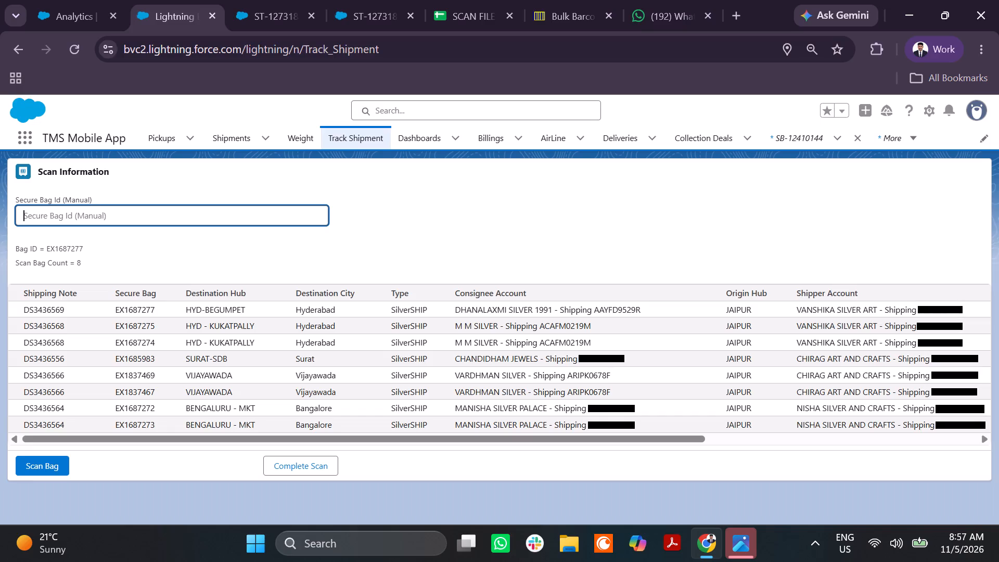
Reuse the number of the last scanned bag to scan secure bag EX1687276.
triple_click(140, 311)
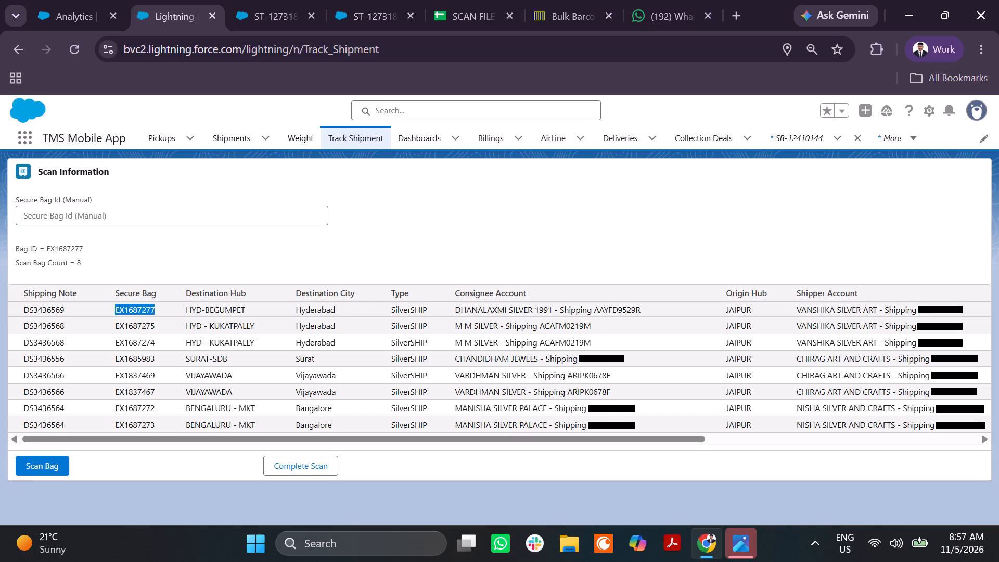
key(ctrl+c)
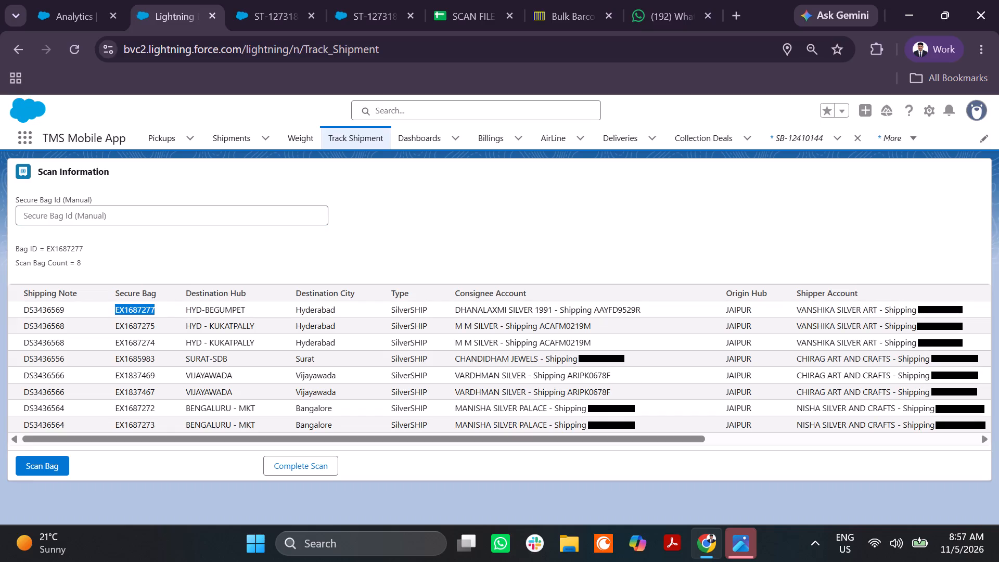
click(112, 214)
key(ctrl+v)
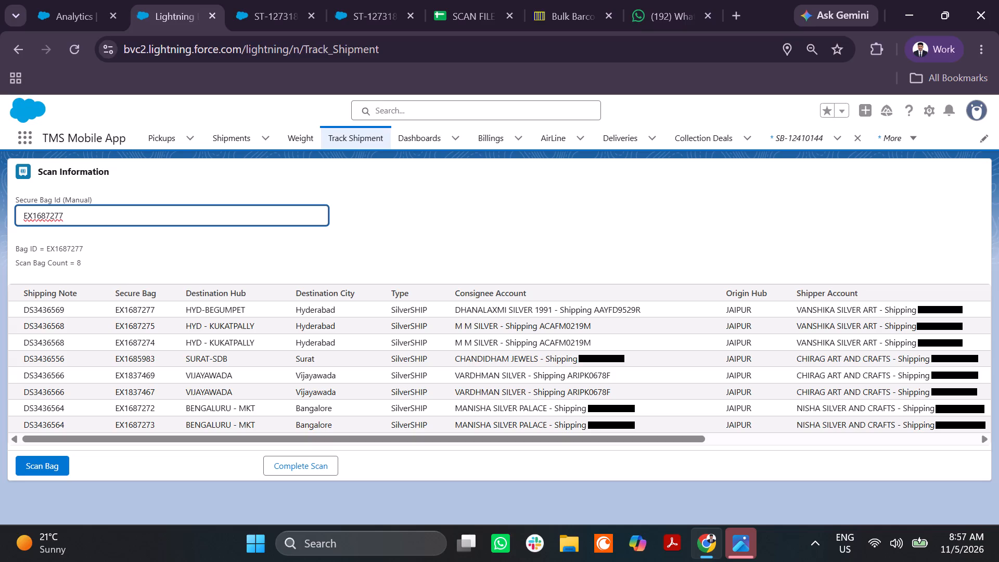
key(BackSpace)
key(6)
key(Return)
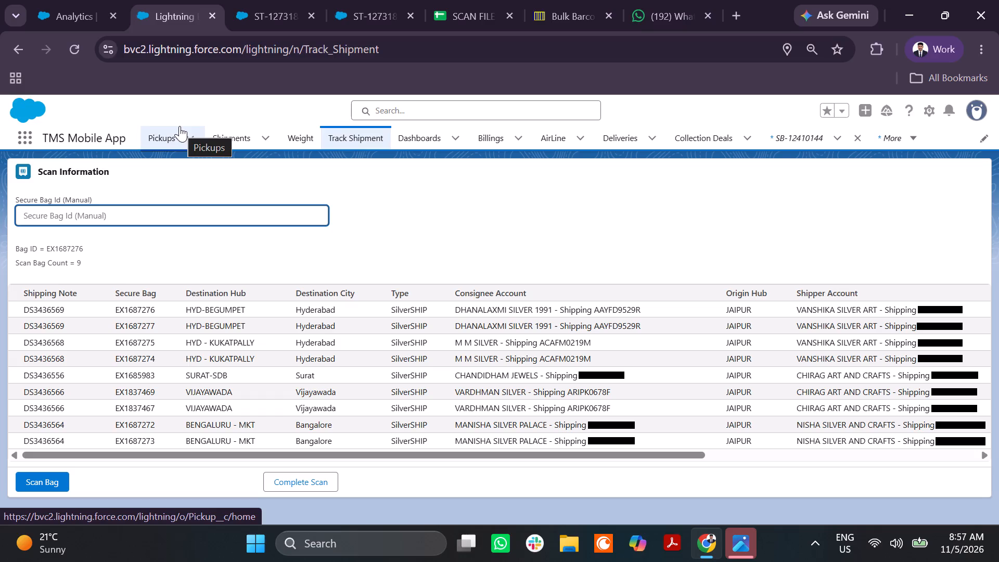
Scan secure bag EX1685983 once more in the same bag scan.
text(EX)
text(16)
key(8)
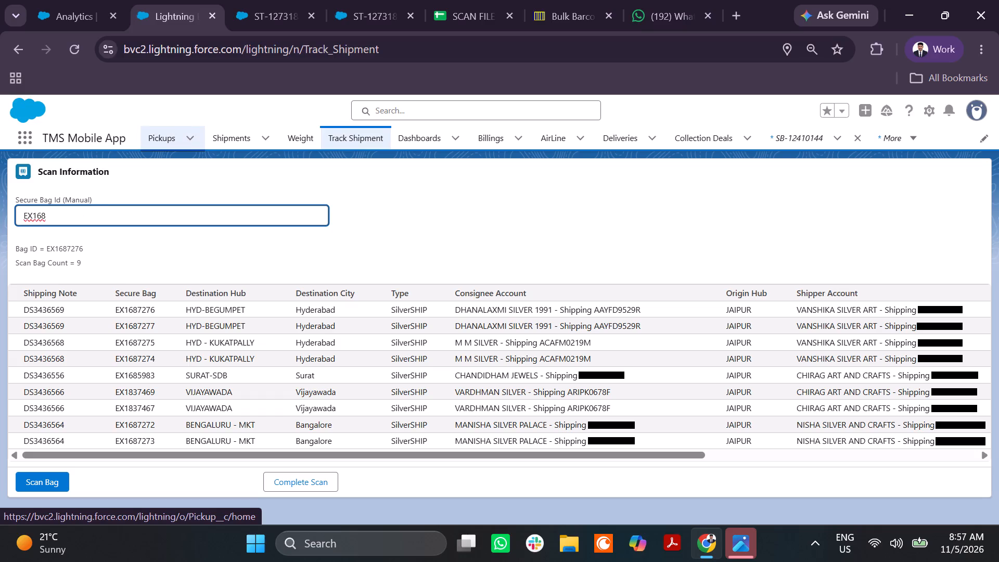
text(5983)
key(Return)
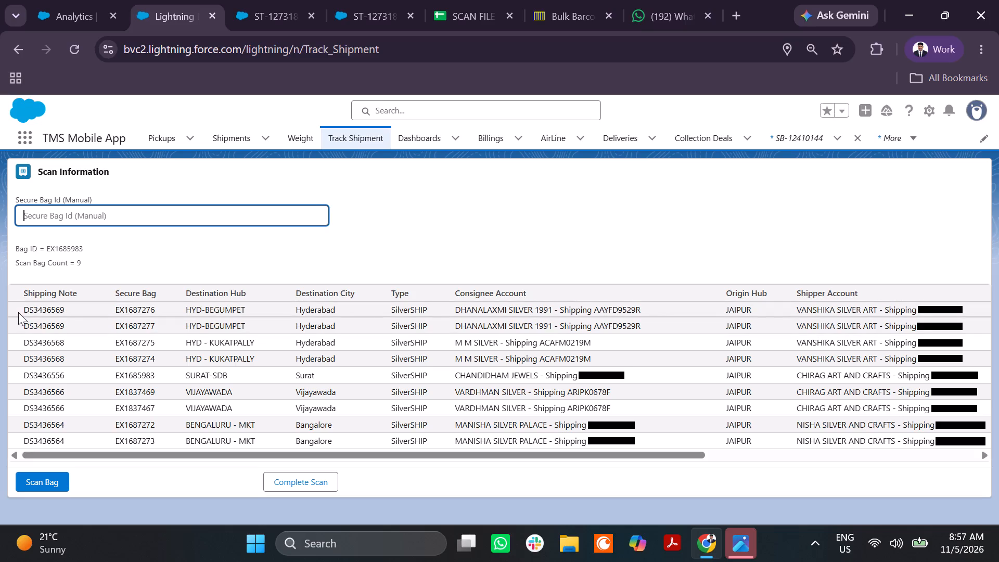
Copy all scanned bag rows, from Shipping Note to Cargo Type, into the BOM LOAD 05NOV2026 sheet of SCAN FILE, starting at A521.
drag(18, 312, 860, 455)
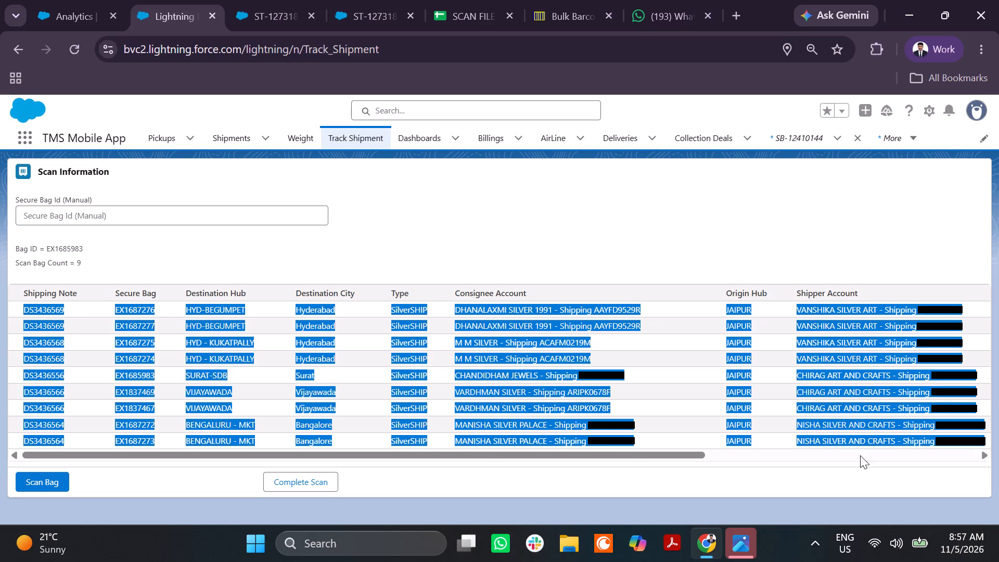
drag(860, 455, 982, 440)
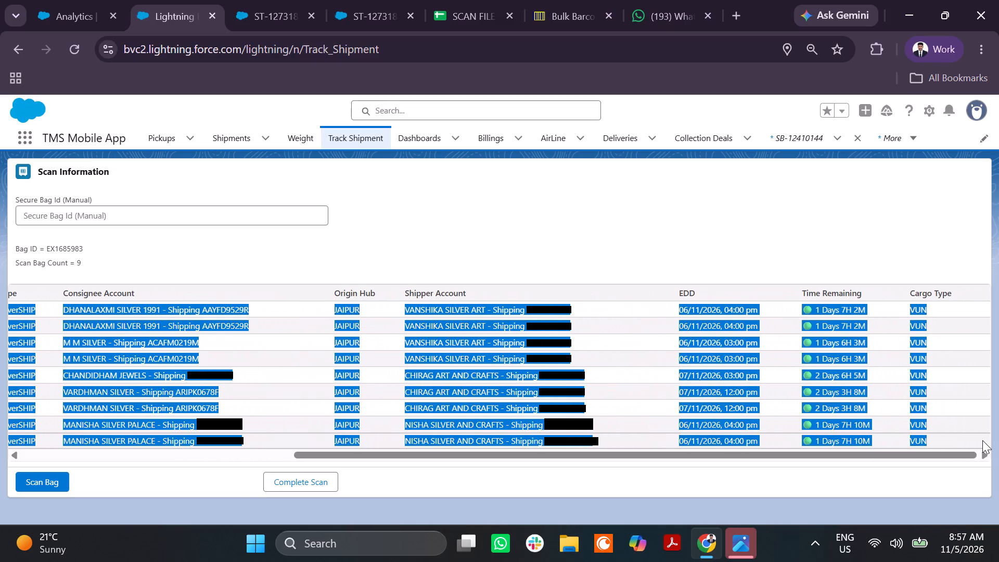
key(ctrl+c)
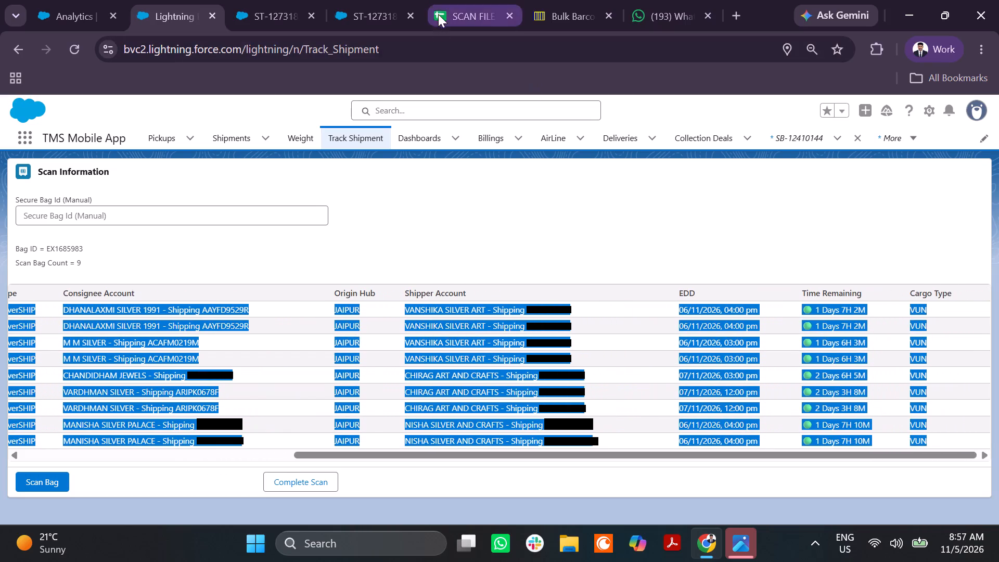
click(439, 12)
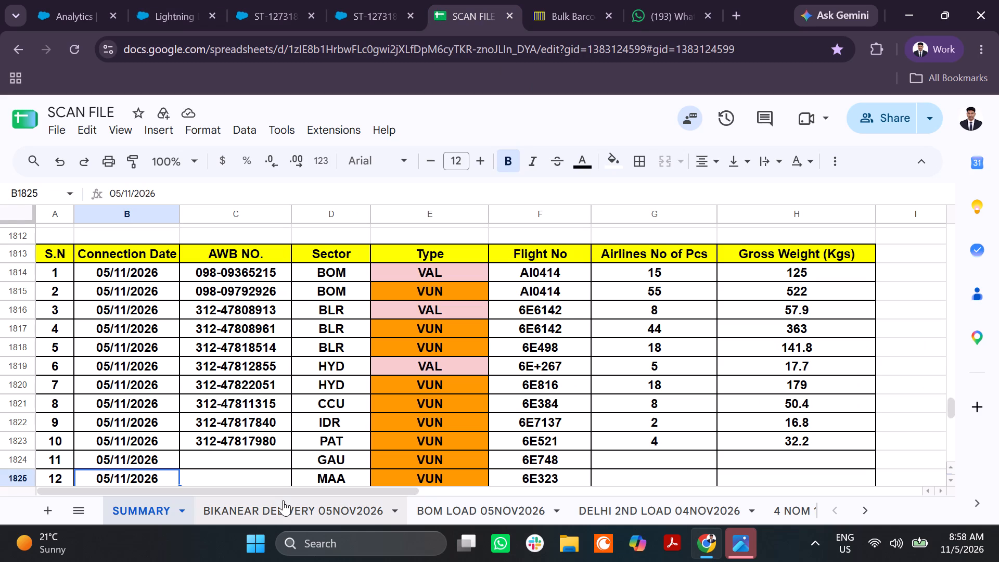
click(284, 502)
scroll(329, 415, down, 1)
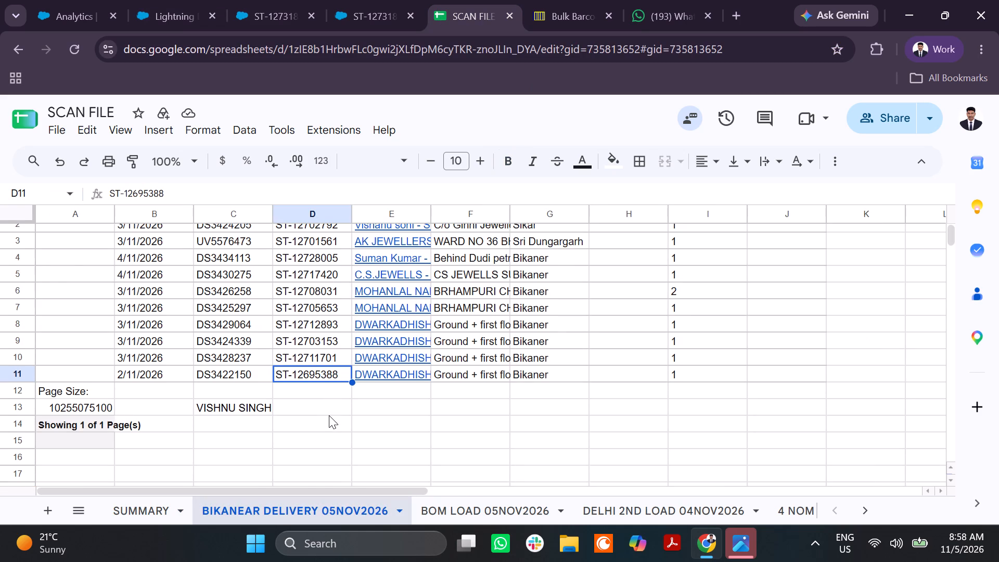
click(453, 510)
scroll(347, 369, down, 2)
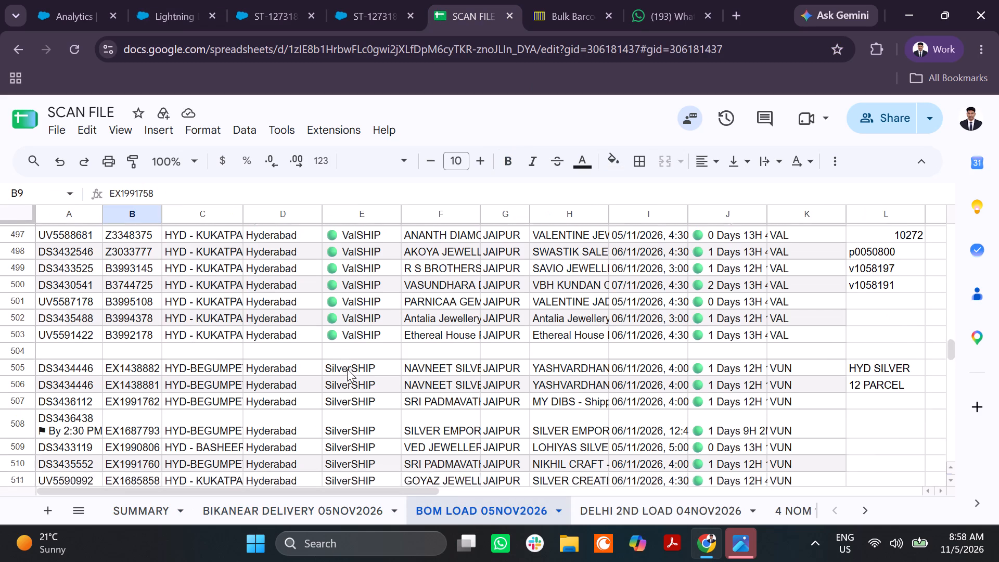
scroll(347, 369, down, 4)
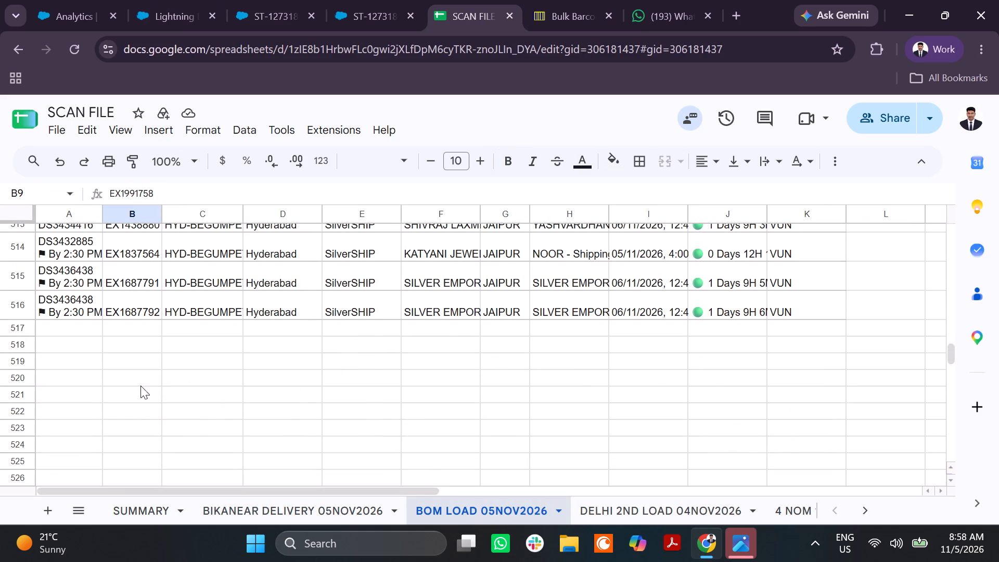
click(62, 390)
key(ctrl+v)
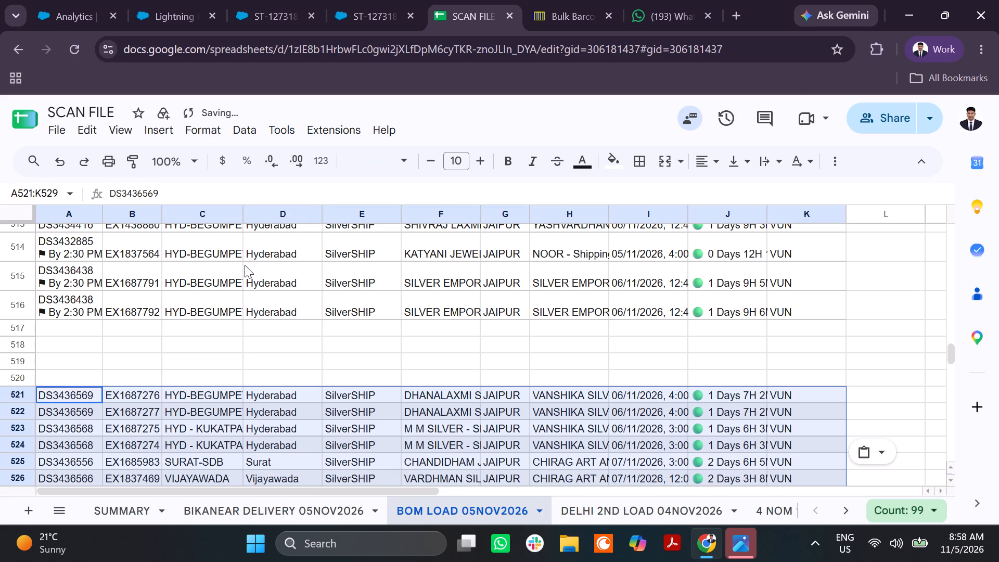
Narrow column A slightly and widen columns B and C so the full delivery hub names show in the newly pasted rows.
drag(245, 221, 254, 222)
click(248, 214)
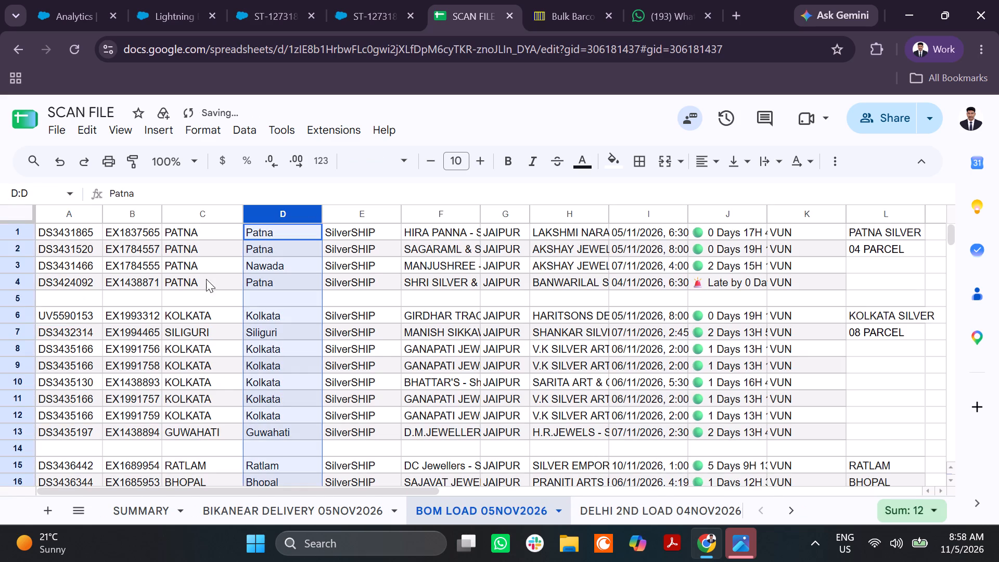
click(172, 320)
scroll(172, 320, down, 8)
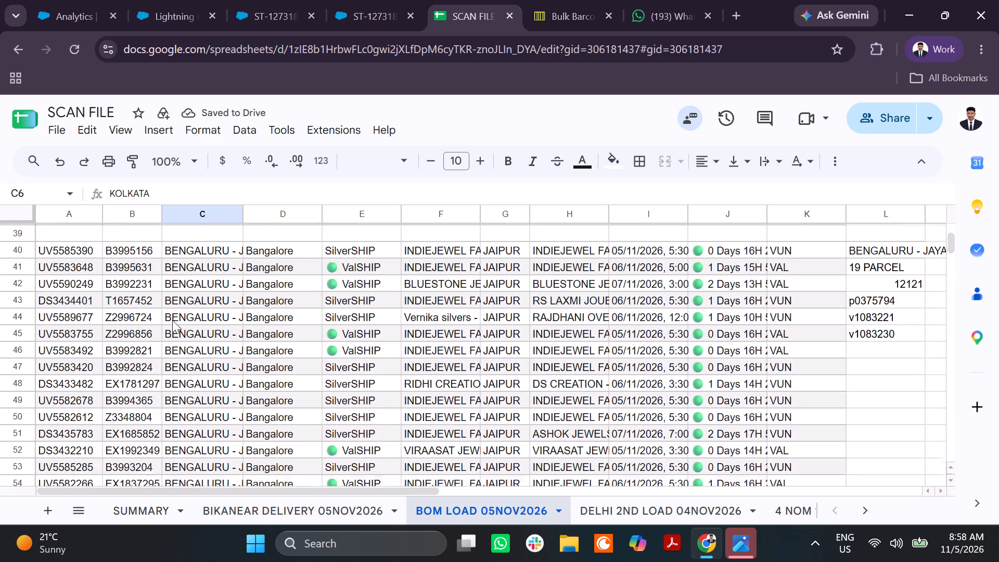
scroll(172, 320, down, 14)
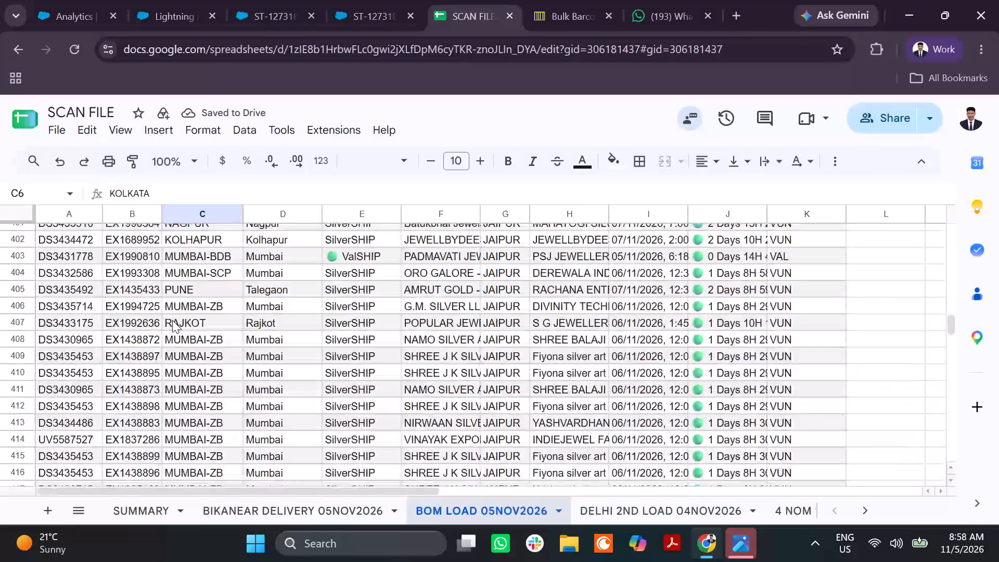
scroll(172, 320, down, 4)
scroll(172, 320, up, 6)
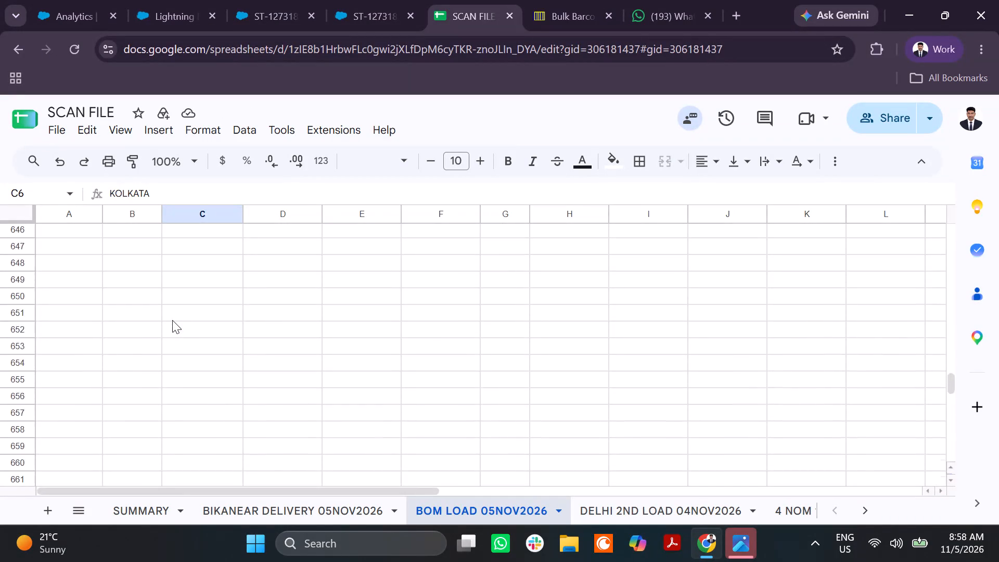
scroll(172, 320, up, 4)
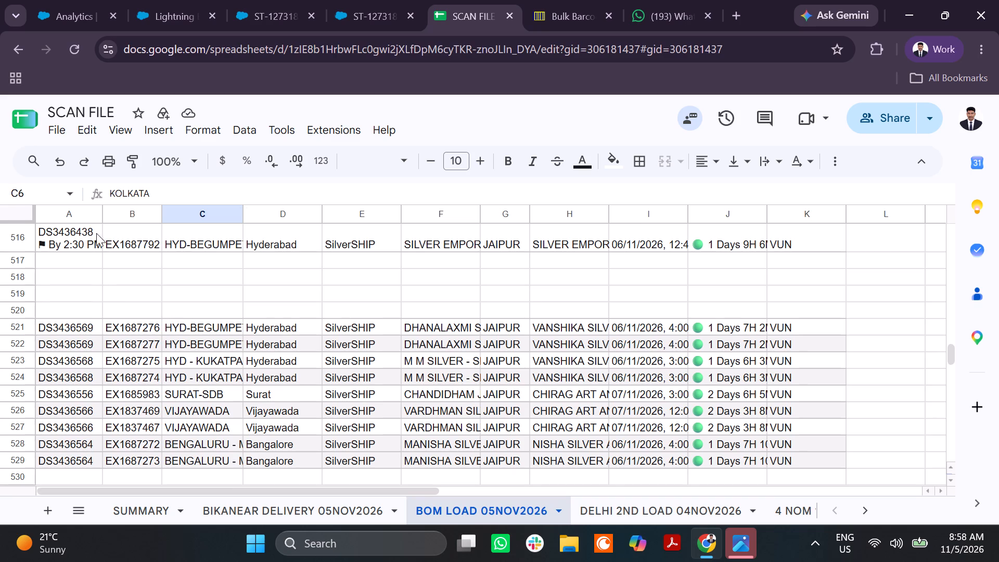
drag(101, 212, 96, 210)
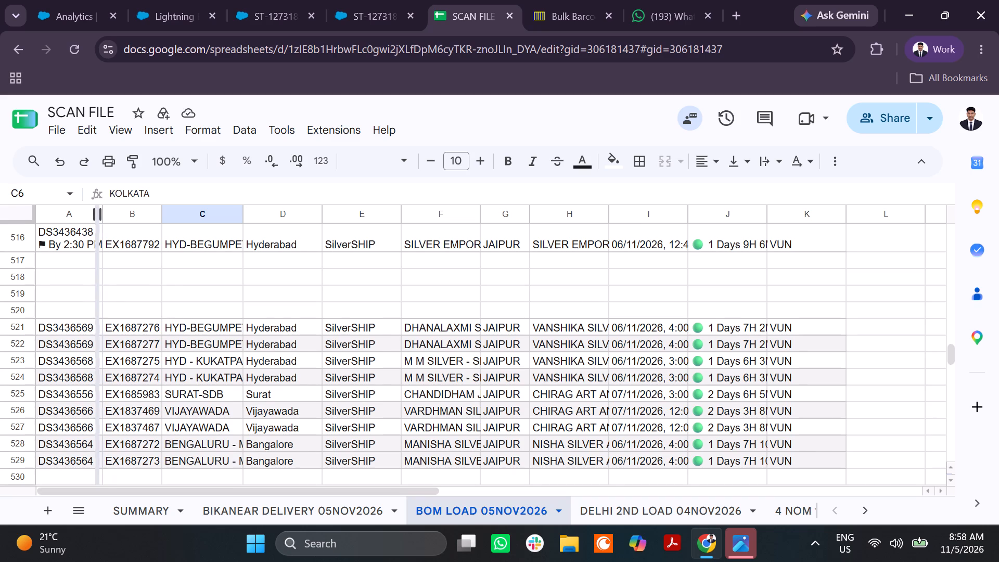
drag(96, 210, 94, 210)
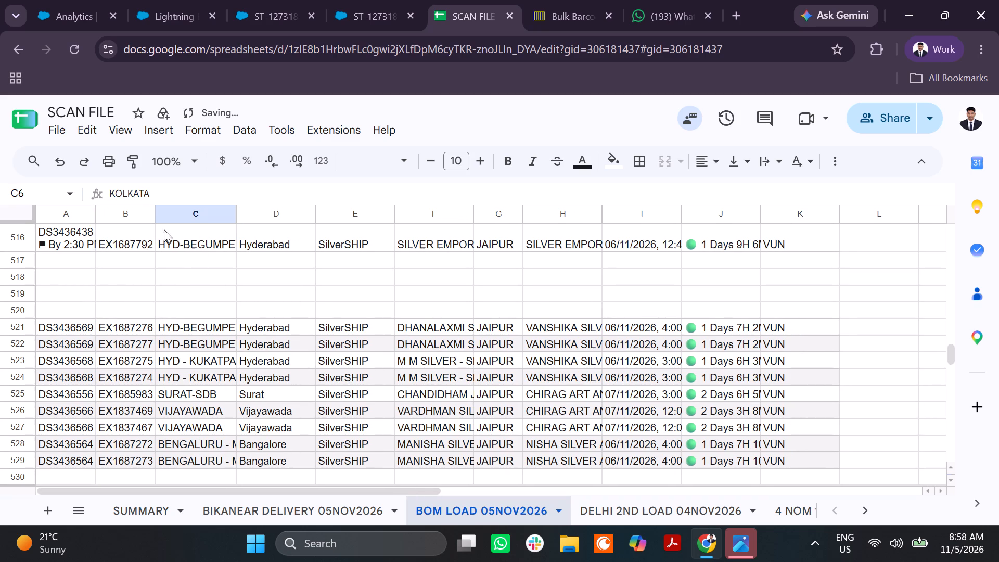
drag(152, 215, 159, 215)
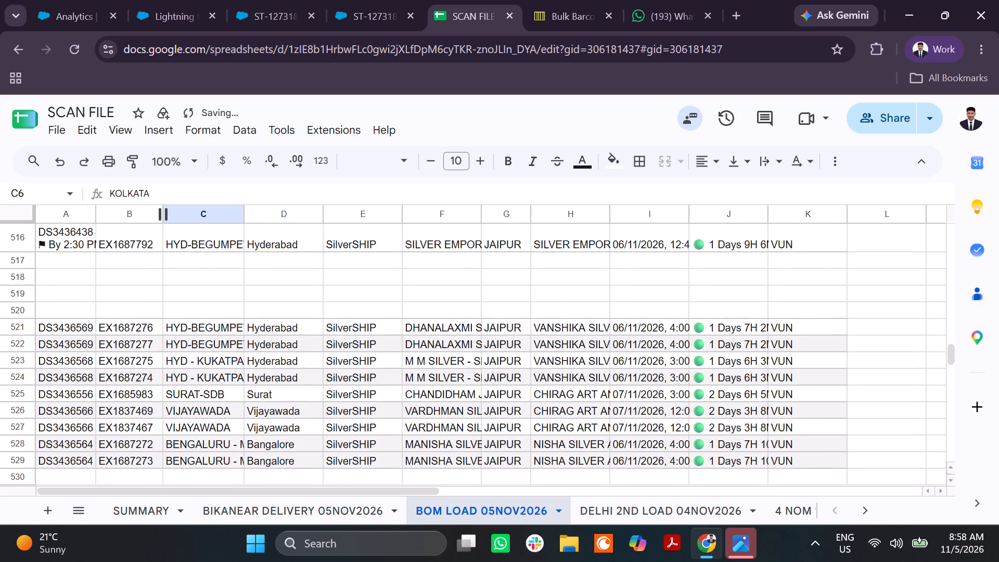
drag(245, 212, 252, 215)
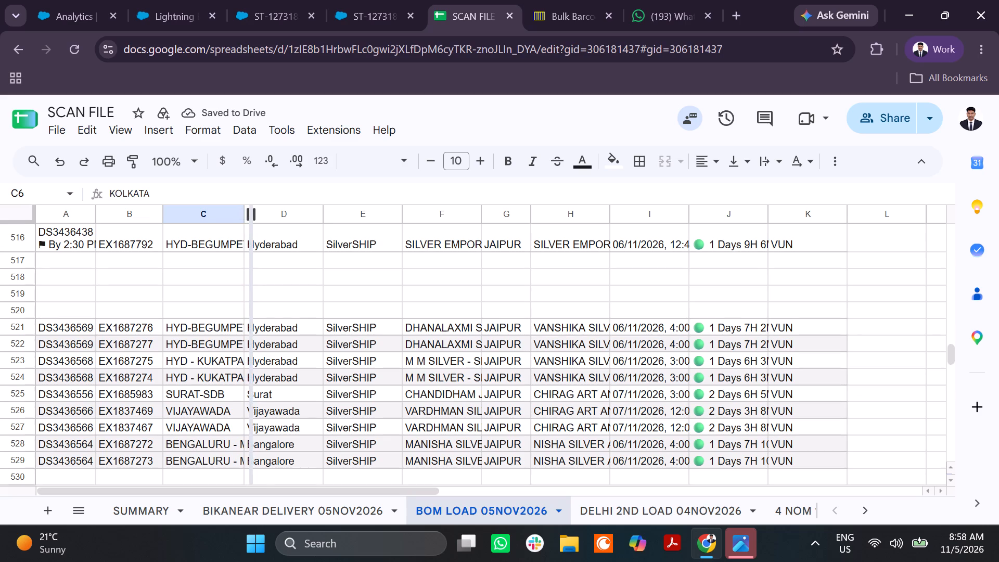
drag(252, 215, 265, 216)
Cut the two BENGALURU - MKT bag rows, A528:K529, from the end of the pasted block.
click(129, 440)
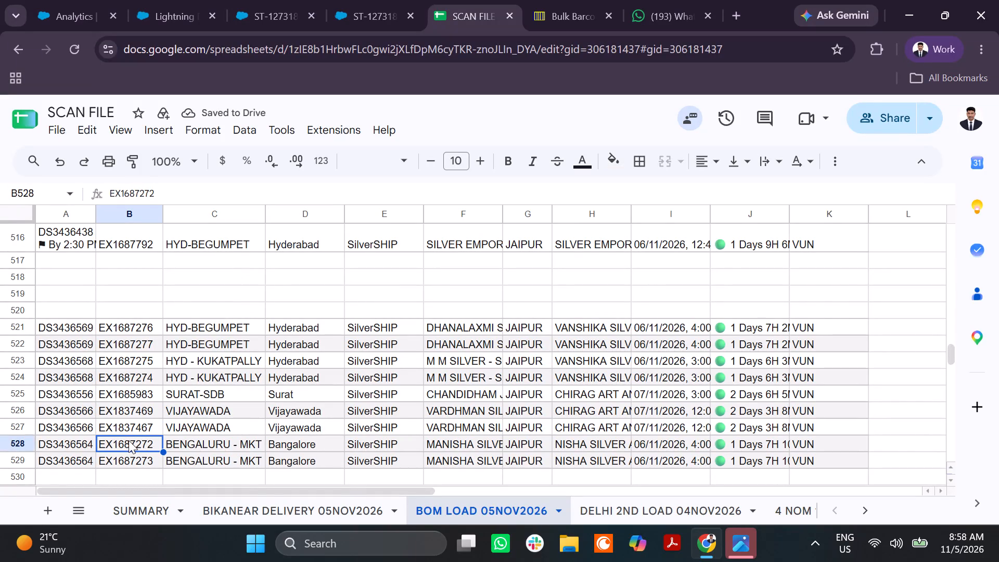
key(shift+space)
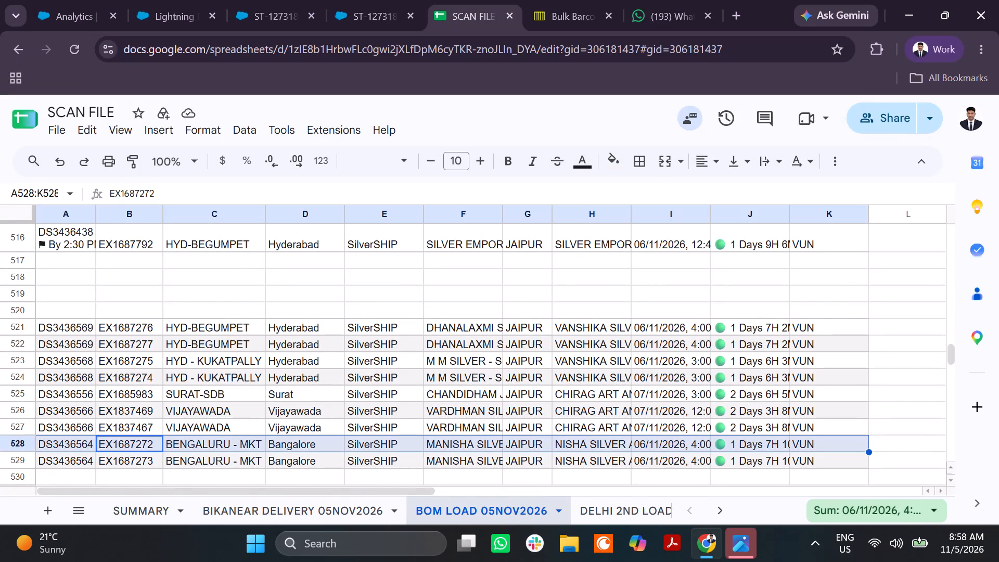
key(shift+Down)
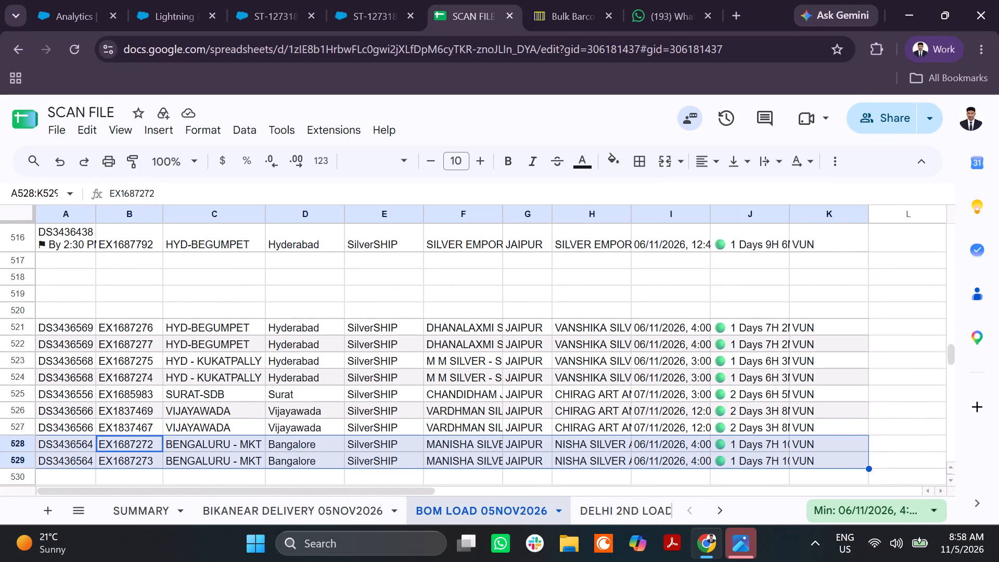
key(ctrl+x)
Look through the destination blocks of BOM LOAD 05NOV2026 for the Bengaluru silver section where the cut rows belong.
scroll(129, 440, down, 1)
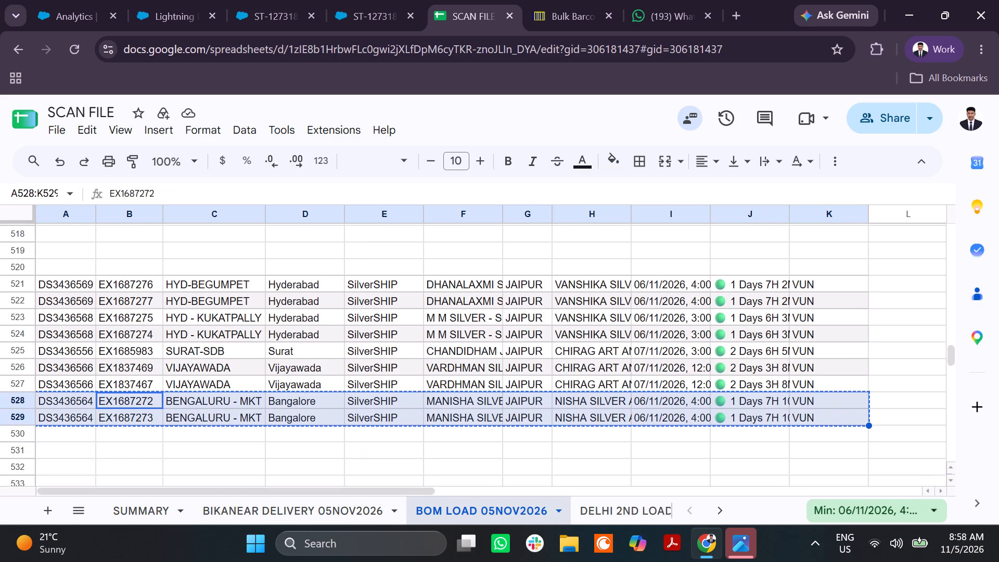
scroll(129, 440, down, 1)
scroll(129, 440, up, 1)
scroll(129, 440, down, 1)
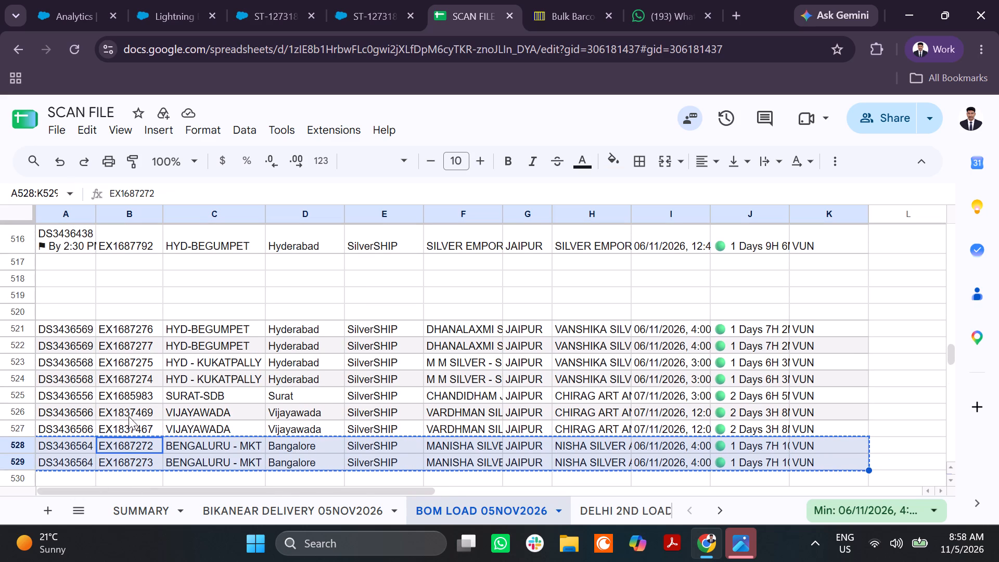
scroll(200, 437, up, 15)
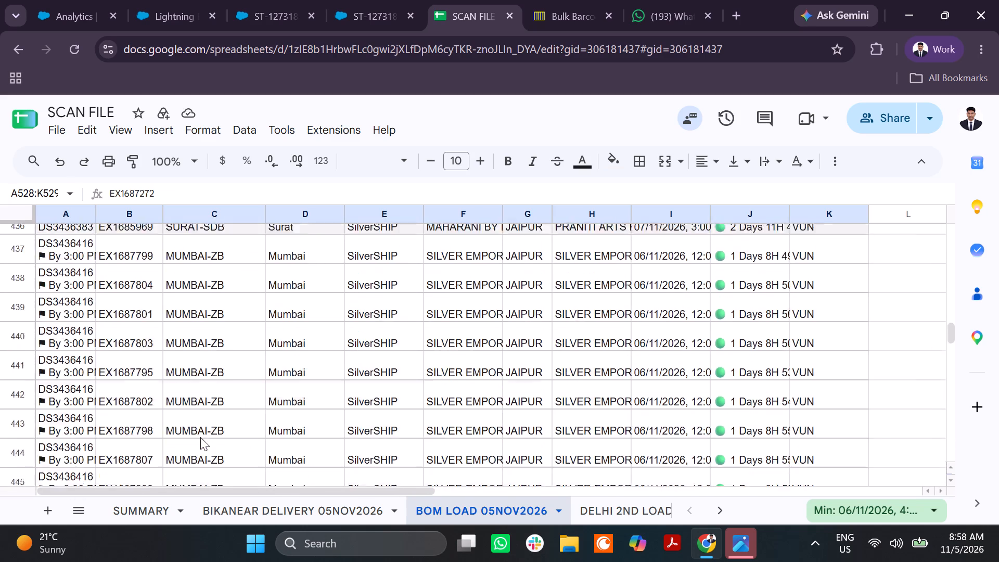
scroll(200, 437, up, 16)
scroll(200, 437, down, 2)
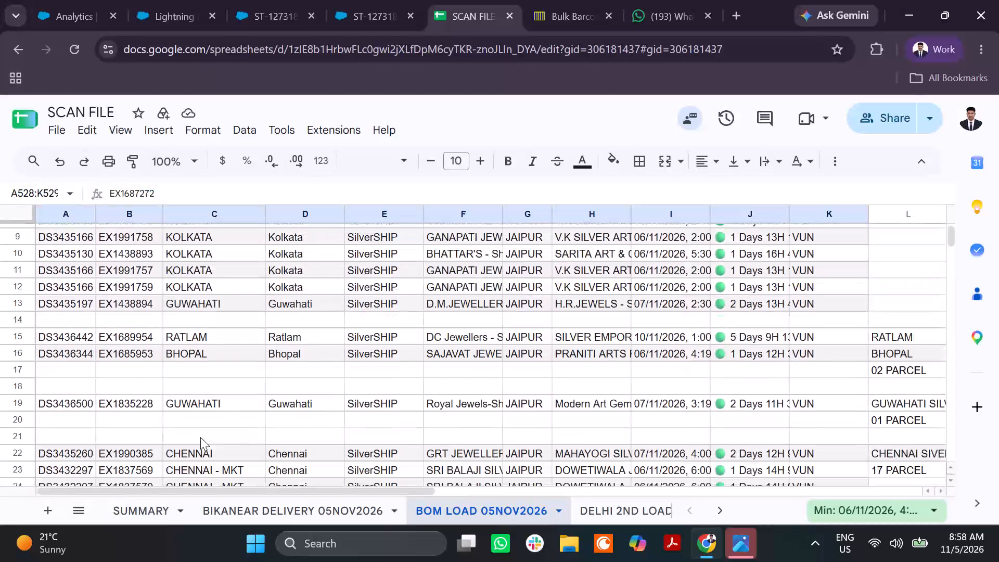
scroll(200, 437, down, 7)
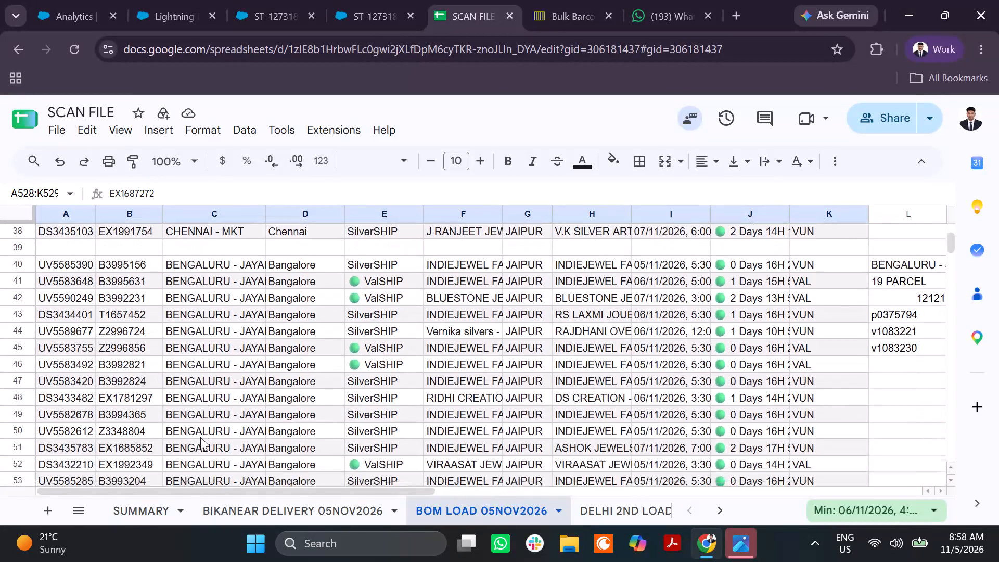
scroll(200, 437, down, 2)
scroll(200, 437, right, 1)
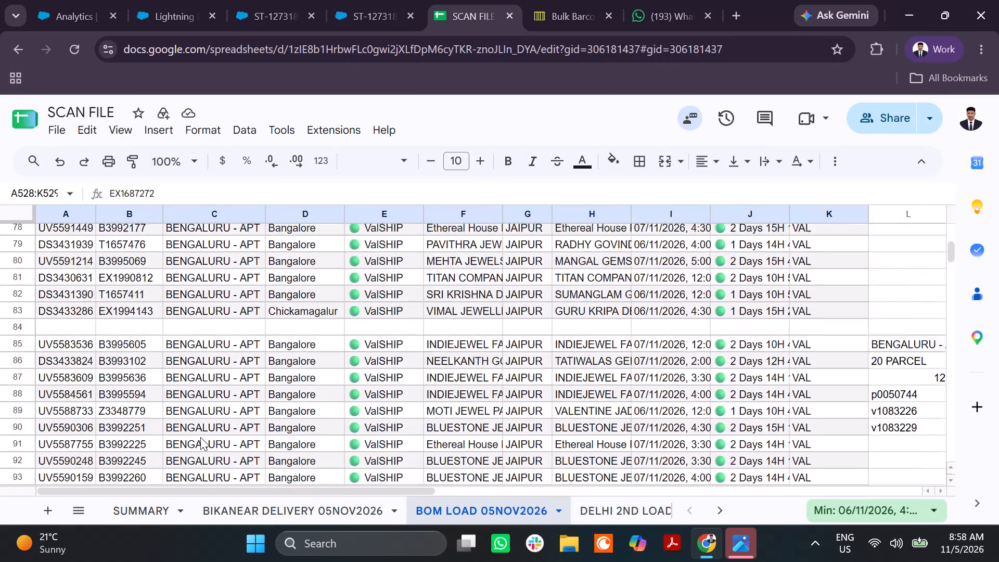
scroll(200, 437, right, 1)
scroll(200, 437, up, 4)
scroll(200, 437, down, 6)
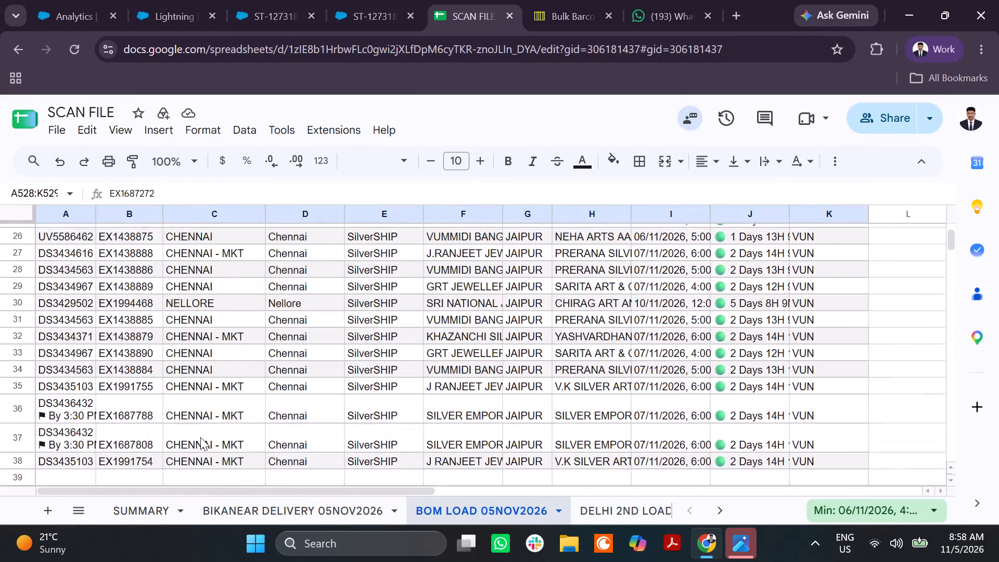
scroll(200, 437, down, 7)
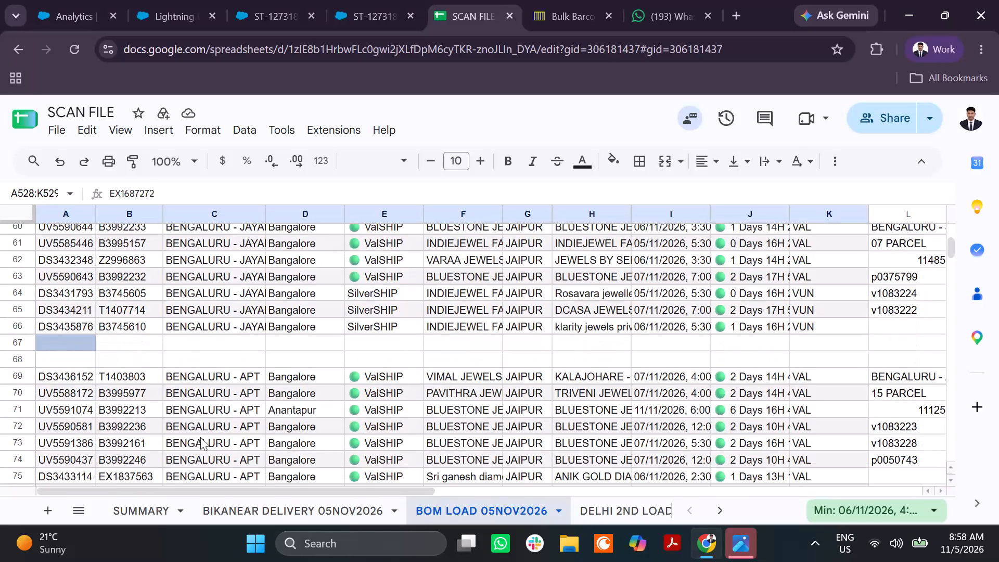
scroll(200, 437, down, 7)
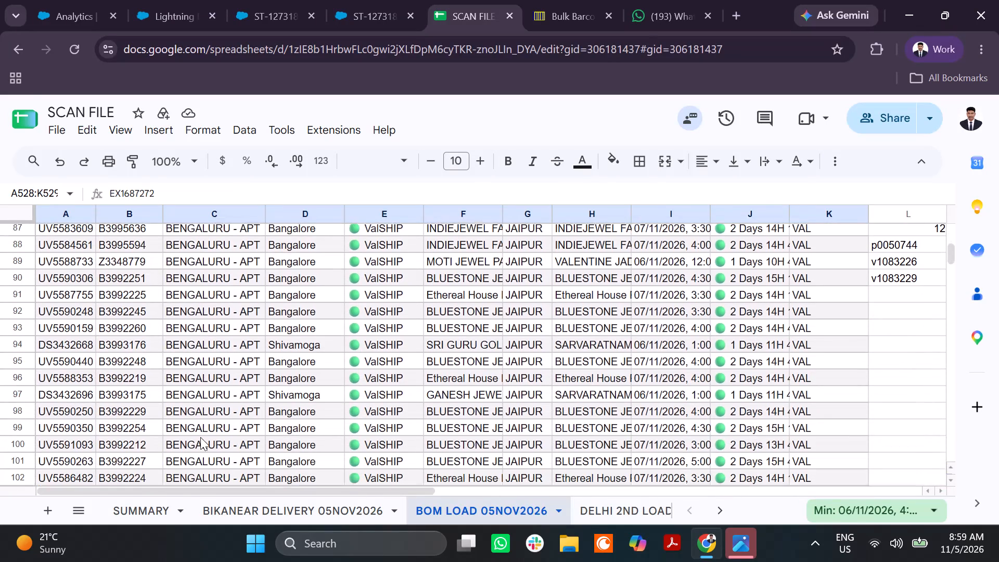
scroll(200, 437, down, 1)
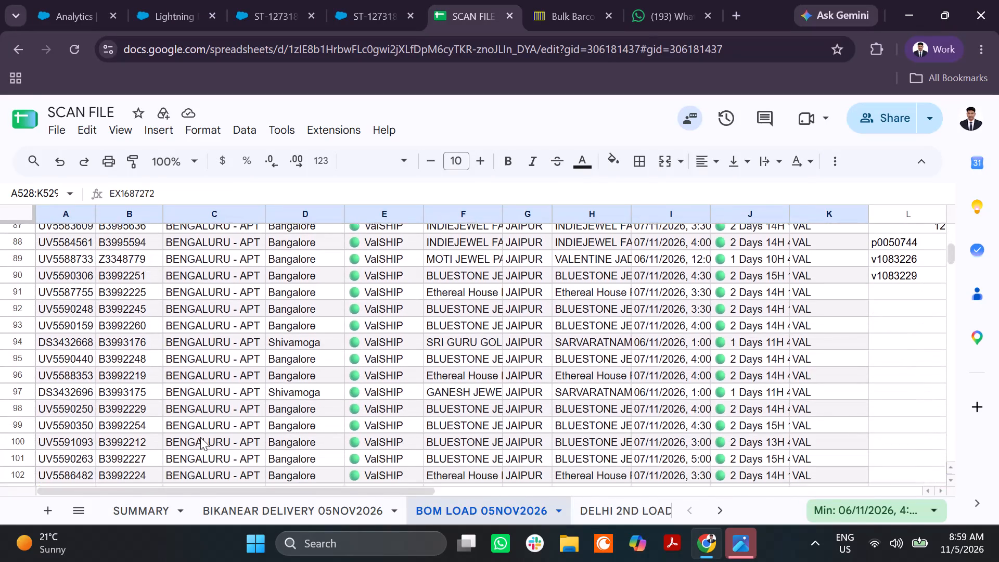
scroll(200, 437, down, 3)
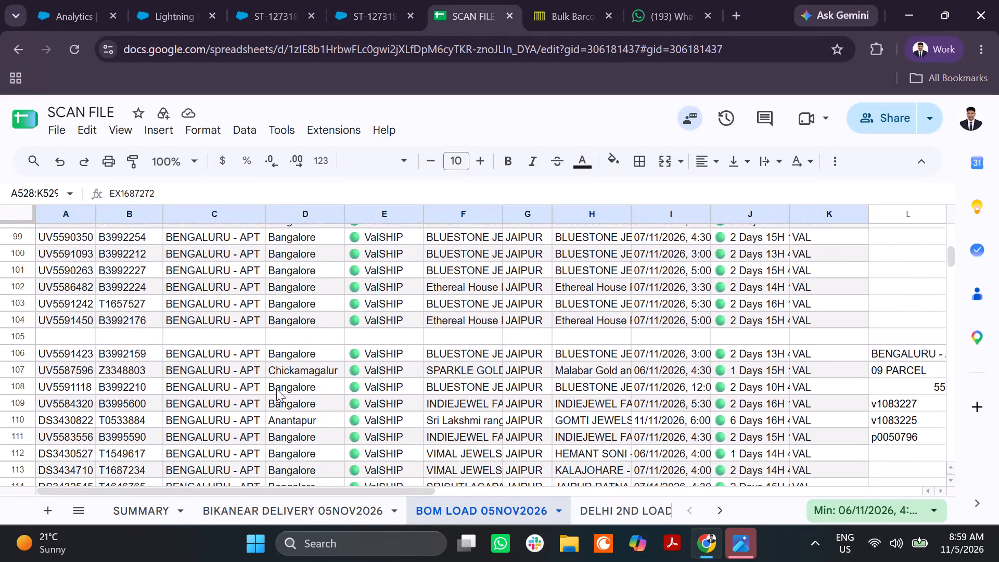
scroll(299, 404, down, 4)
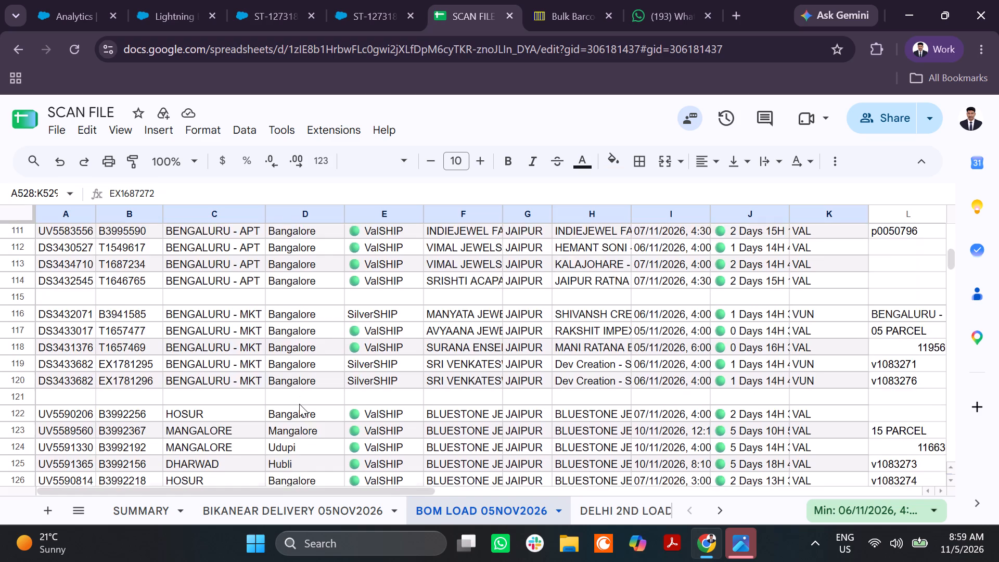
scroll(299, 404, down, 5)
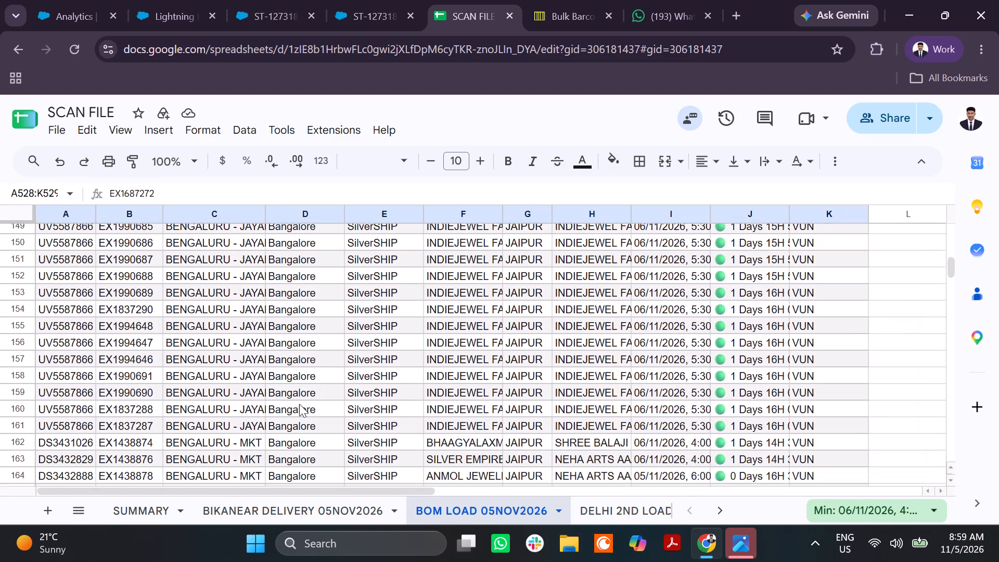
scroll(299, 404, down, 1)
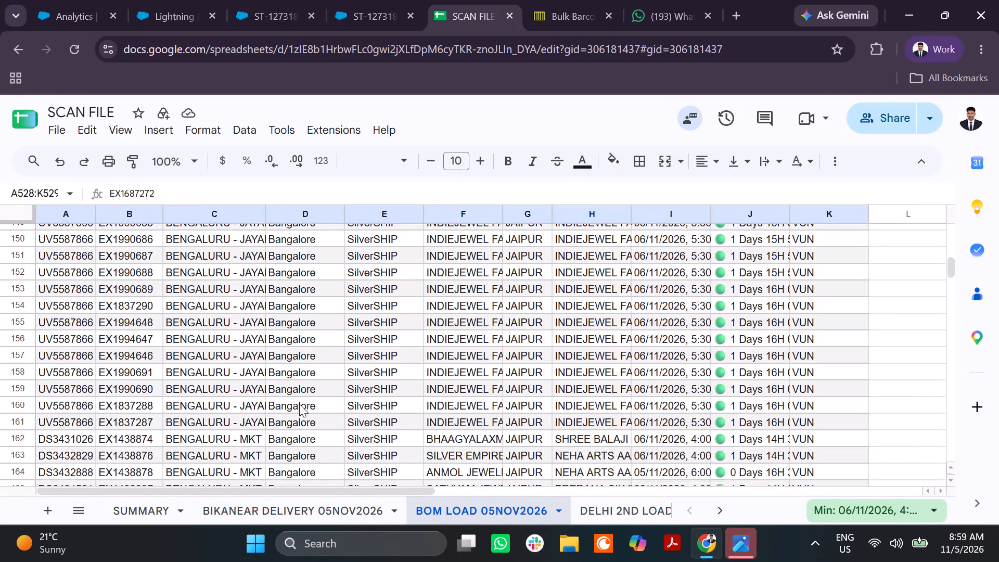
scroll(299, 404, down, 5)
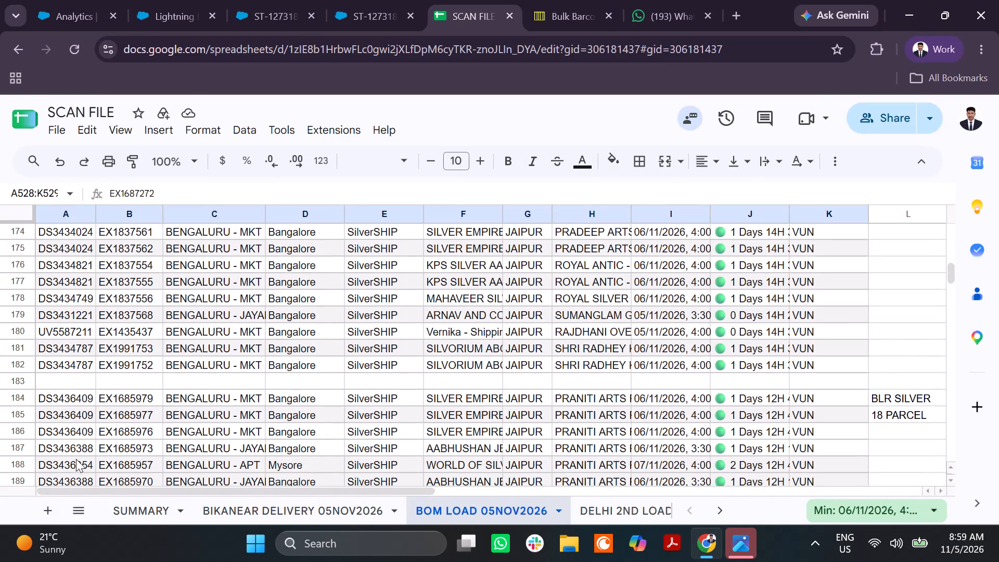
Insert one row below blank row 183, directly above the BLR SILVER block.
click(25, 371)
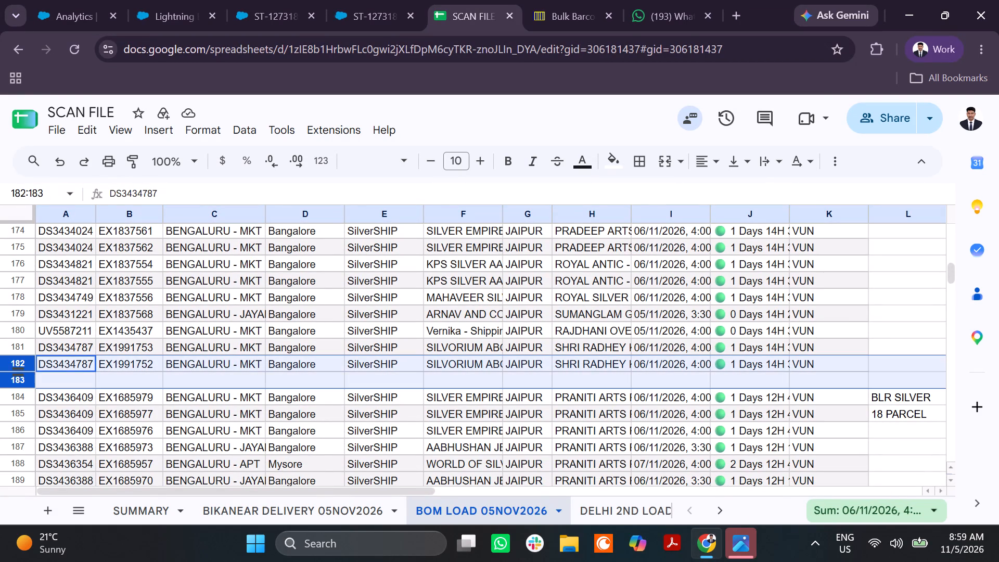
click(27, 381)
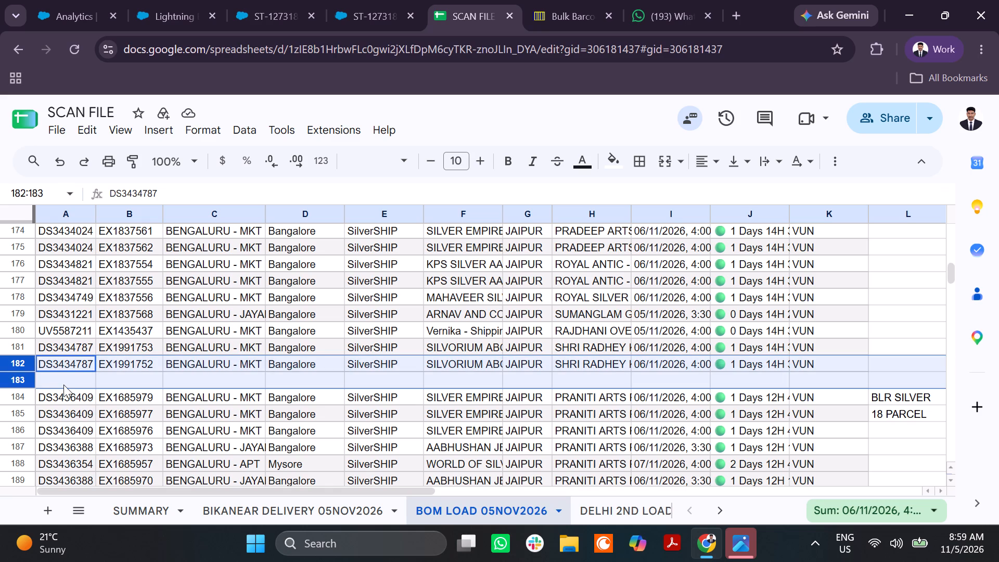
click(63, 385)
click(20, 383)
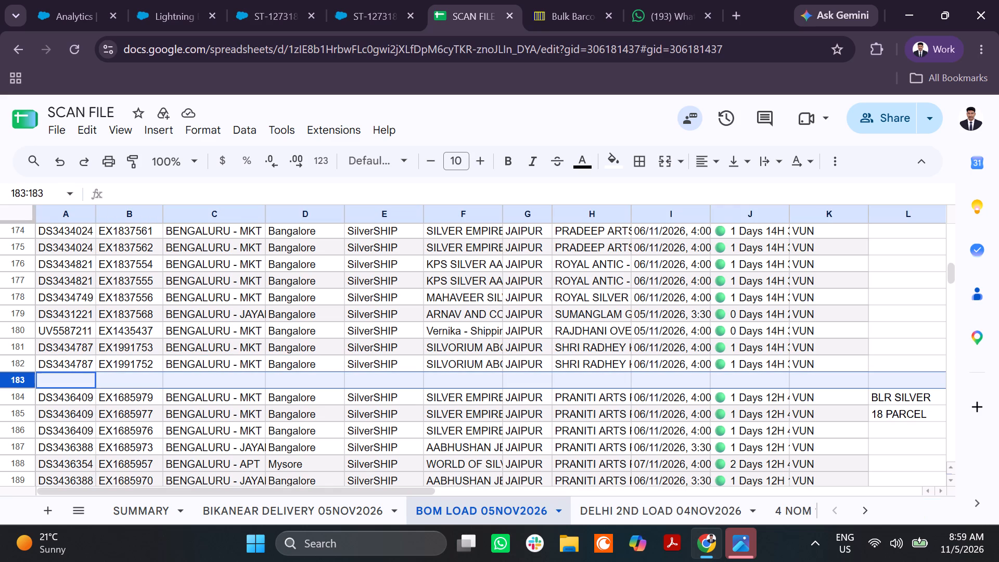
right_click(20, 383)
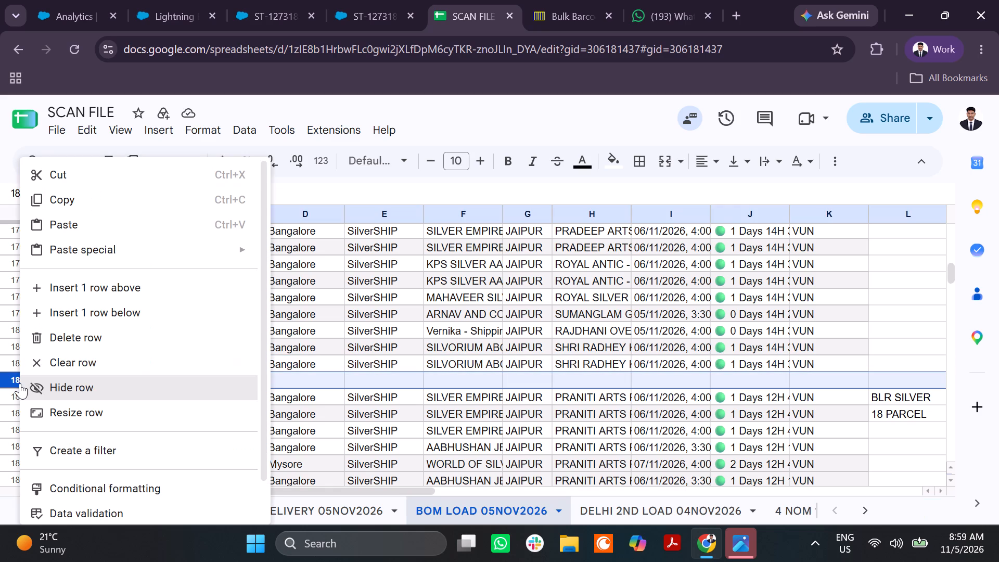
click(104, 314)
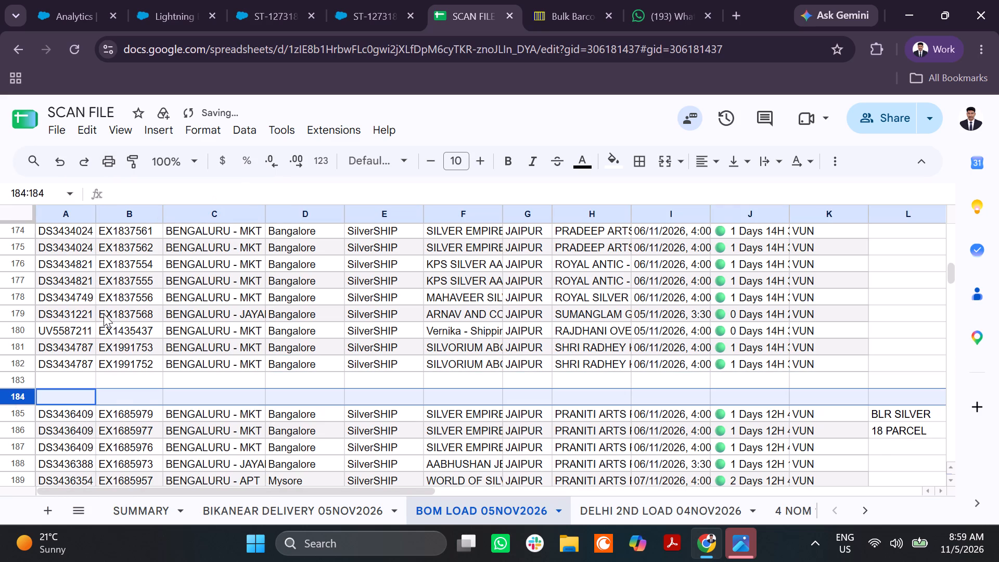
Insert two more rows below blank rows 183–184, above the BLR SILVER label's block.
click(20, 386)
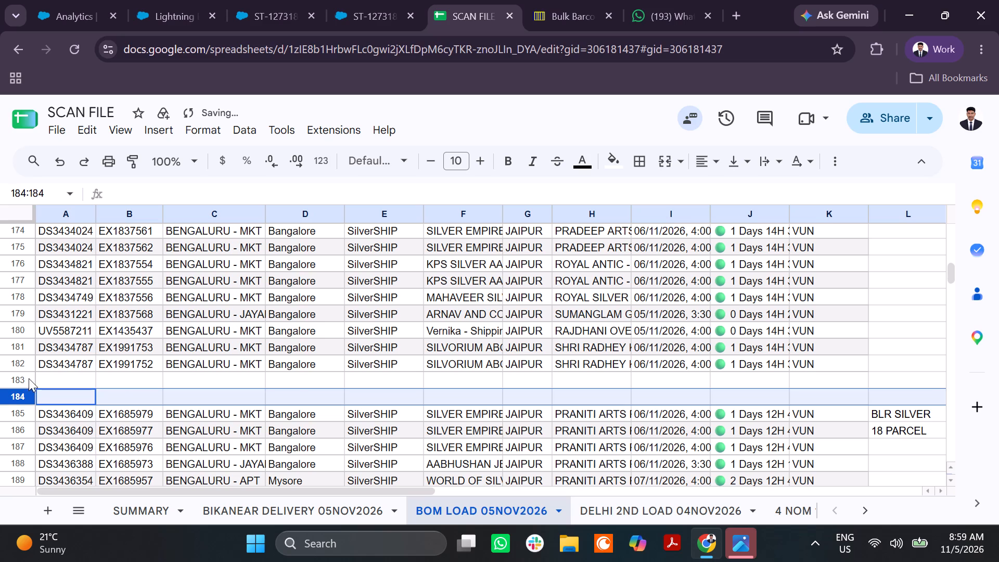
click(29, 378)
key(shift+Down)
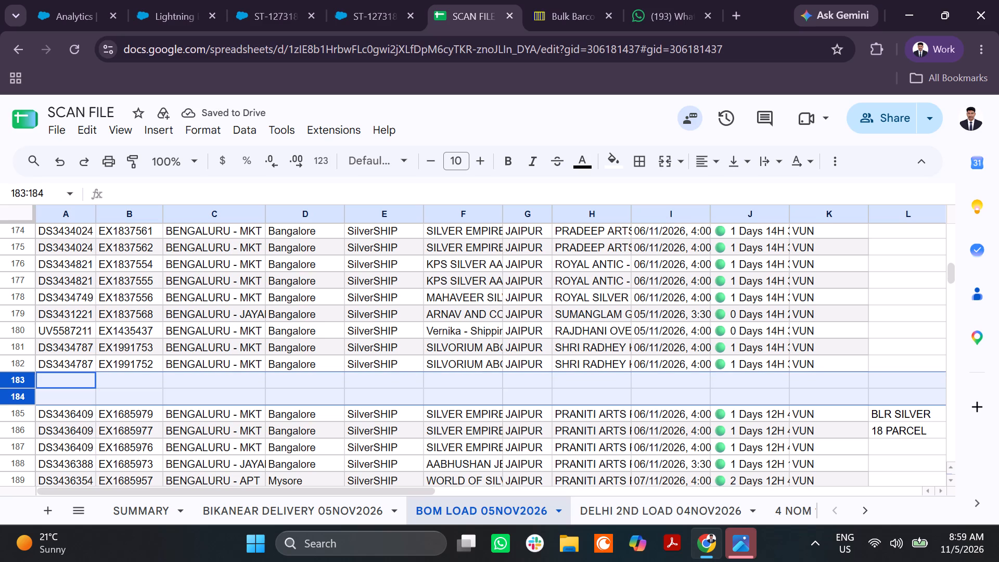
right_click(29, 384)
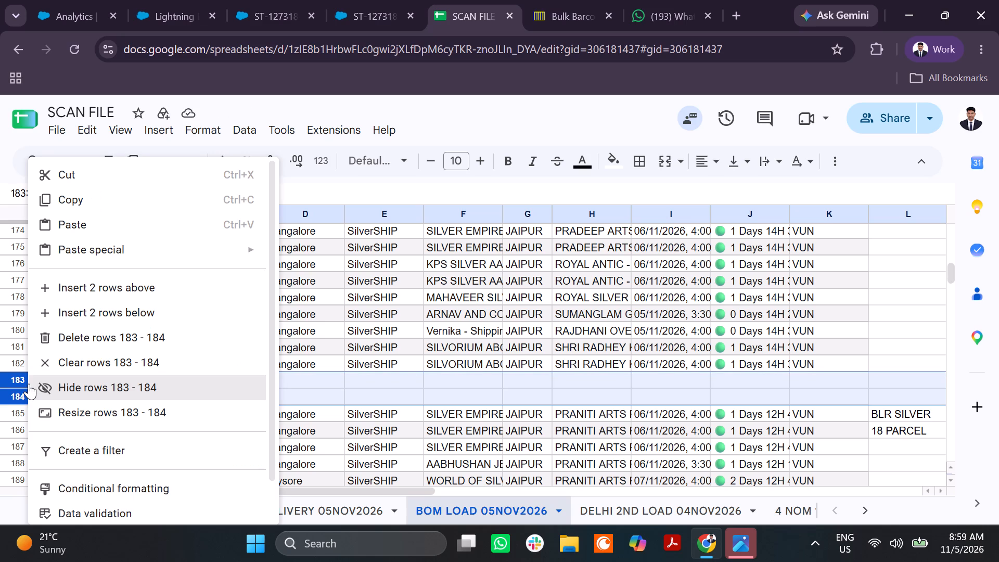
click(130, 317)
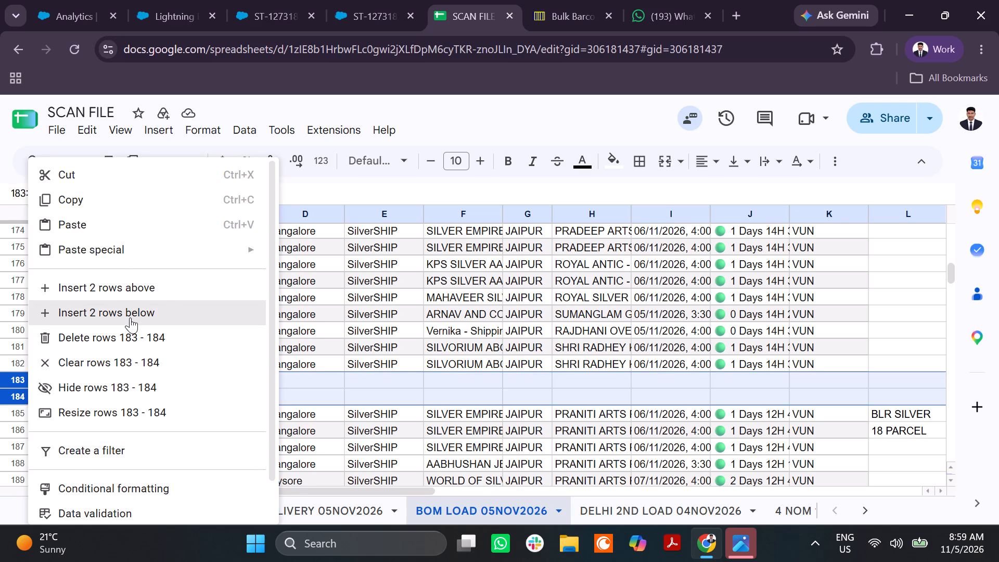
Paste the two cut BENGALURU - MKT bag rows at A183, directly under the existing Bangalore rows.
click(71, 384)
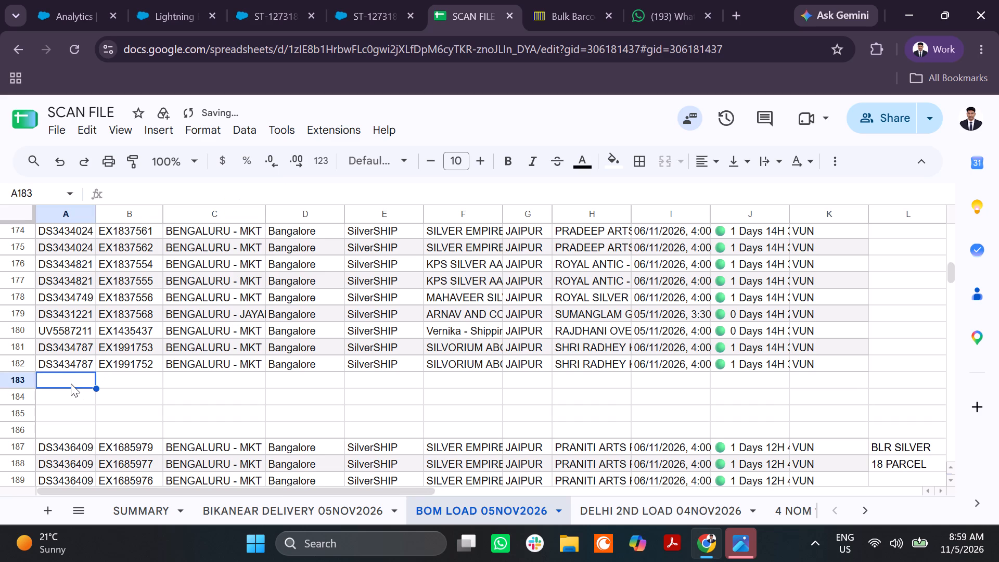
key(ctrl+v)
click(175, 404)
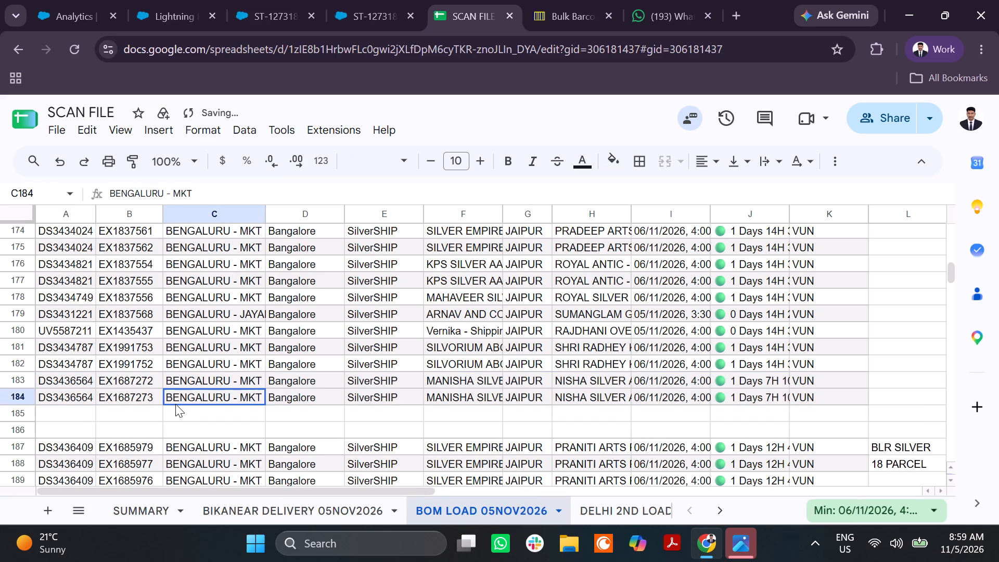
Fill the bag numbers EX1687272 and EX1687273 in B183:B184 with bright green.
click(132, 384)
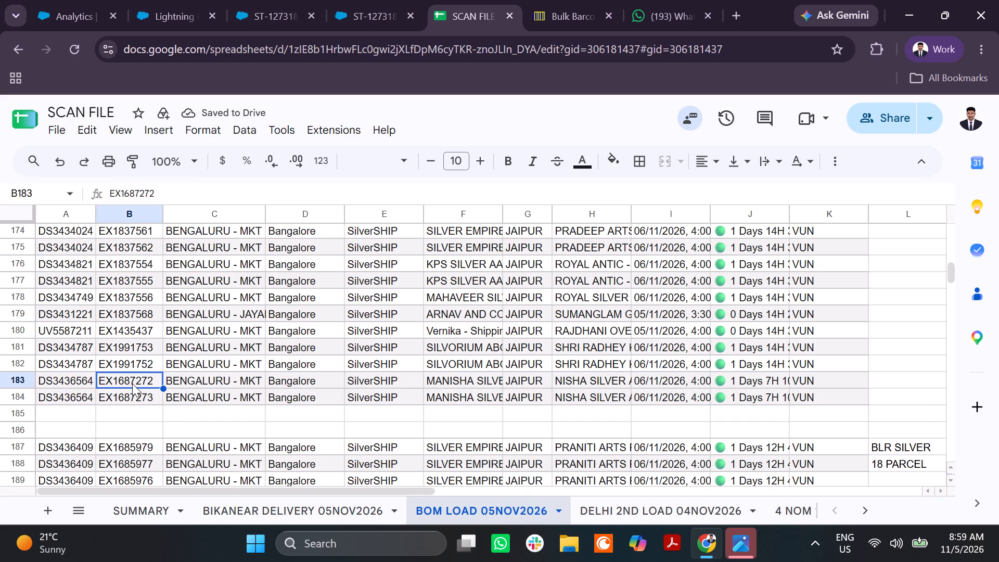
key(shift+Down)
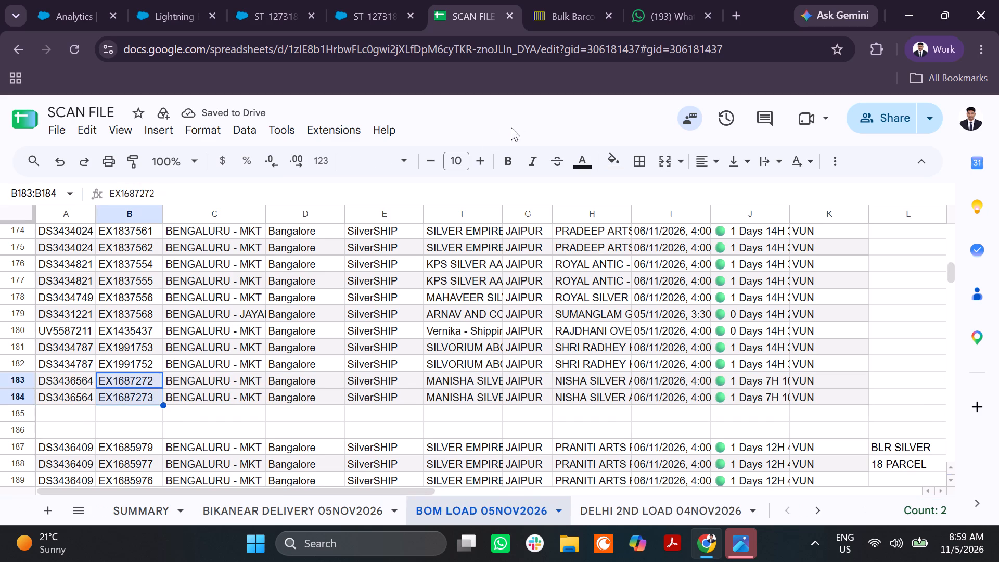
click(627, 154)
click(619, 162)
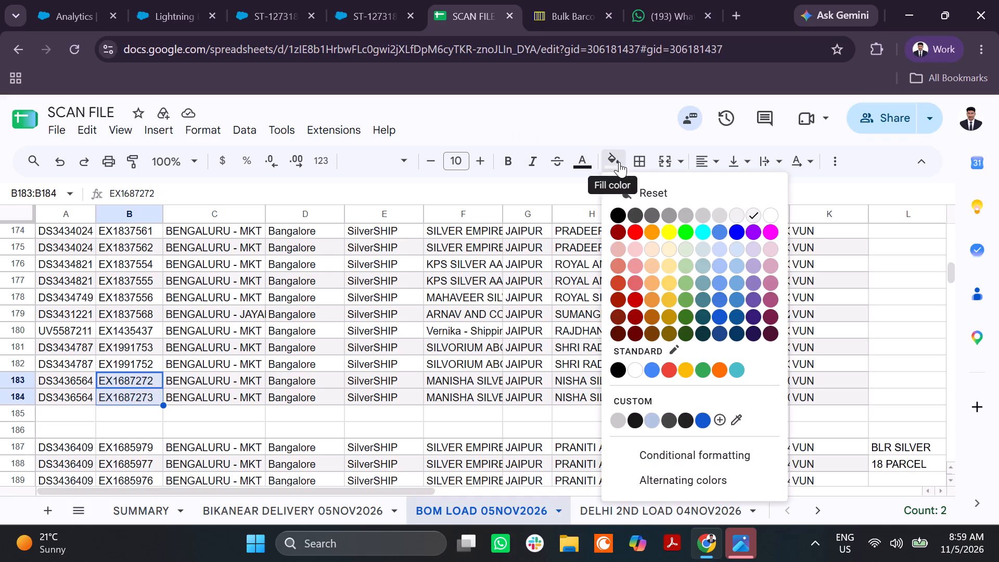
click(685, 231)
click(439, 330)
Search the sheet for the SURAT-SDB bag number EX1685983 from the newly pasted rows to check for a duplicate entry.
scroll(439, 330, down, 6)
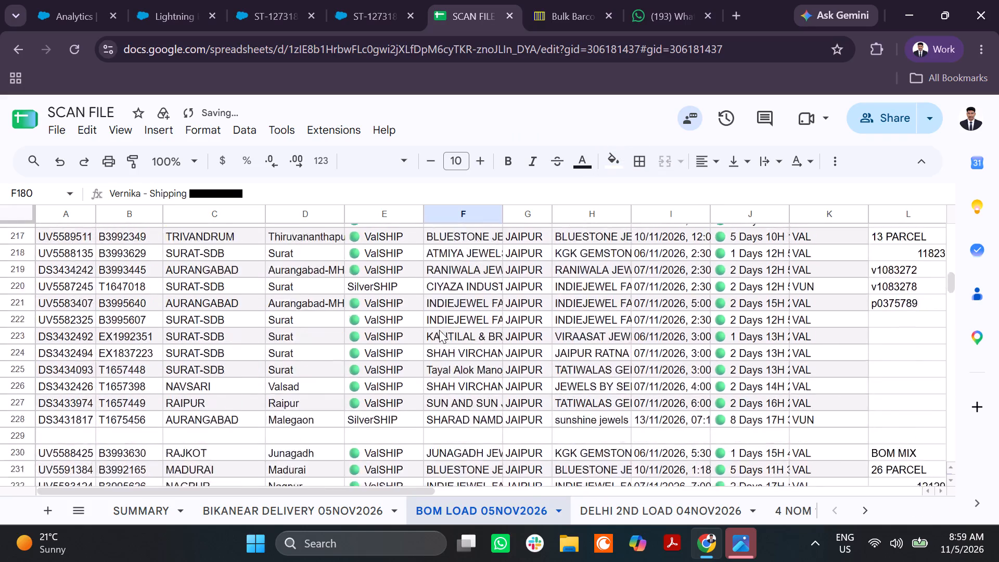
scroll(439, 330, down, 16)
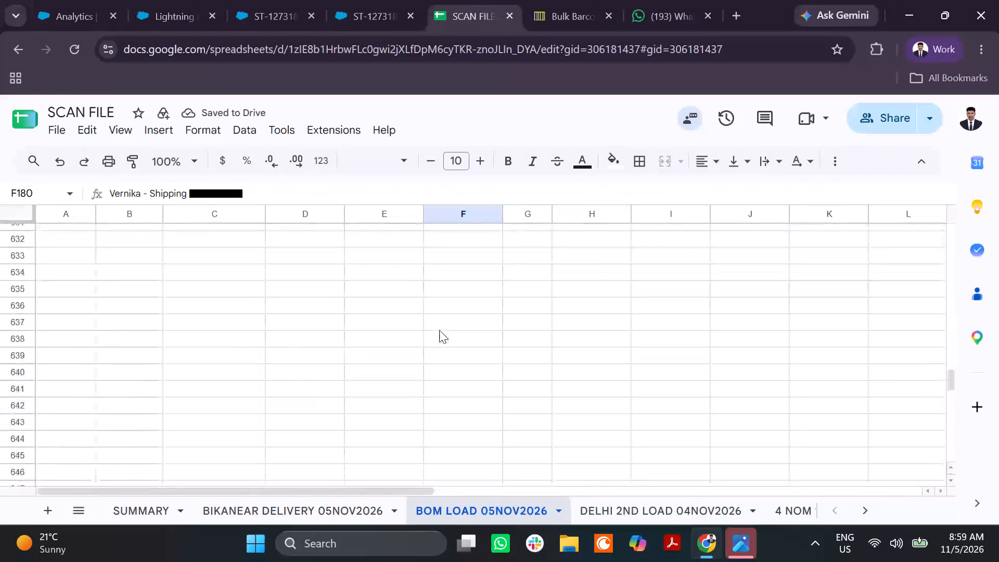
scroll(439, 330, up, 4)
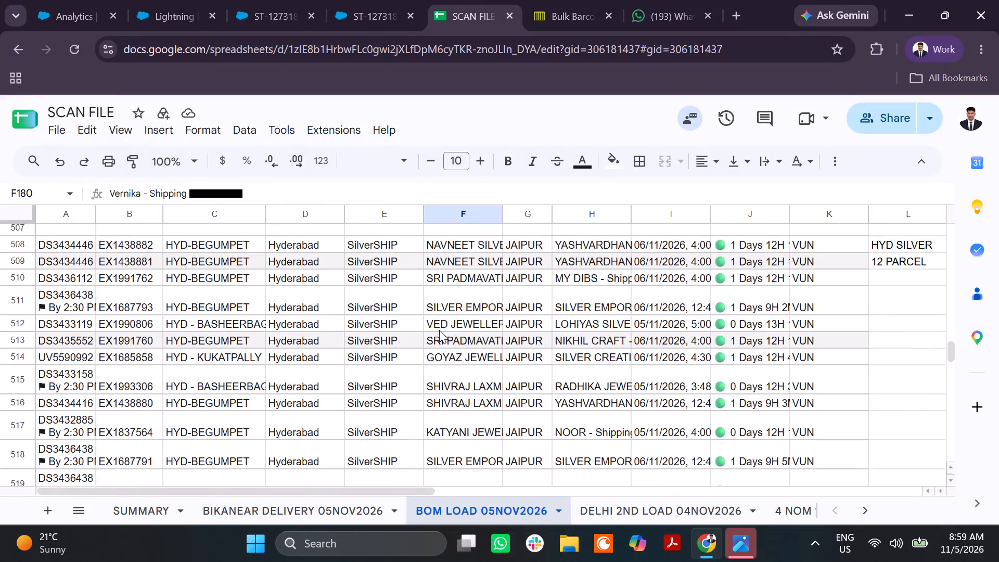
scroll(439, 330, up, 1)
scroll(318, 393, down, 2)
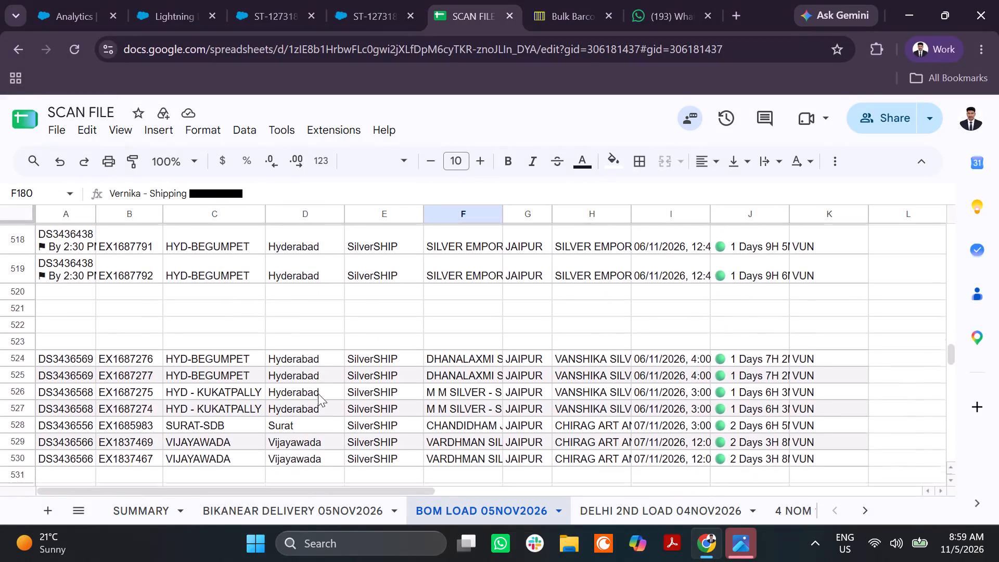
scroll(318, 393, down, 1)
click(157, 419)
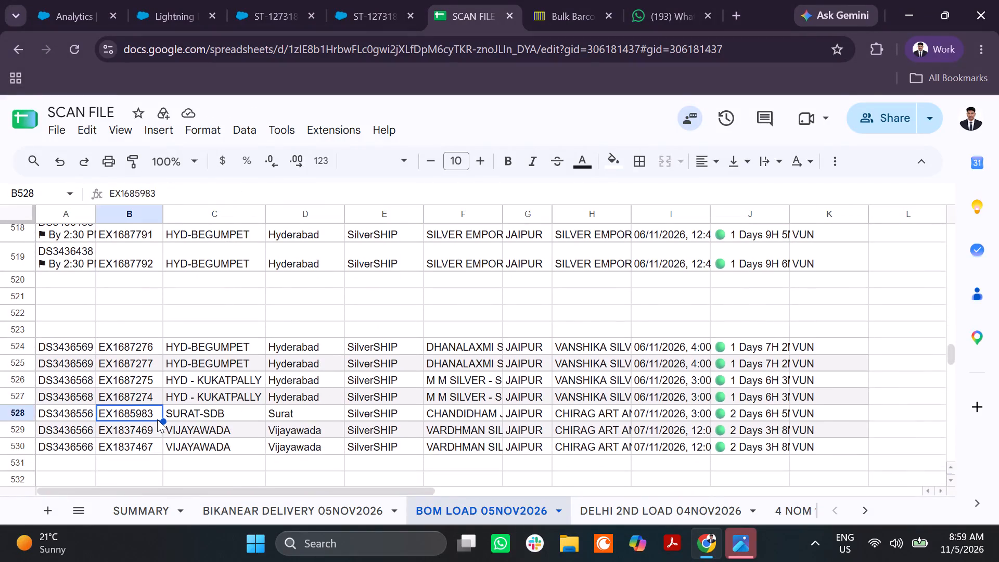
key(ctrl+c)
key(ctrl+f)
key(ctrl+v)
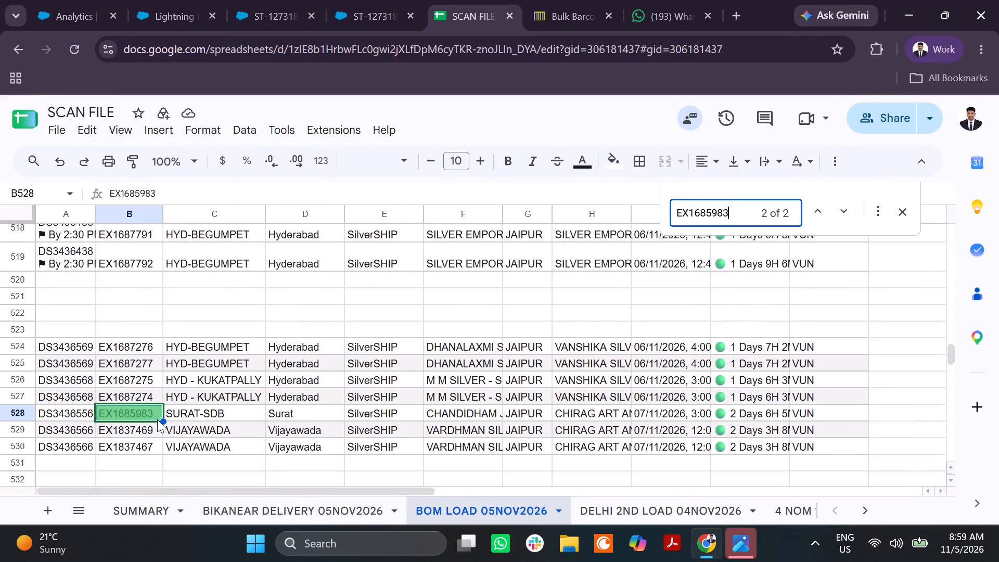
key(Return)
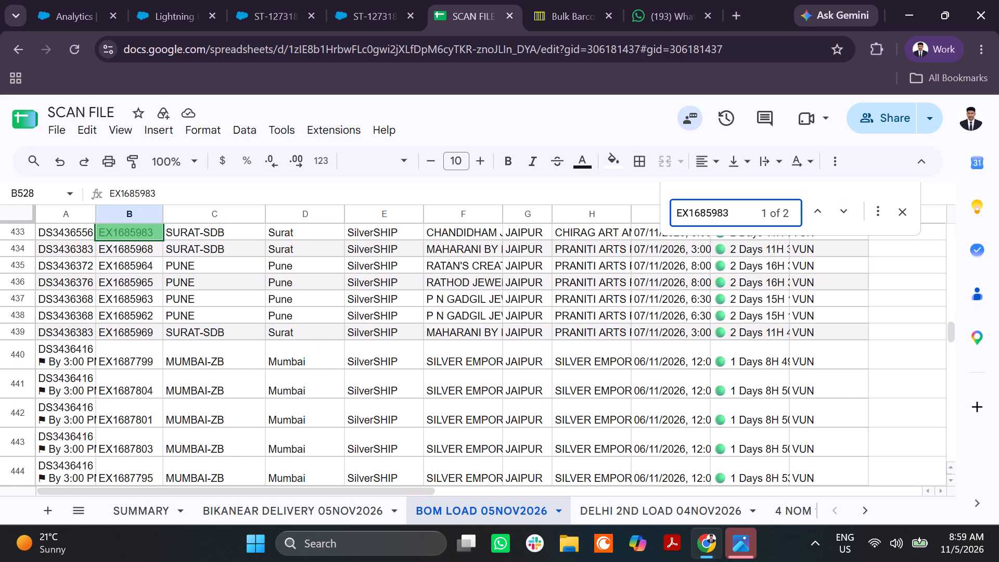
key(Return)
scroll(157, 419, down, 2)
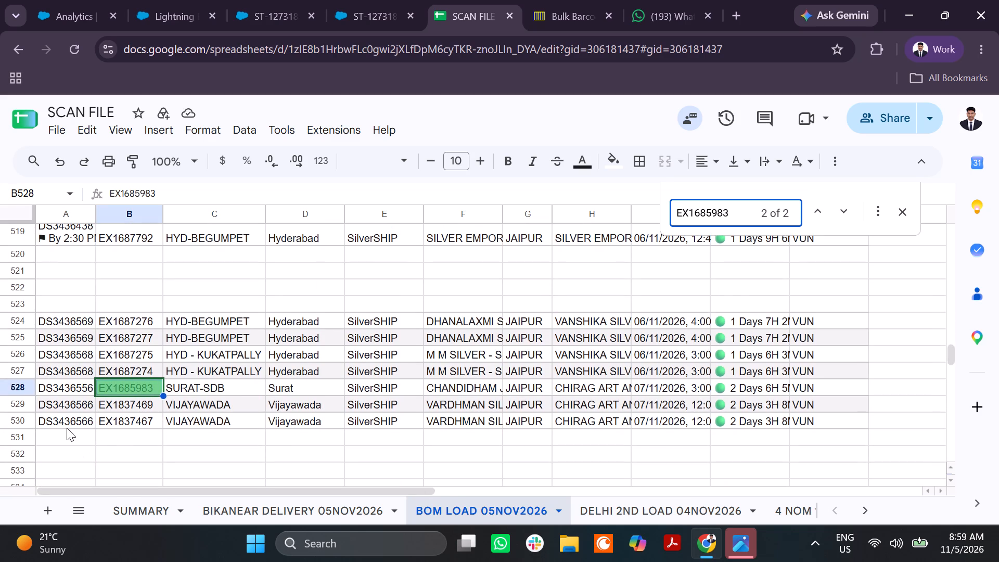
Delete row 528, the second SURAT-SDB entry for bag EX1685983.
click(30, 390)
right_click(30, 390)
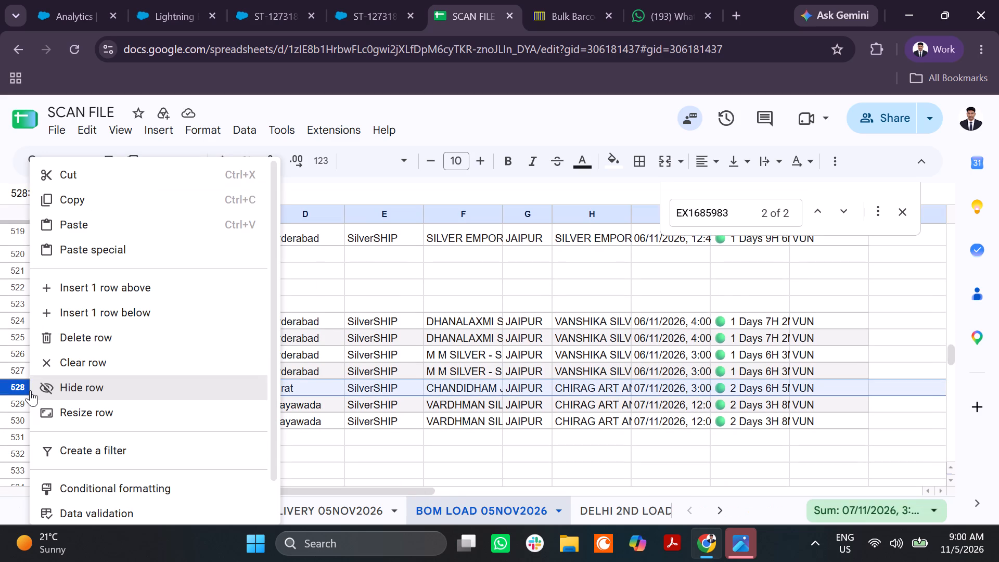
click(107, 340)
click(264, 348)
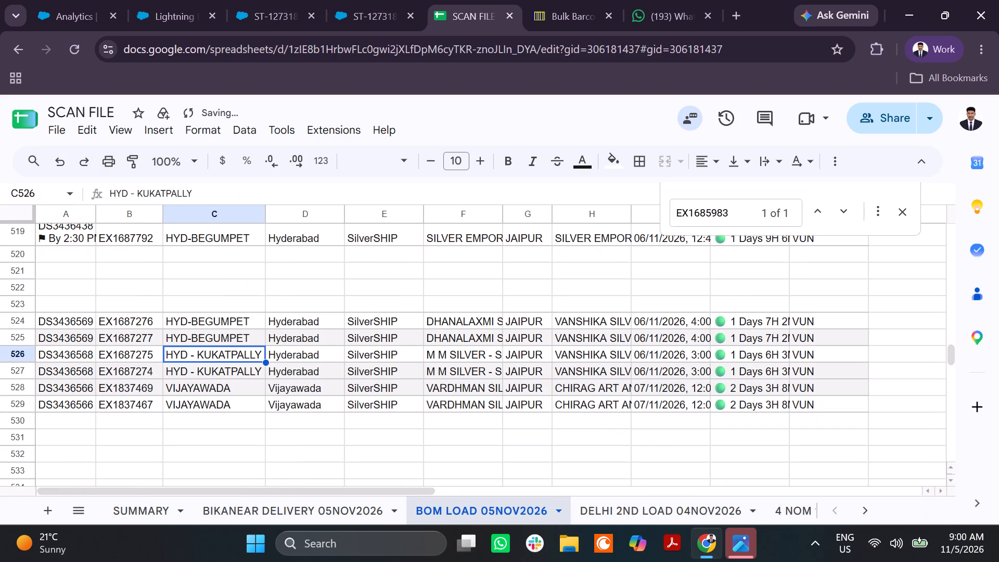
Delete blank rows 520–523 so the remaining Hyderabad and Vijayawada bag rows join the HYD SILVER block.
click(135, 321)
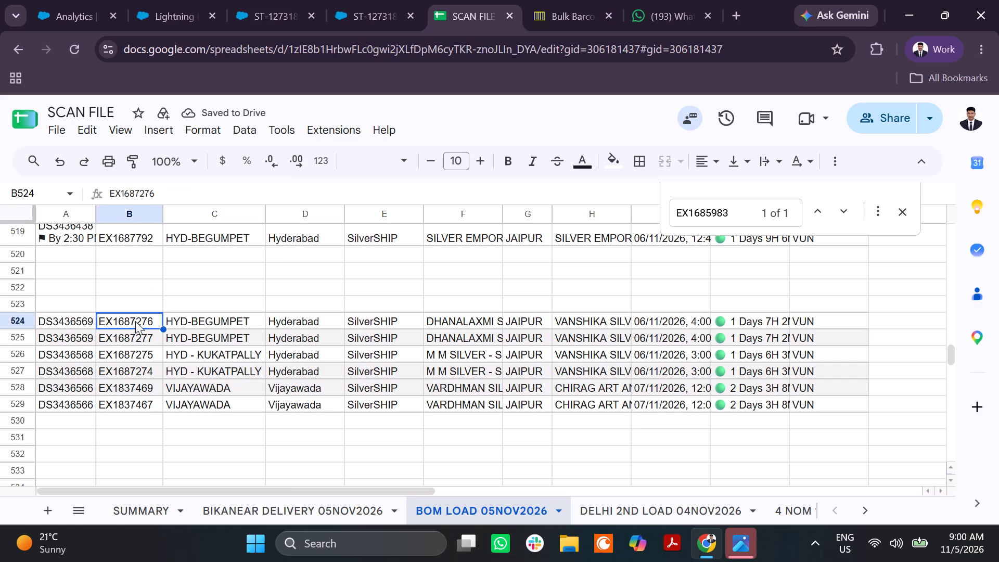
key(ctrl+shift+Down)
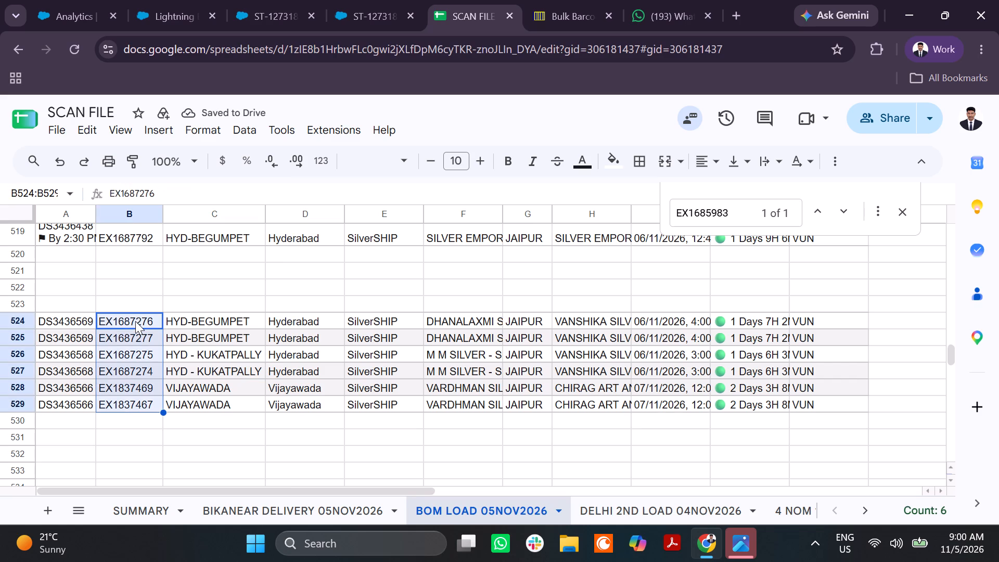
scroll(133, 332, up, 1)
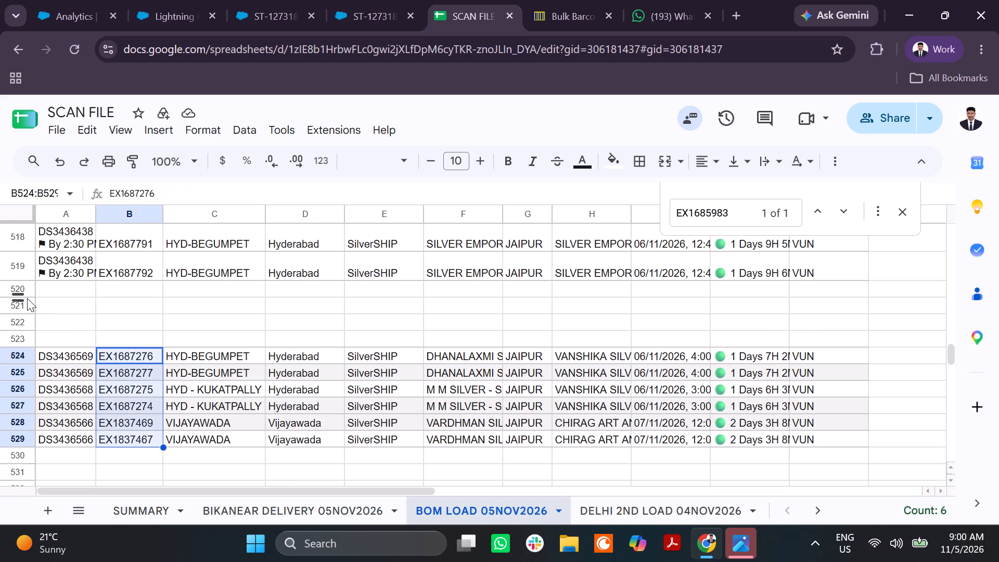
click(27, 290)
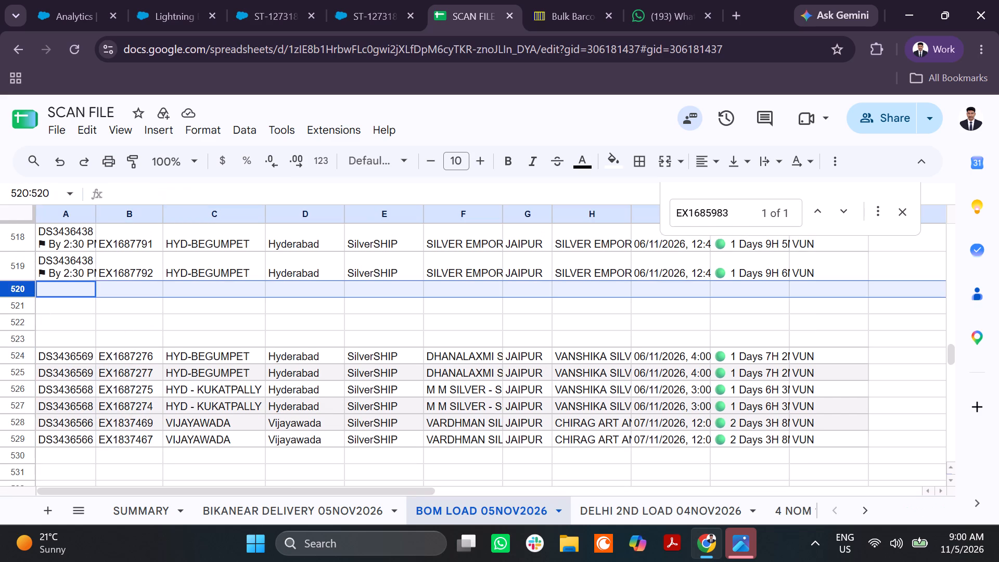
key(shift+Down)
key(shift+Down)
key(shift+Down)
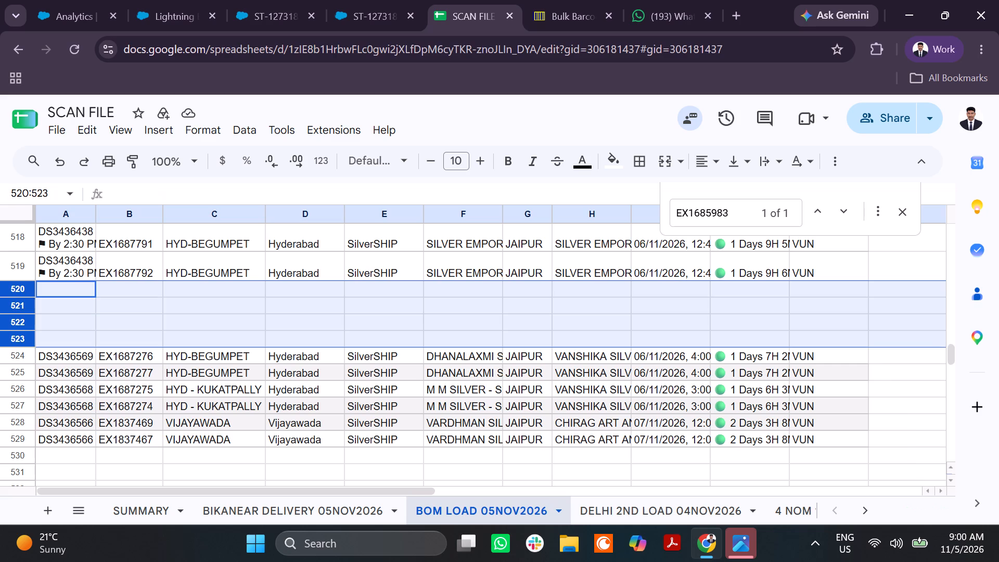
right_click(22, 300)
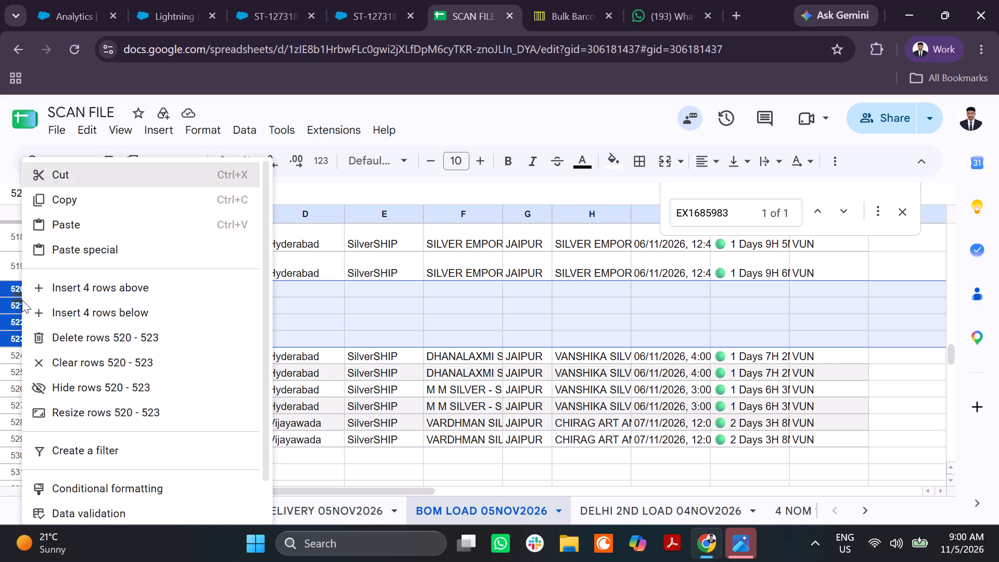
click(79, 332)
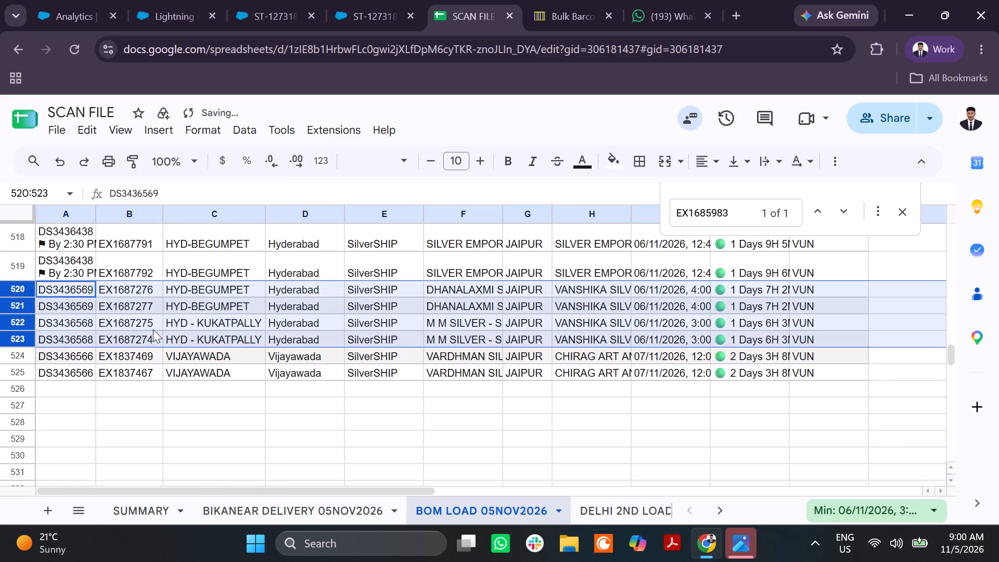
click(153, 329)
Count the bag numbers in the extended HYD SILVER block, B508:B525.
scroll(153, 329, up, 2)
click(153, 329)
scroll(153, 329, up, 2)
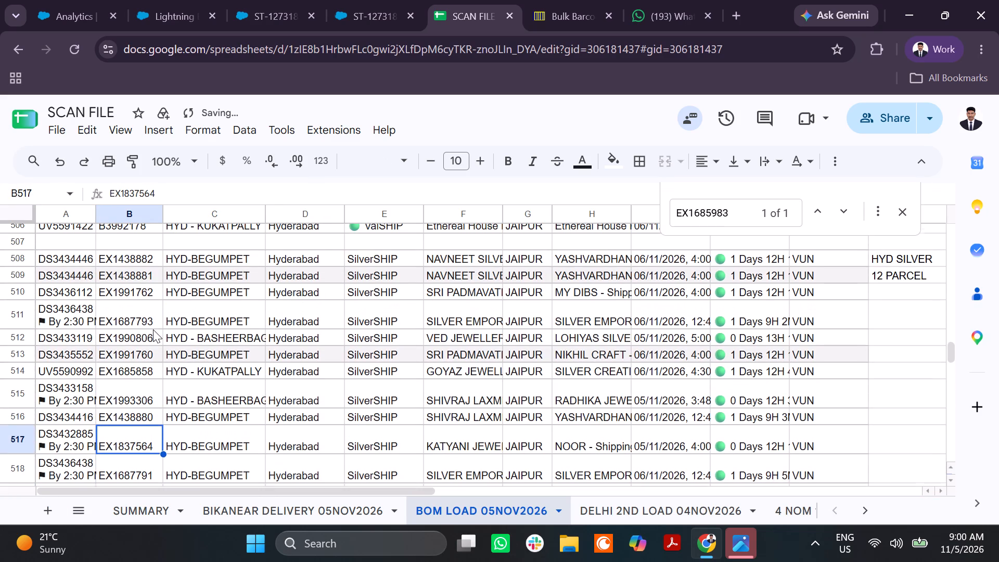
click(141, 261)
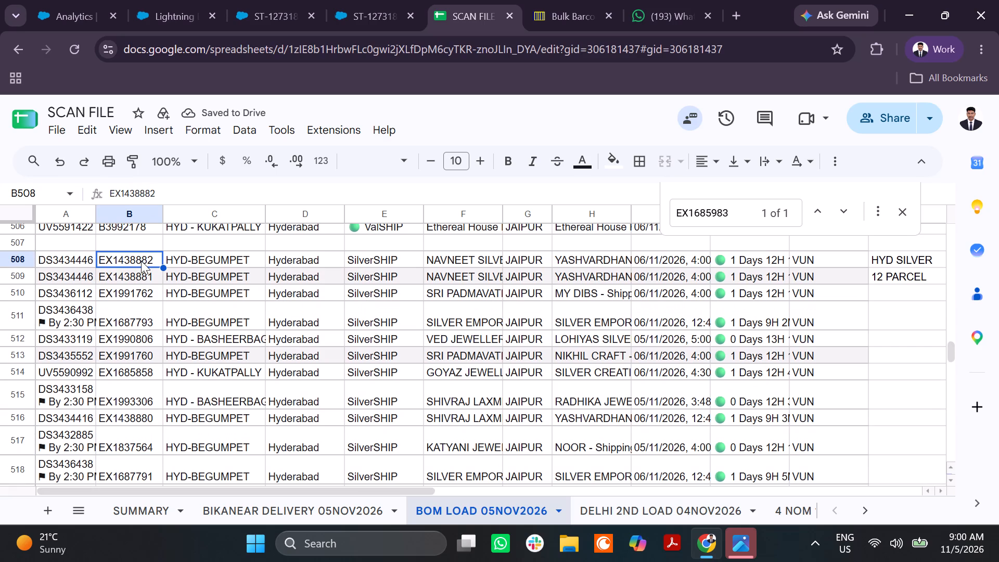
key(ctrl+shift+Down)
Change the HYD SILVER block's parcel count label in L509 to 18 PARCEL.
scroll(141, 261, up, 2)
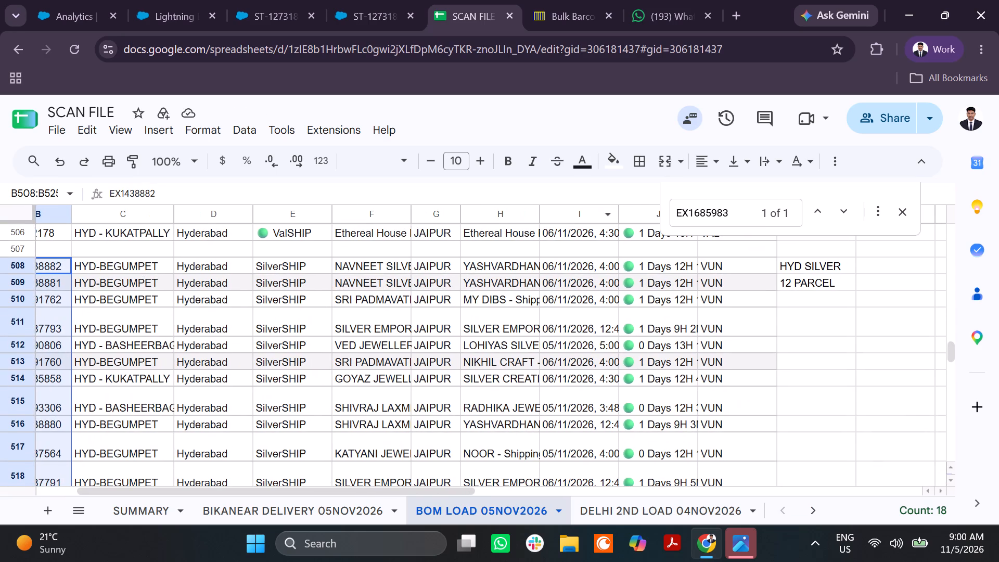
click(808, 282)
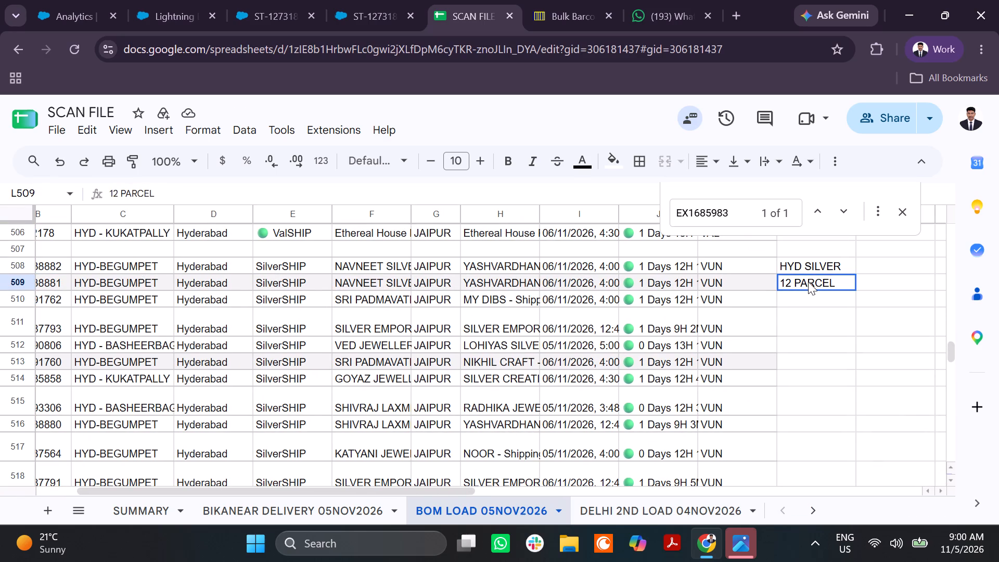
key(Return)
key(Left)
key(Left)
key(Left)
key(Left)
key(Left)
key(Left)
key(Left)
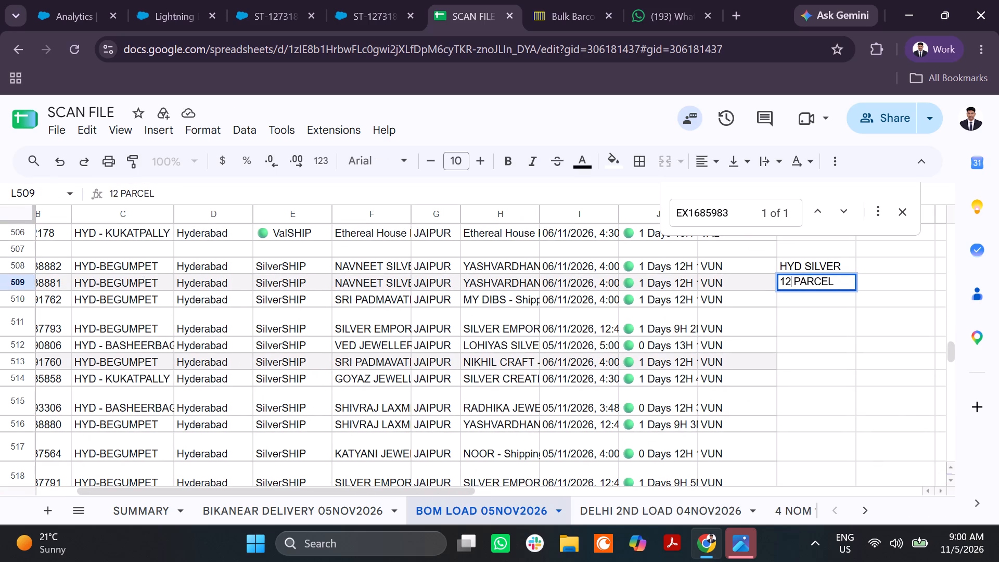
key(Left)
key(Right)
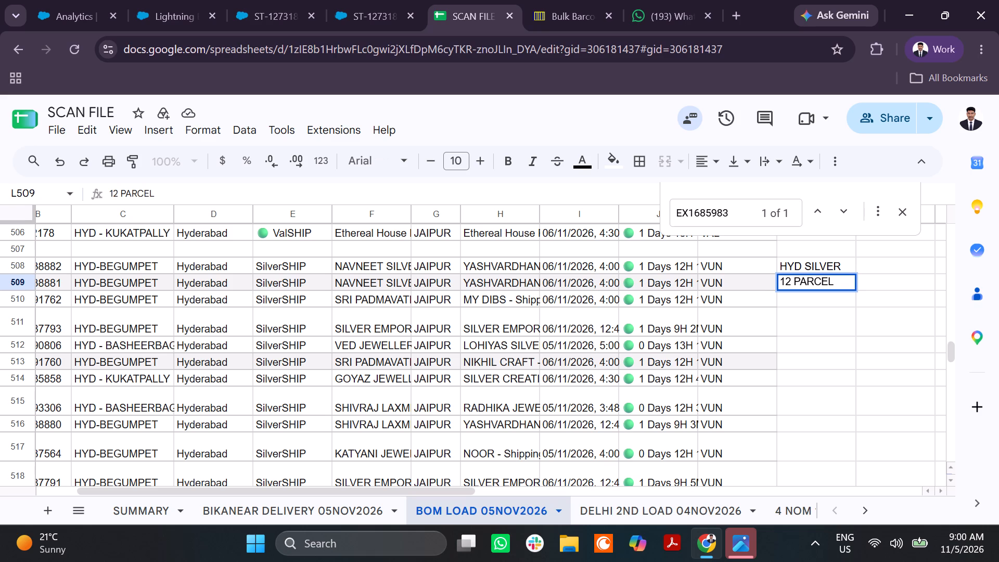
key(BackSpace)
key(8)
key(Down)
scroll(808, 282, down, 1)
click(211, 384)
scroll(211, 384, right, 4)
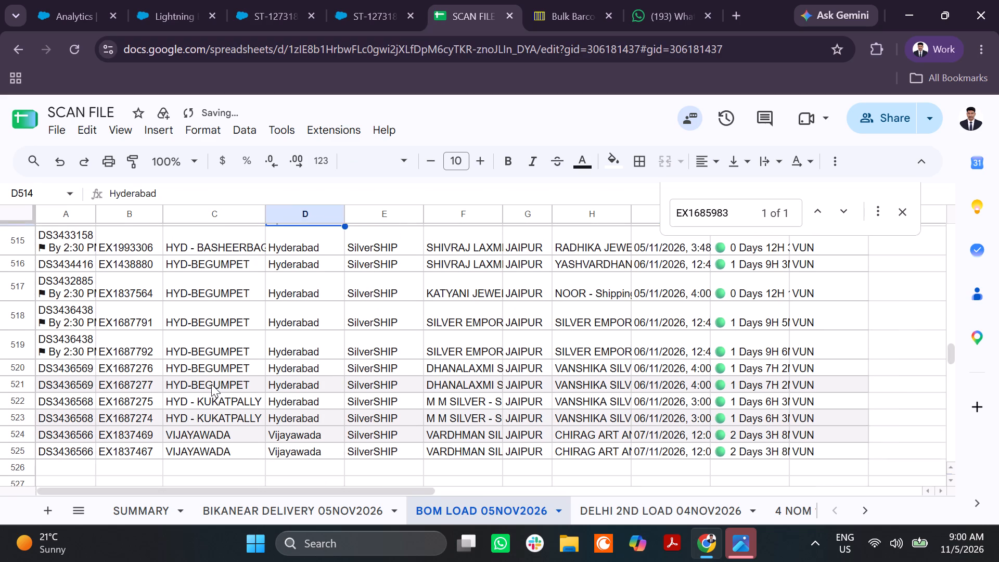
Copy bag number EX1837467 from B525 and complete the open bag scan in Track Shipment.
scroll(211, 384, right, 1)
click(132, 437)
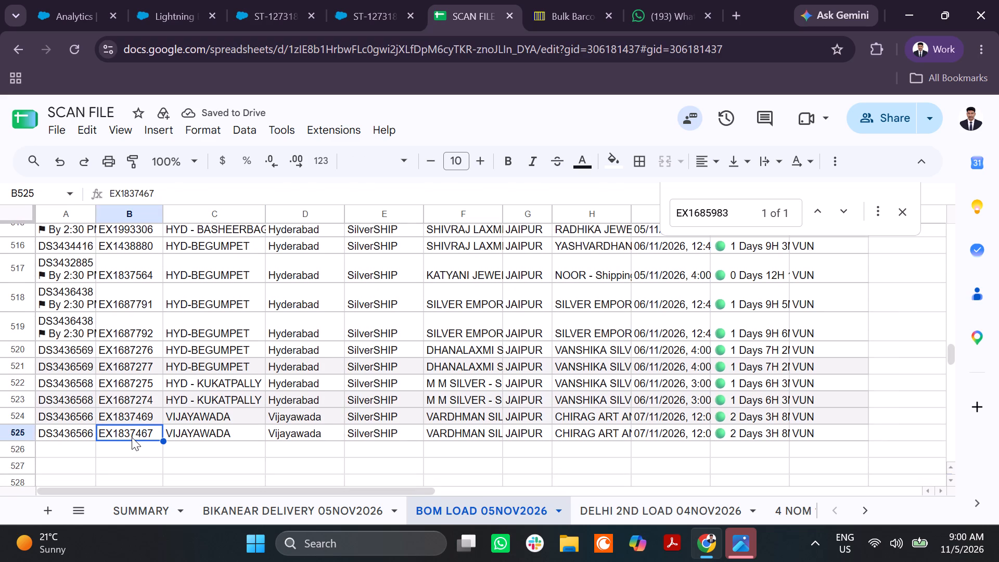
key(ctrl+c)
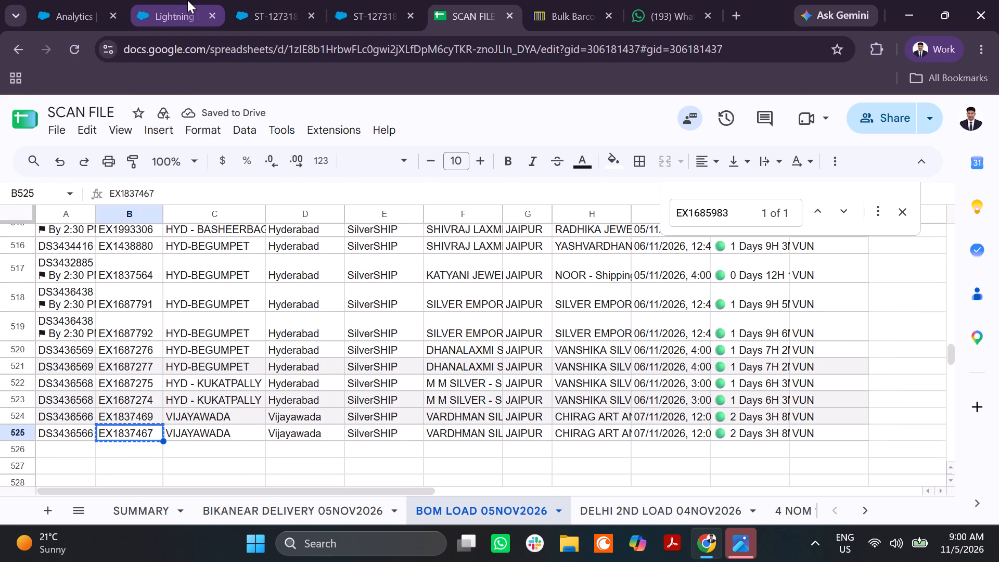
click(187, 0)
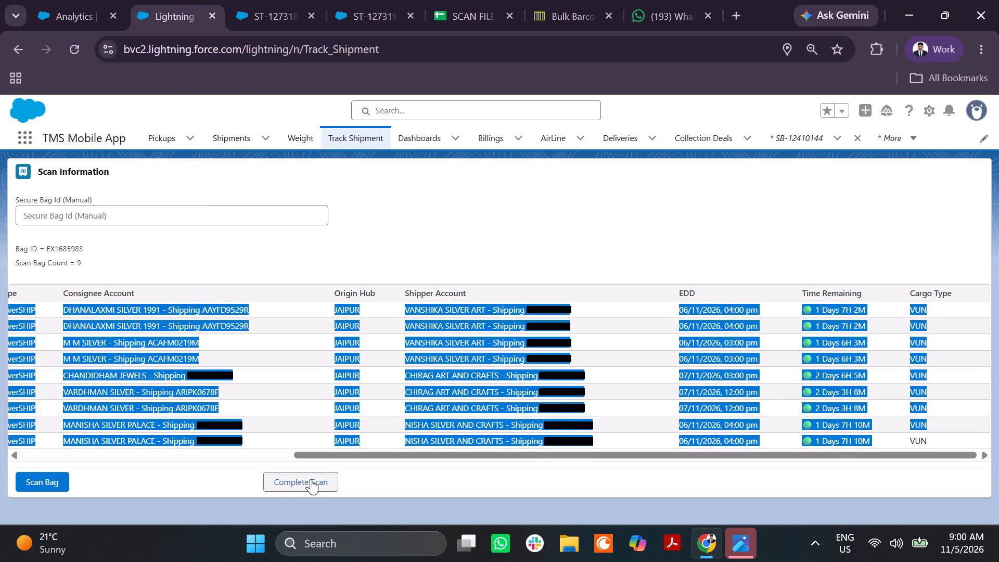
click(311, 479)
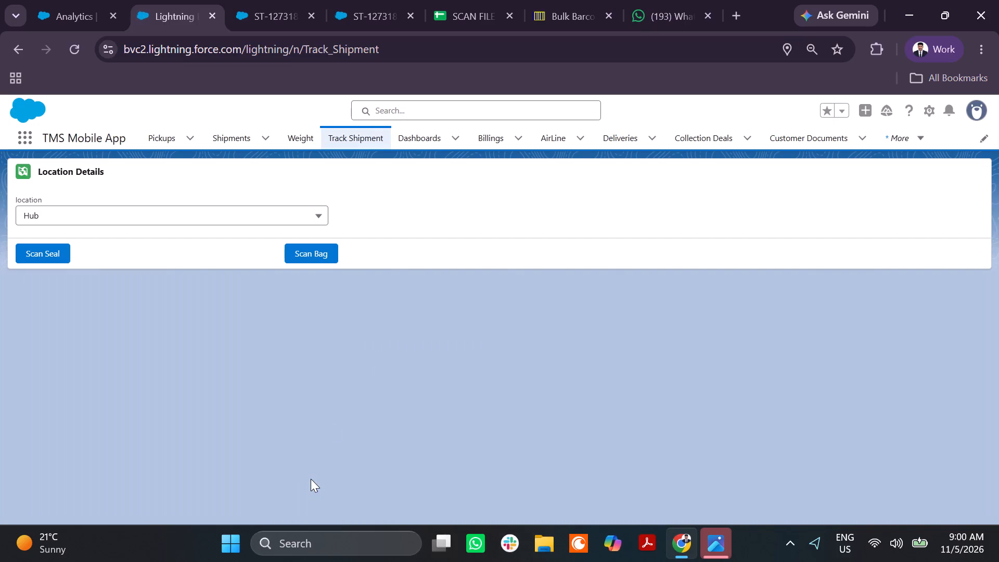
Open Linehaul in place of the DS3436556 shipment record and set its type to Outbound.
click(265, 9)
click(365, 0)
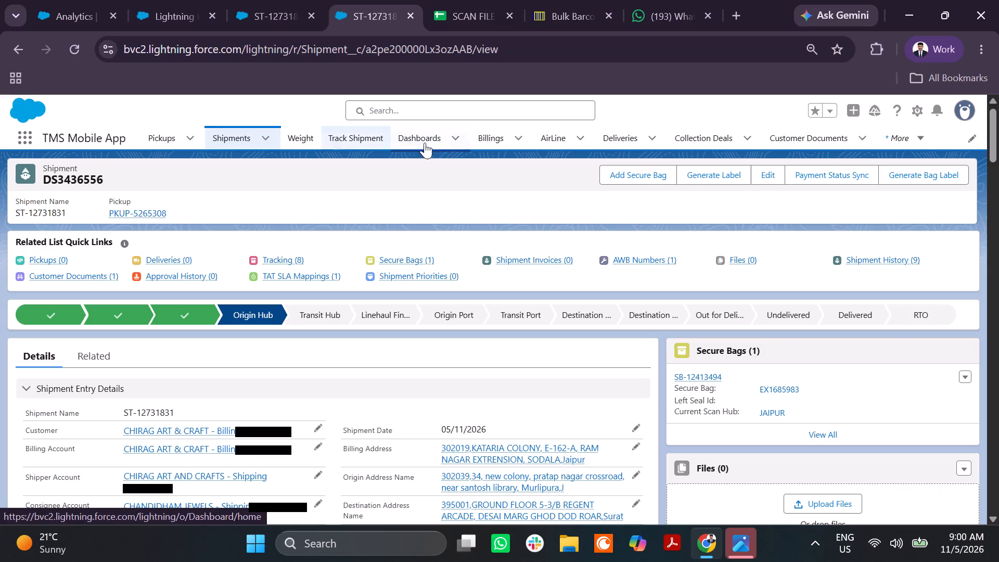
click(20, 139)
text(LINE)
click(55, 313)
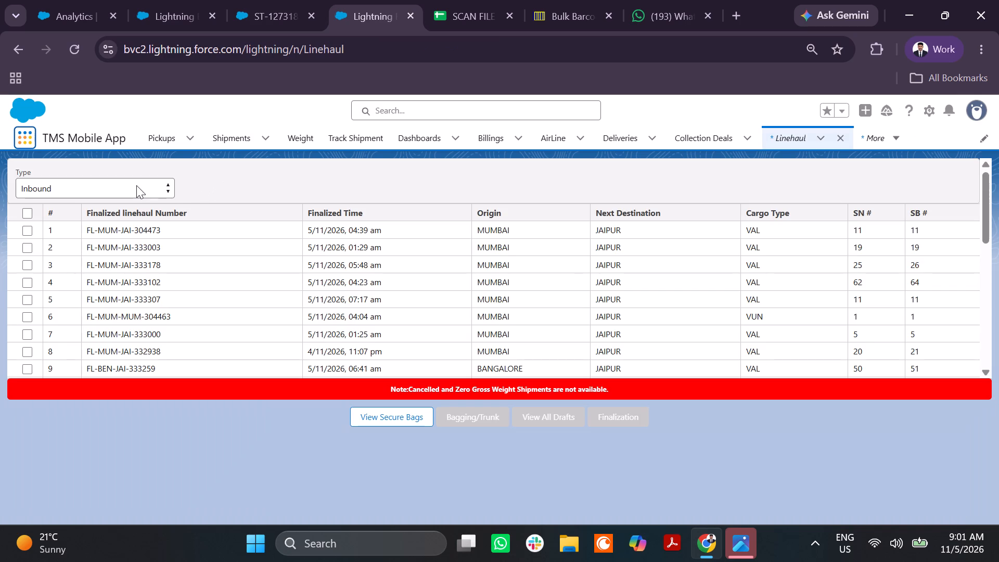
click(136, 185)
click(101, 219)
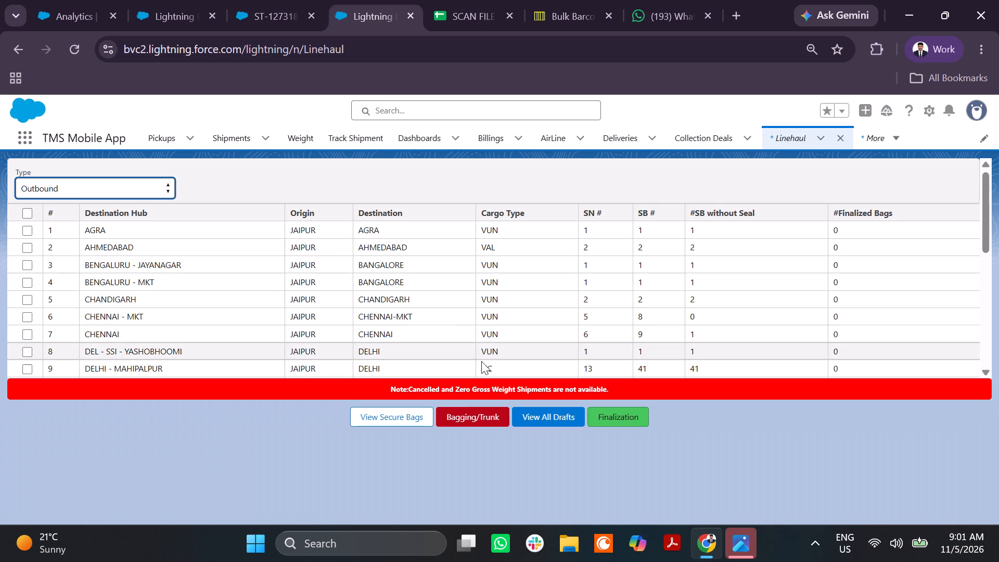
Start a Bagging/Trunk entry with HYDERABAD as the next destination and Oversize bag as the airline package.
click(466, 418)
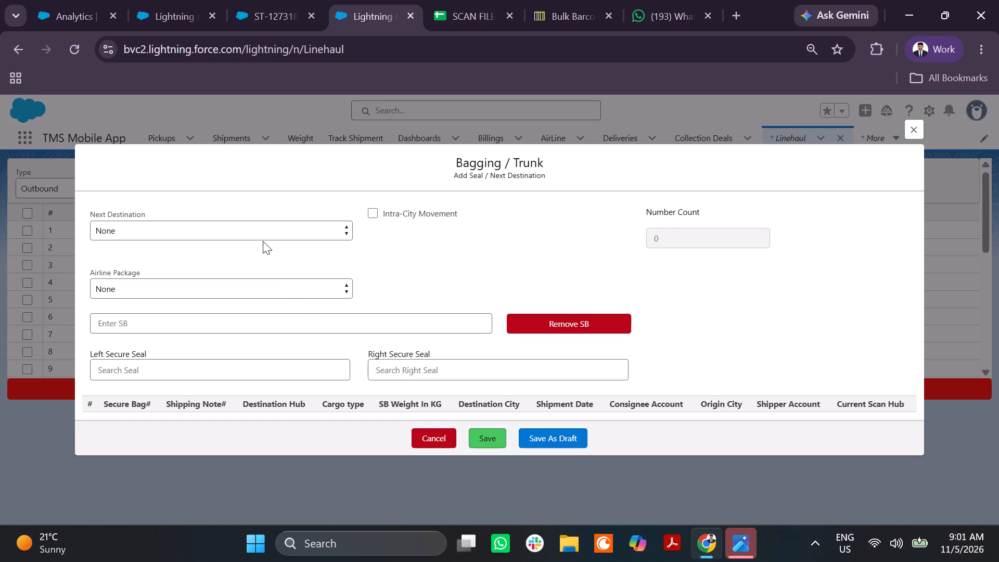
click(256, 229)
text(HY)
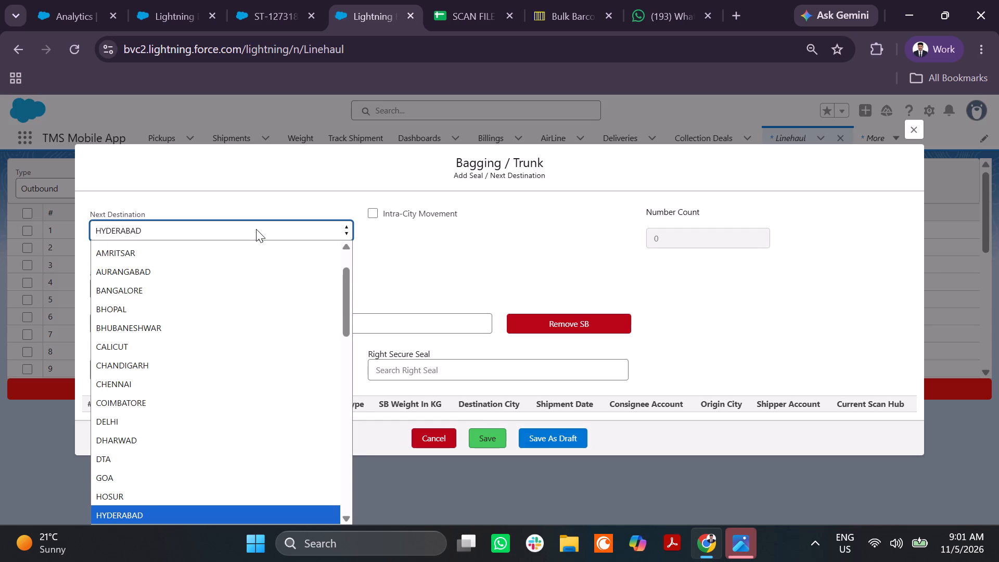
key(Return)
click(182, 295)
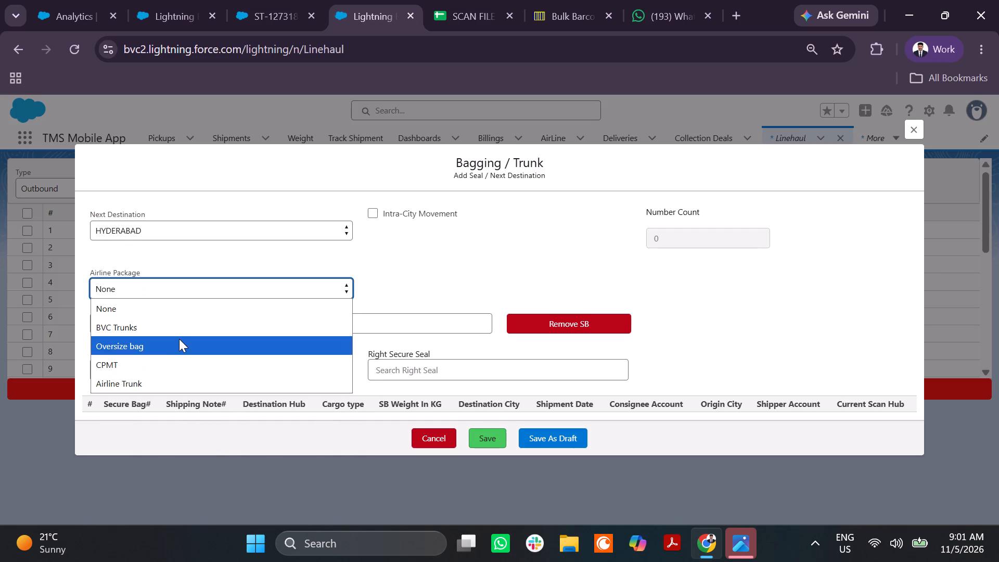
click(179, 340)
click(159, 302)
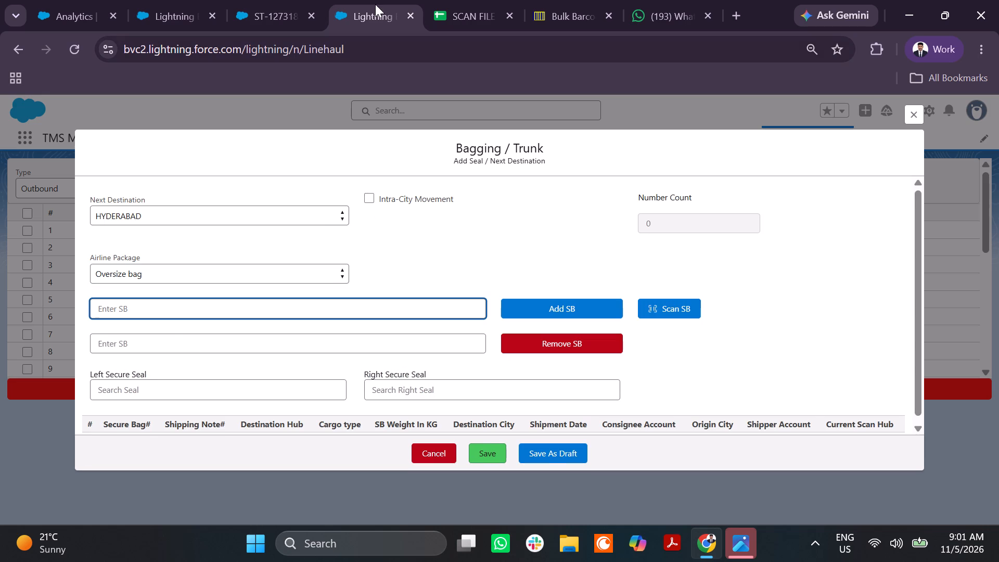
Try to add bag EX1837467 from the scan sheet to the Hyderabad trunk.
click(464, 7)
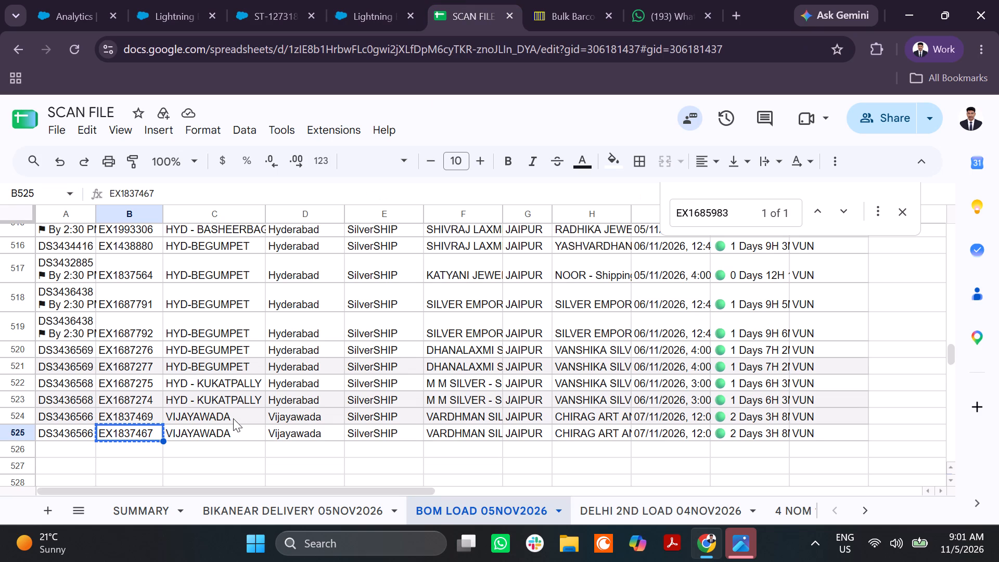
key(ctrl+c)
click(346, 0)
key(ctrl+v)
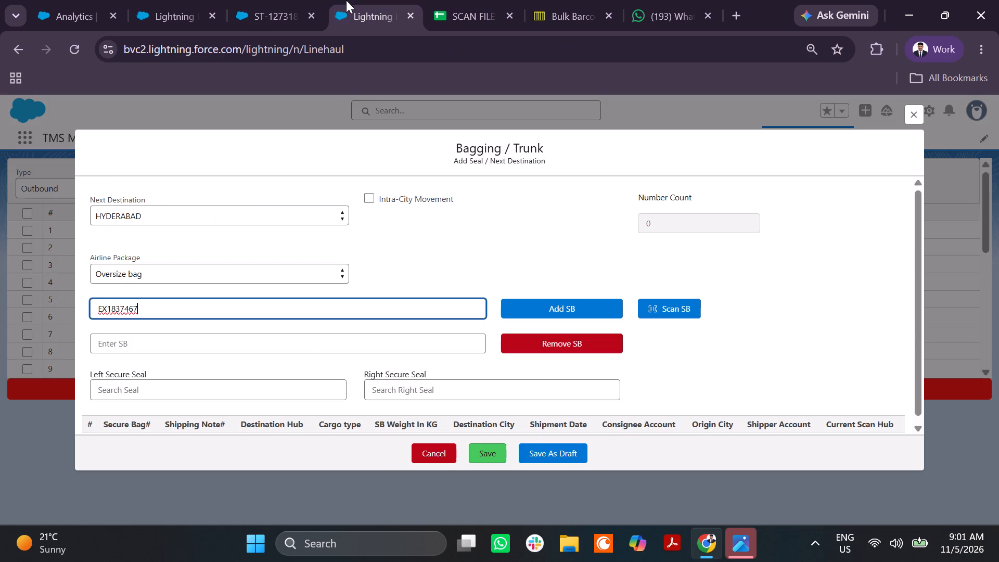
key(Return)
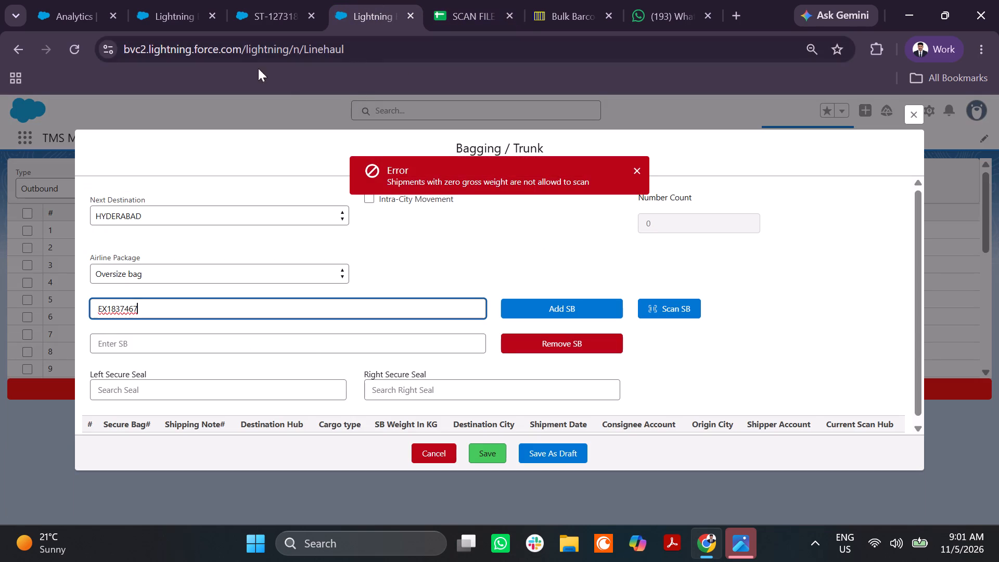
Find the shipment for bag EX1837467 and save its BVC Gross Weight as 11000 grams.
click(283, 4)
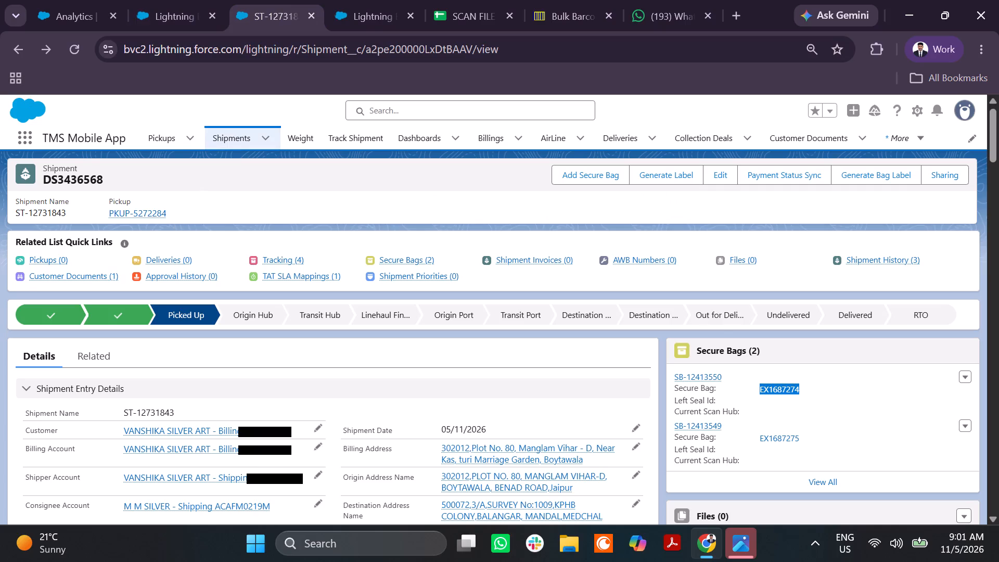
click(390, 108)
key(ctrl+v)
key(Return)
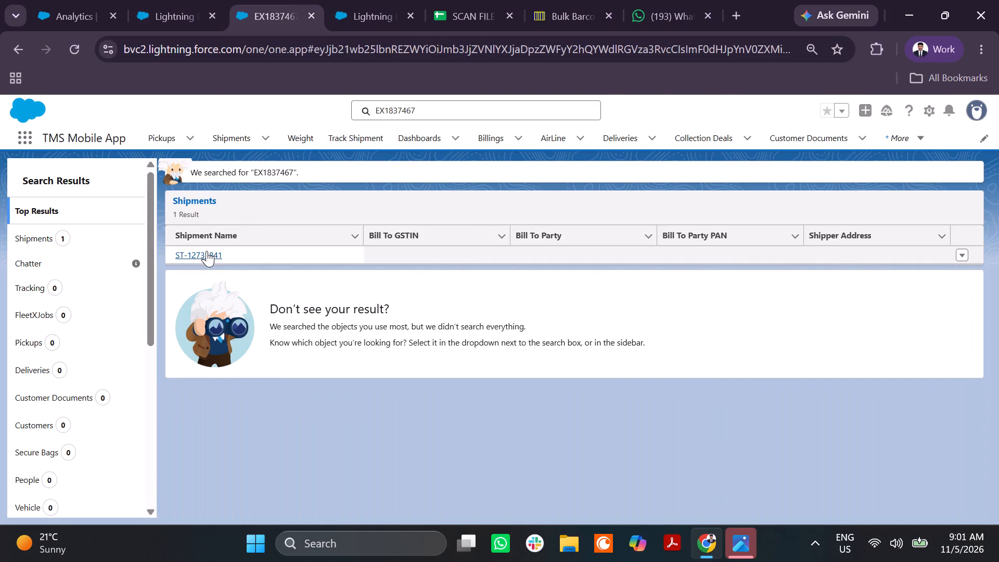
click(207, 251)
scroll(386, 362, down, 2)
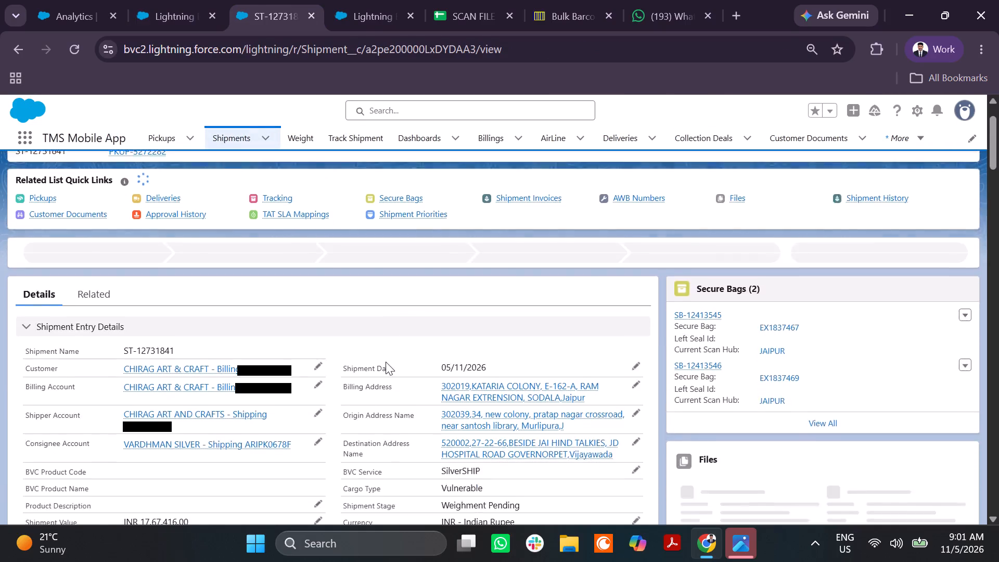
scroll(386, 362, down, 5)
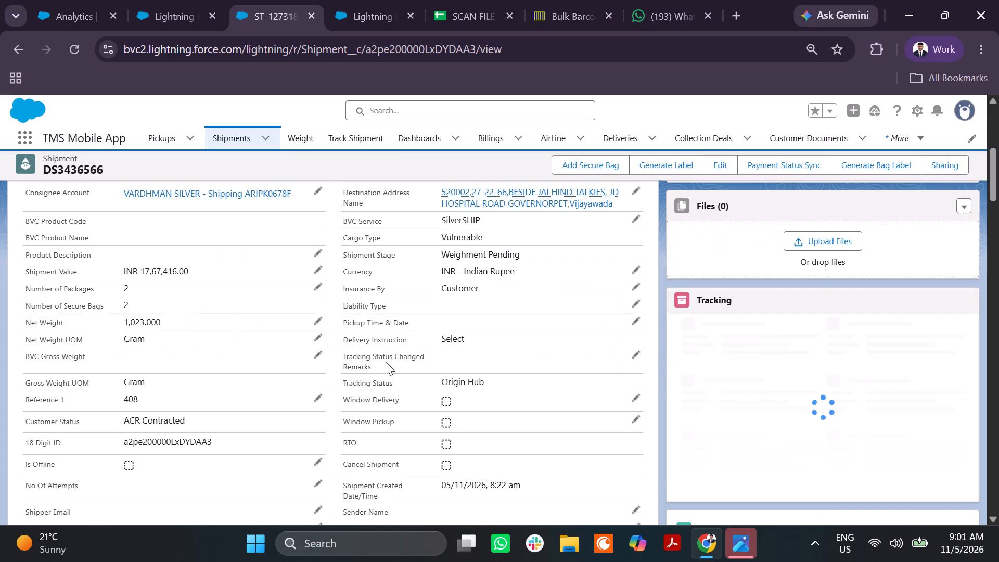
click(317, 354)
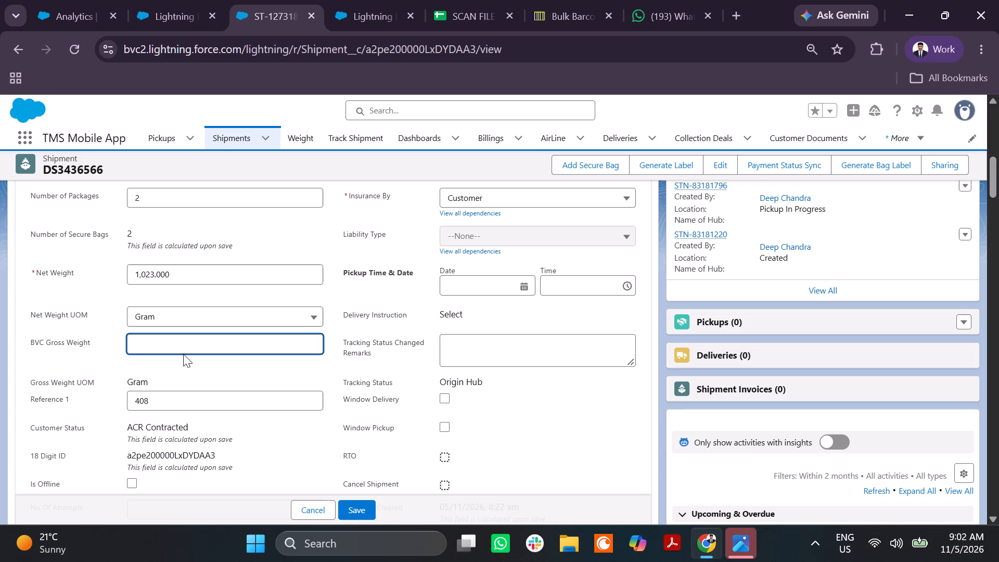
text(11)
text(000)
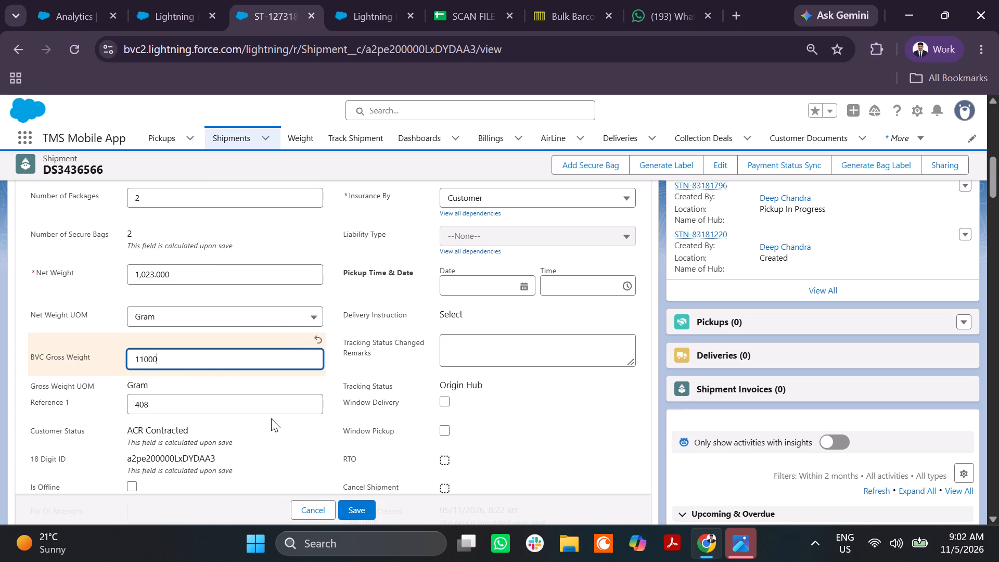
click(357, 502)
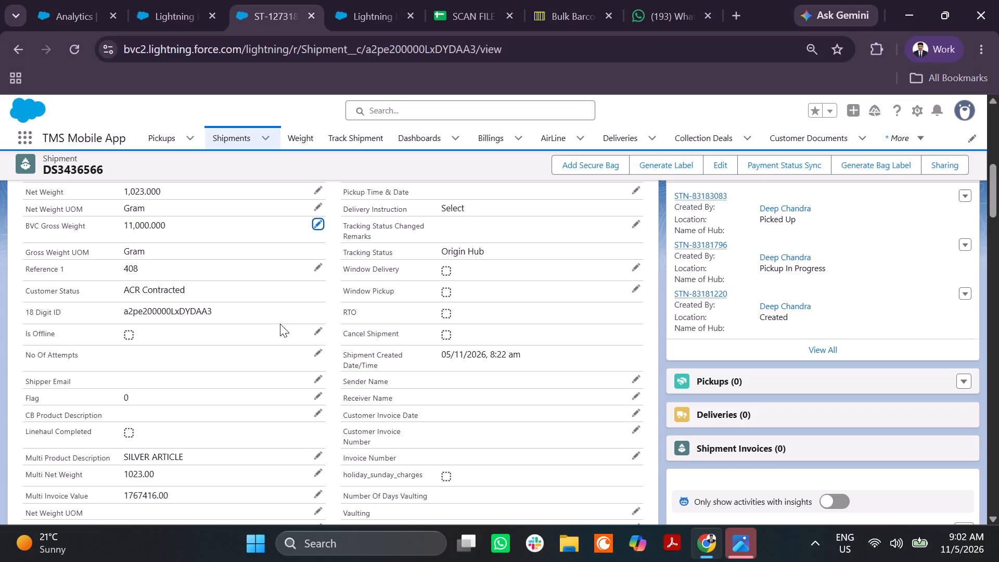
scroll(272, 295, up, 5)
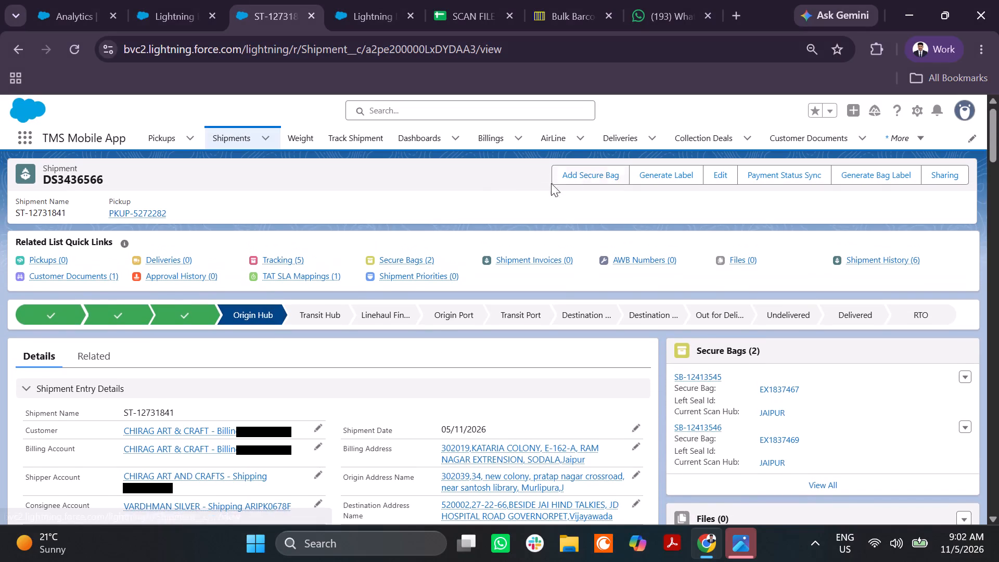
click(649, 178)
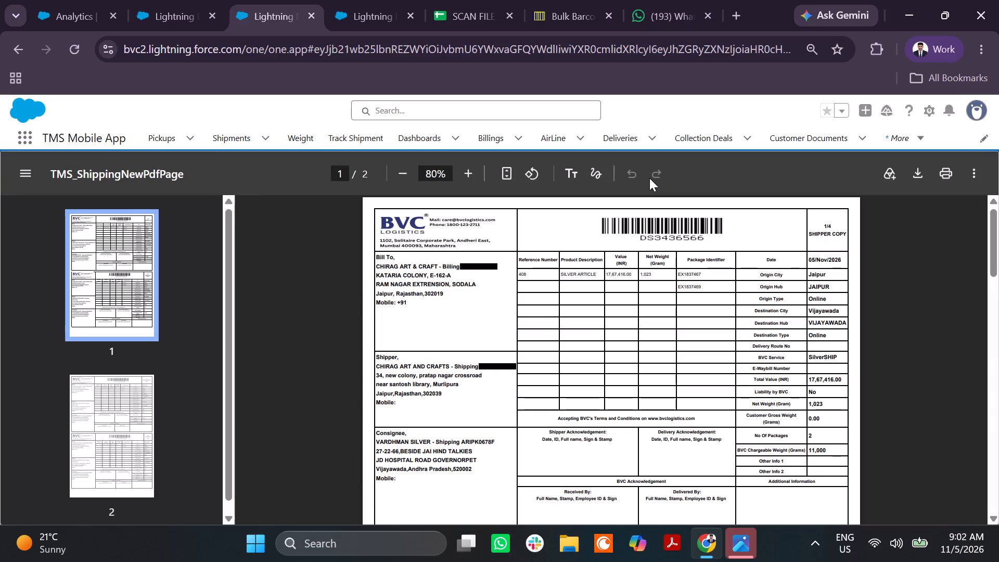
Add bag EX1837467, already entered in the Bagging/Trunk form, to the Hyderabad trunk.
click(349, 11)
key(Return)
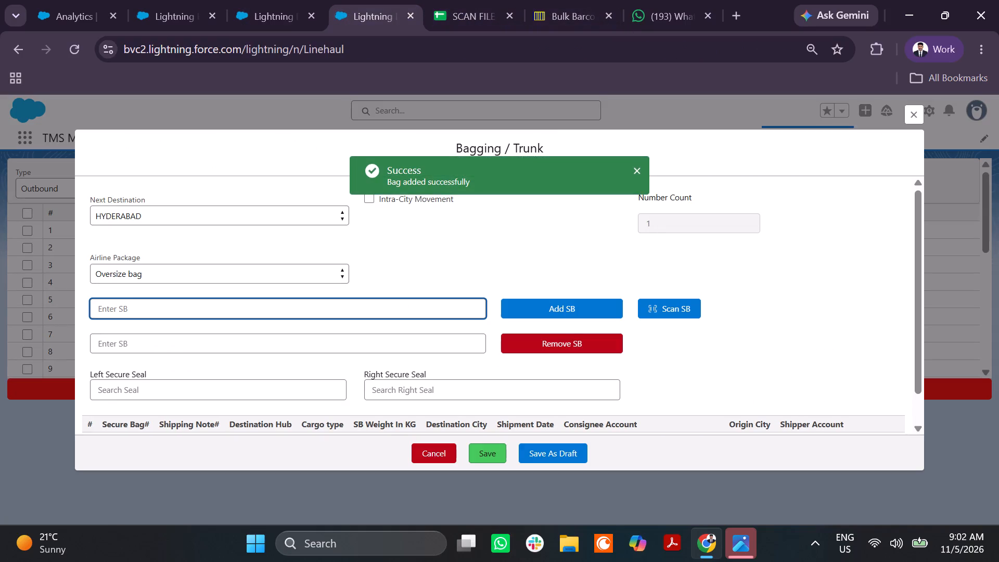
Add bag EX1837469 from B524 of the scan sheet to the Hyderabad trunk.
click(457, 5)
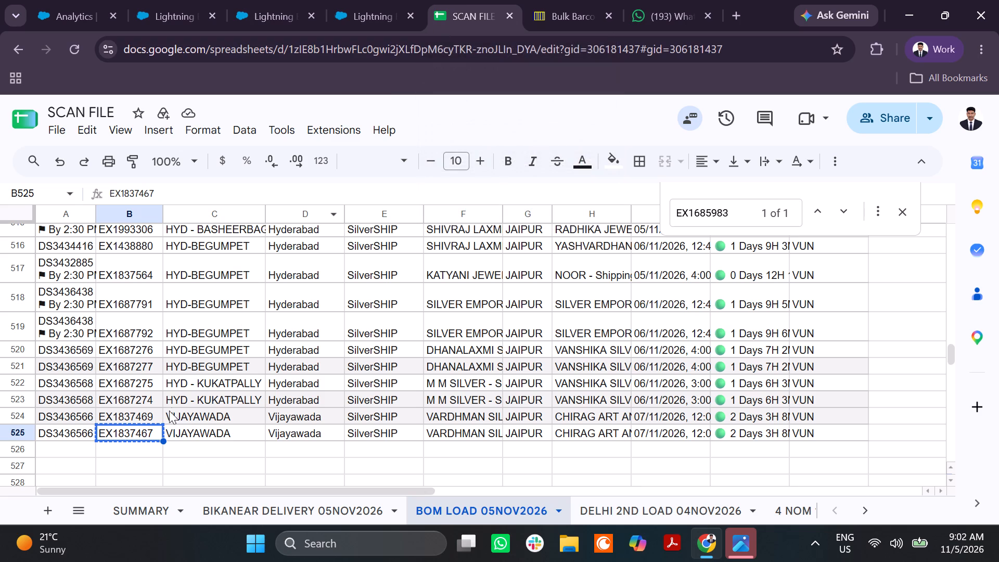
click(155, 417)
key(ctrl+c)
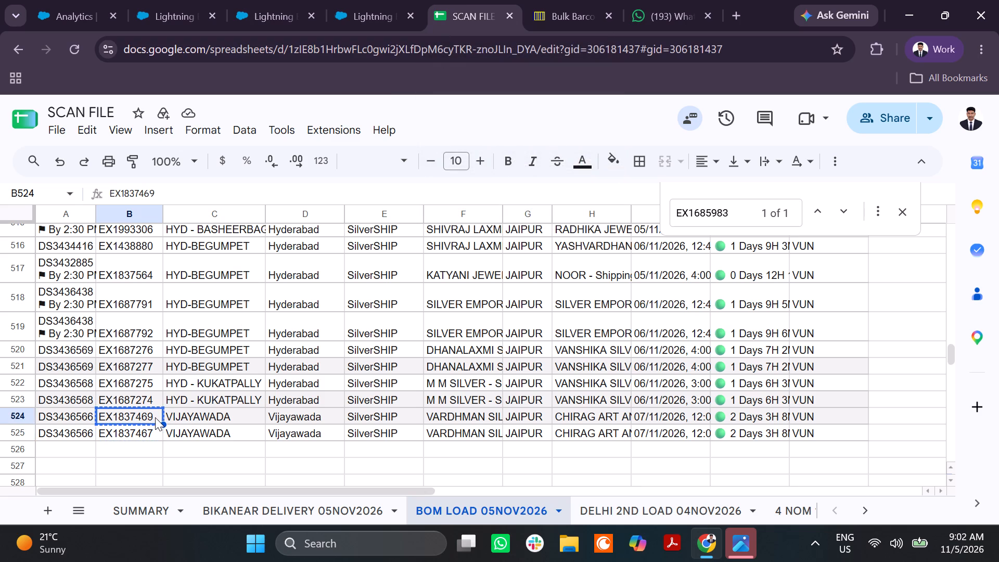
click(360, 0)
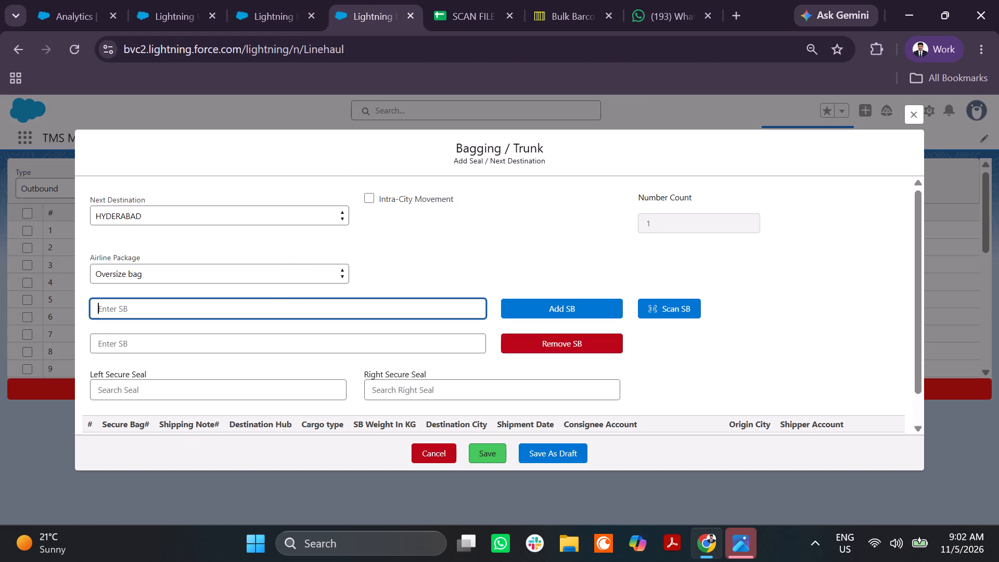
click(244, 309)
key(ctrl+v)
key(Return)
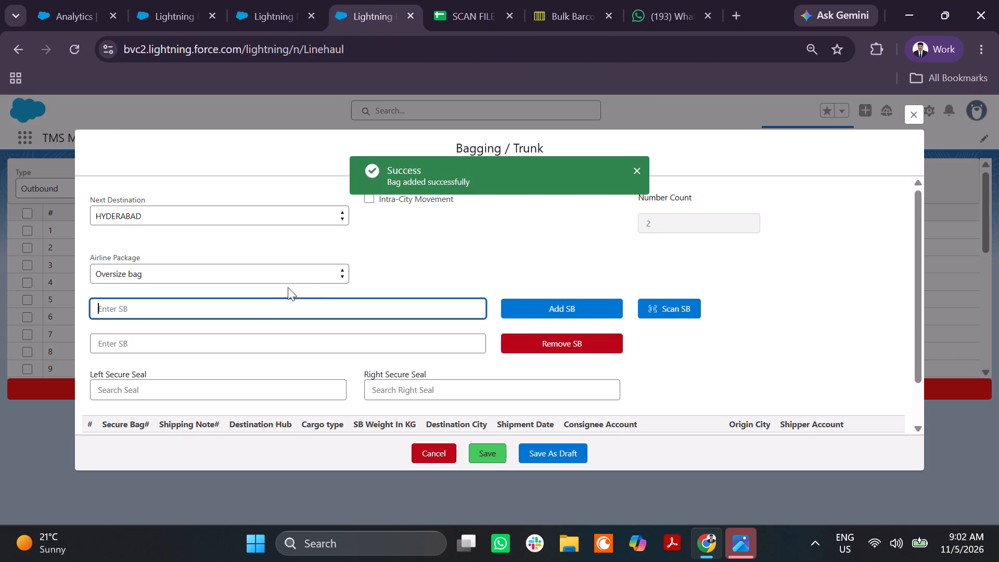
Try to add bag EX1687274 from B523 of the scan sheet to the Hyderabad trunk.
click(460, 0)
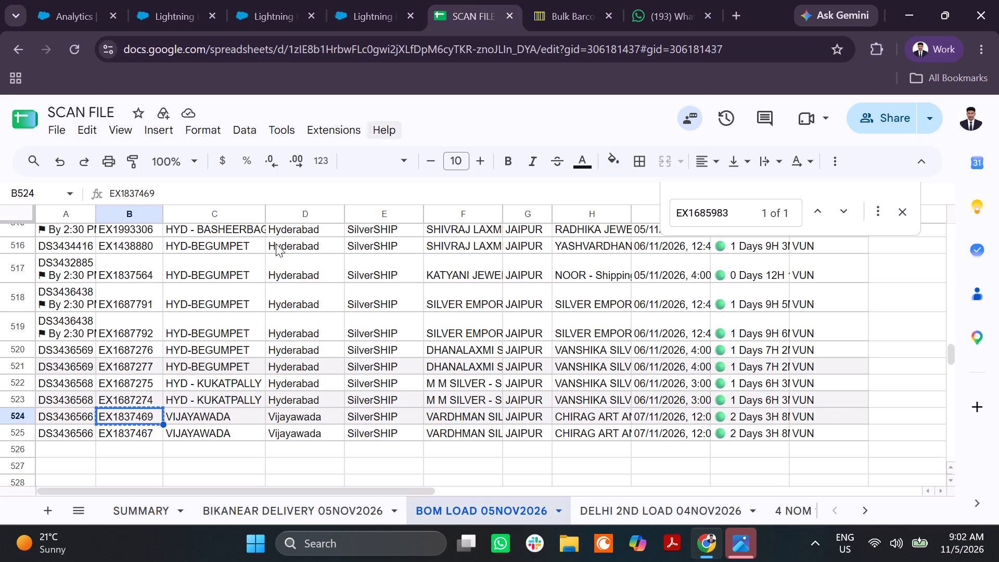
click(146, 390)
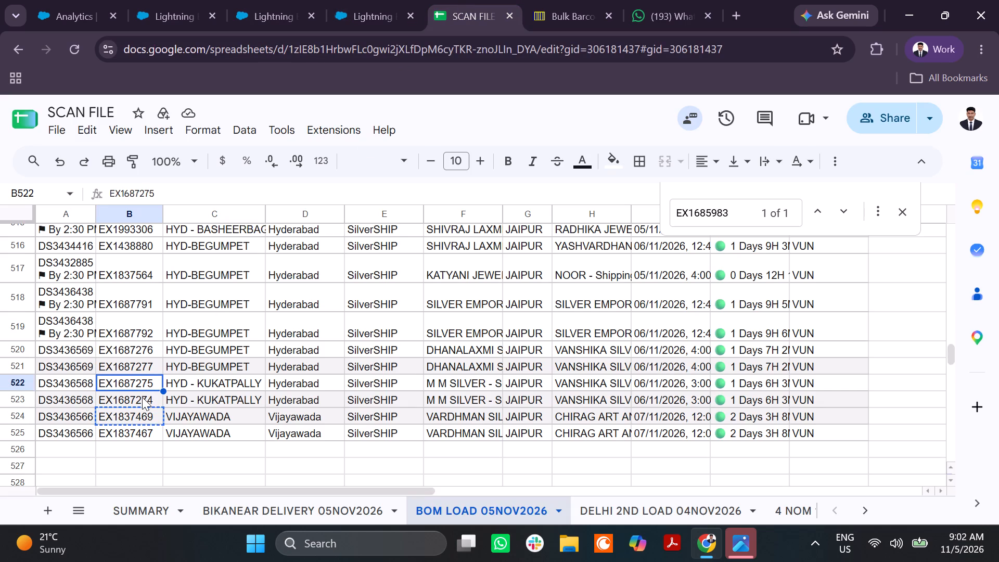
click(142, 397)
key(ctrl+c)
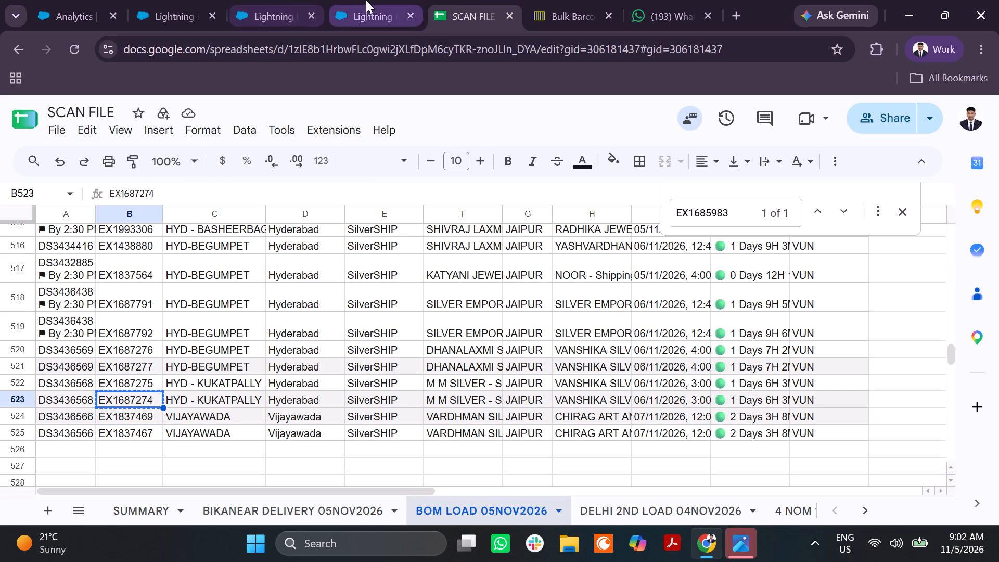
click(366, 0)
key(ctrl+v)
key(Return)
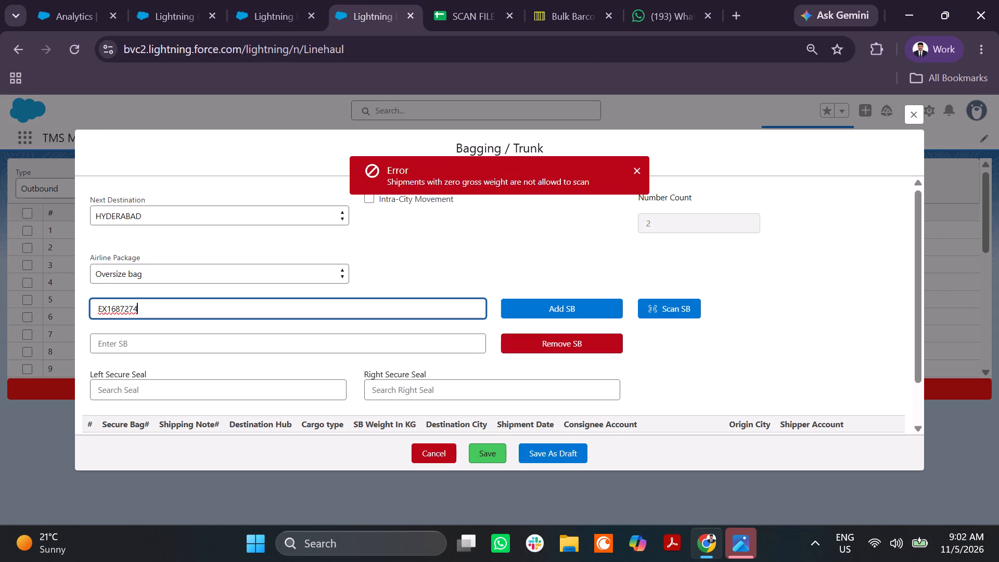
click(288, 13)
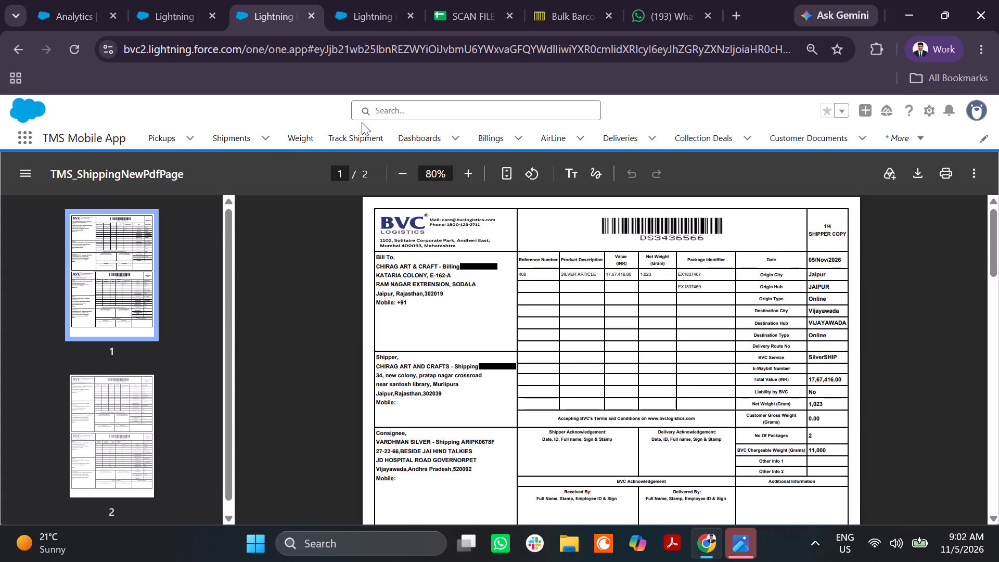
click(391, 110)
key(ctrl+v)
key(Return)
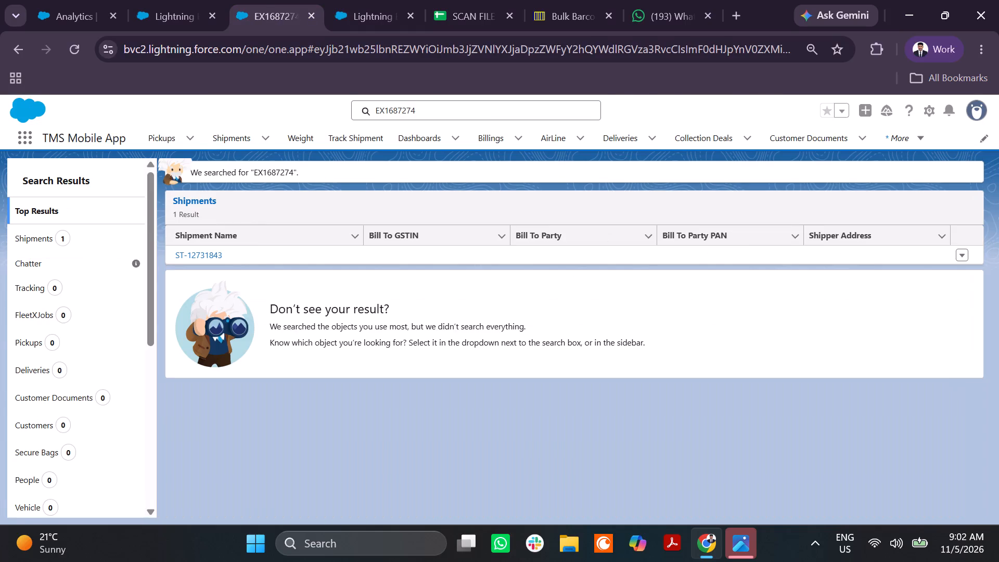
click(206, 251)
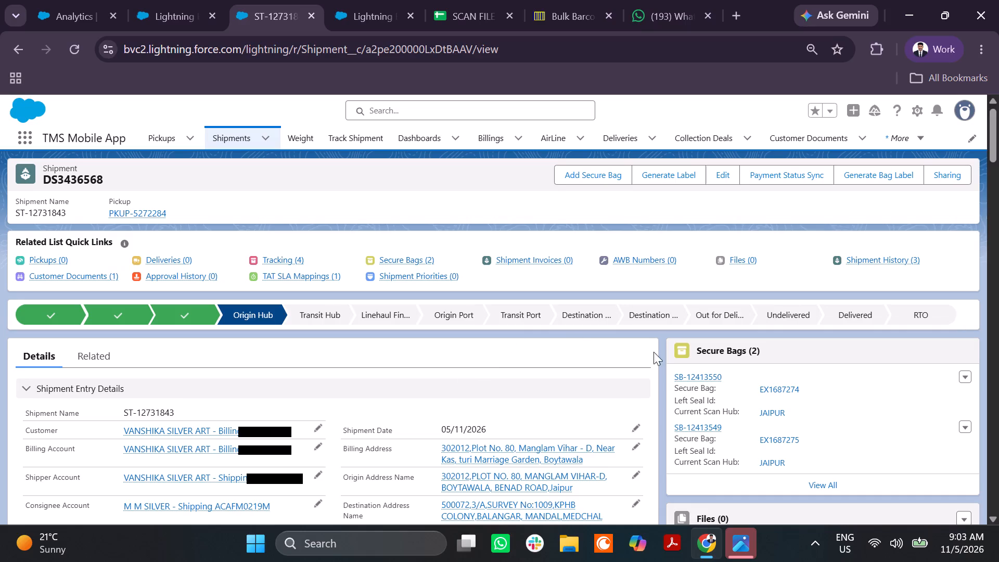
Examine the history of secure bag EX1687274, then return to its shipment record.
click(697, 375)
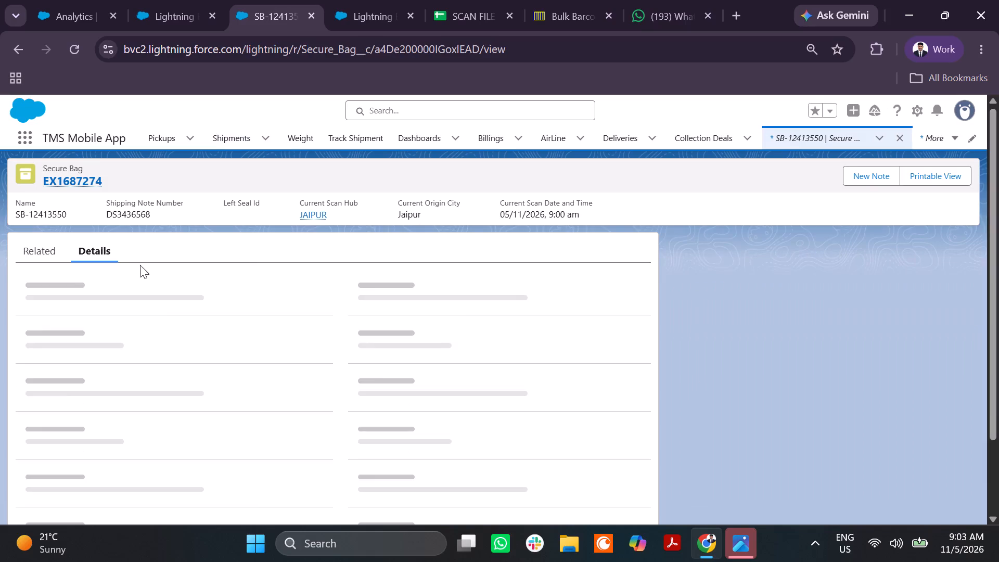
click(52, 253)
scroll(195, 372, down, 1)
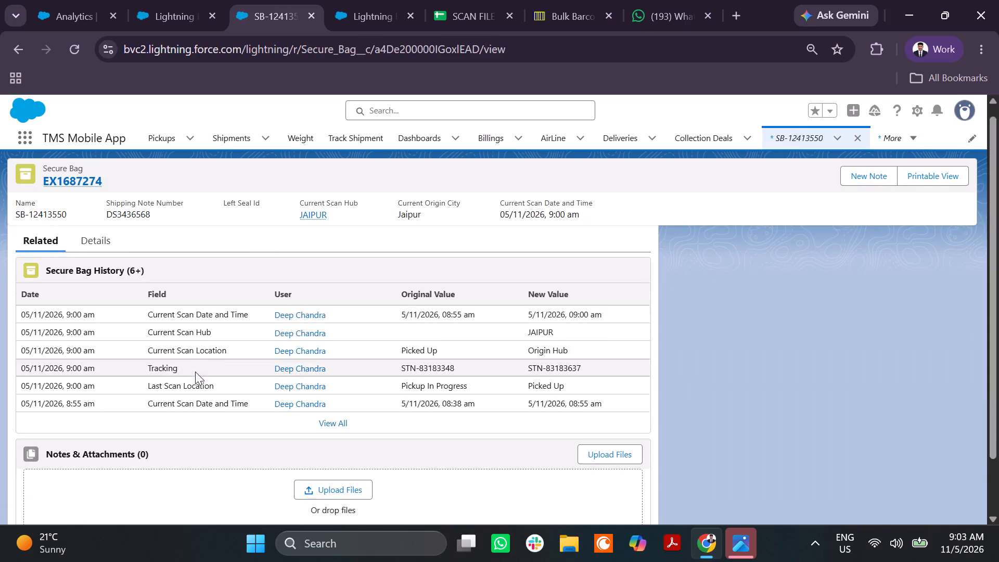
scroll(195, 372, down, 1)
click(18, 56)
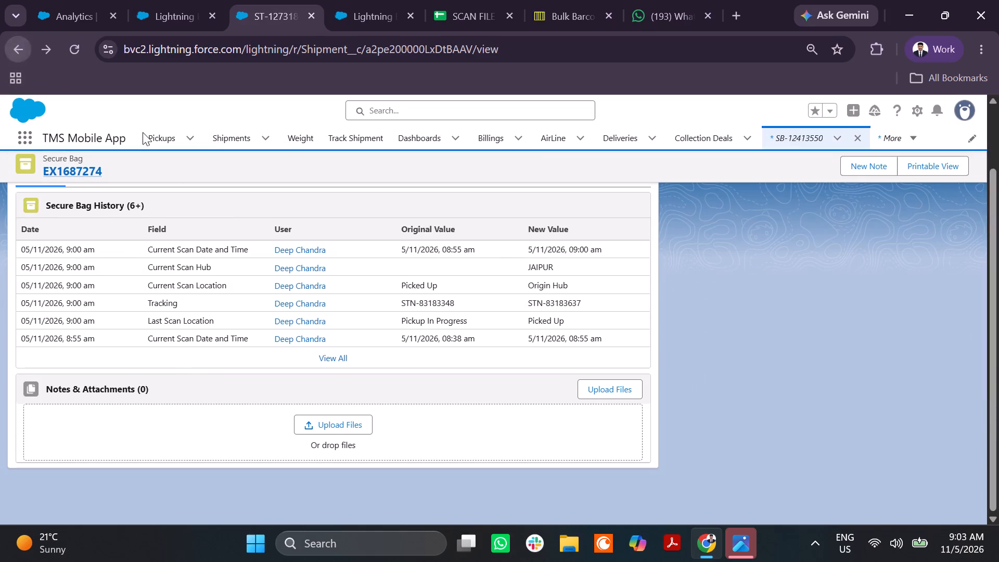
scroll(284, 351, down, 6)
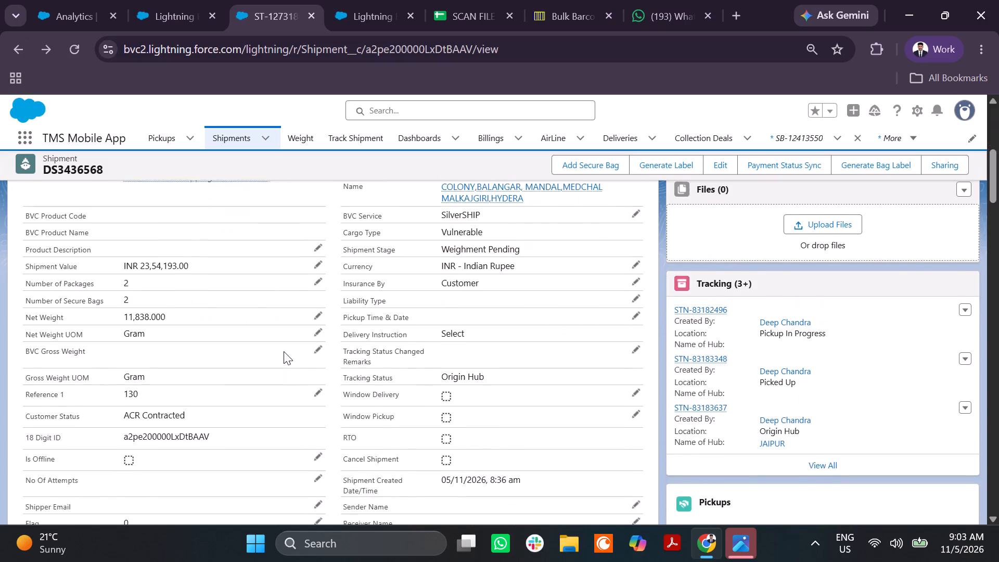
scroll(284, 351, down, 1)
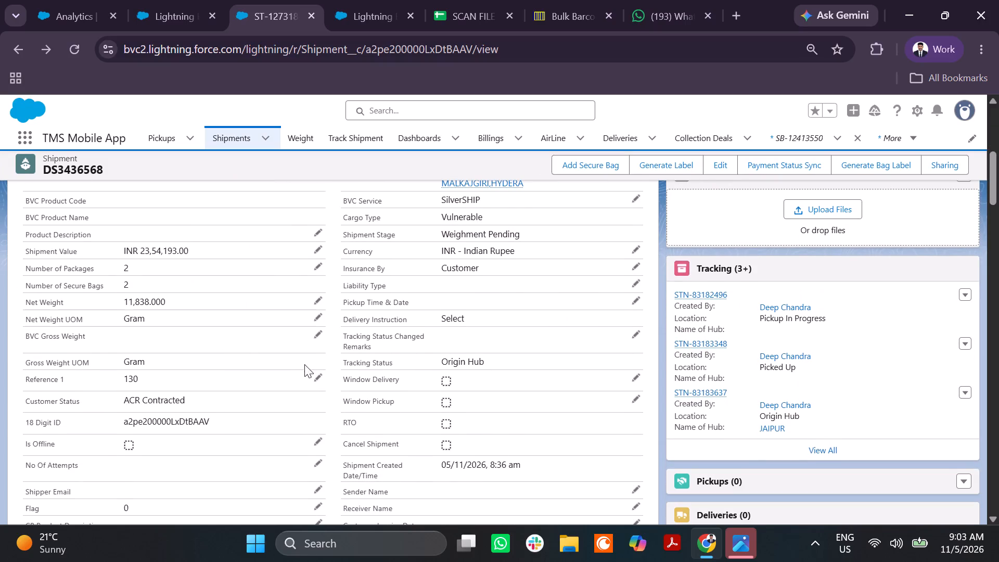
click(316, 339)
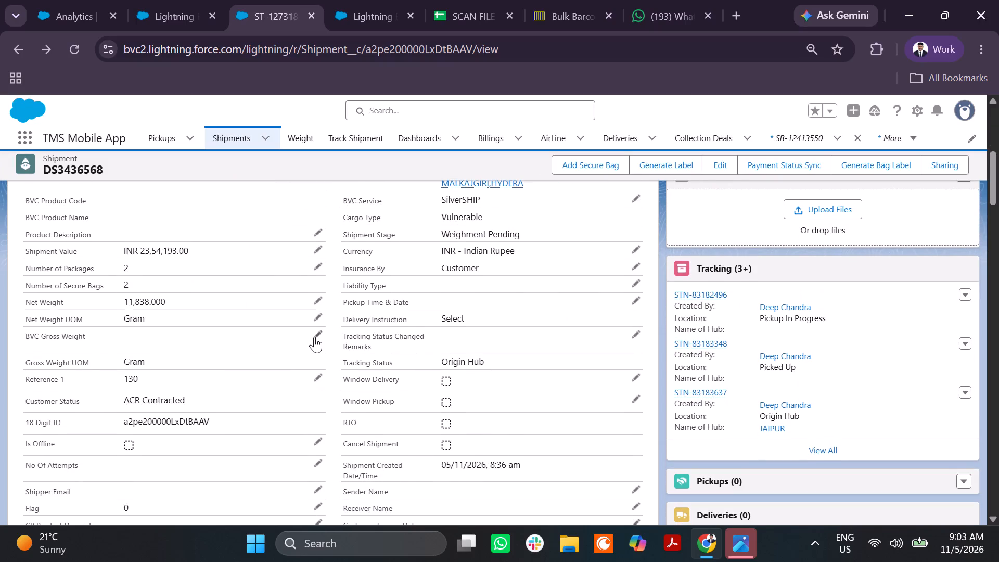
click(314, 337)
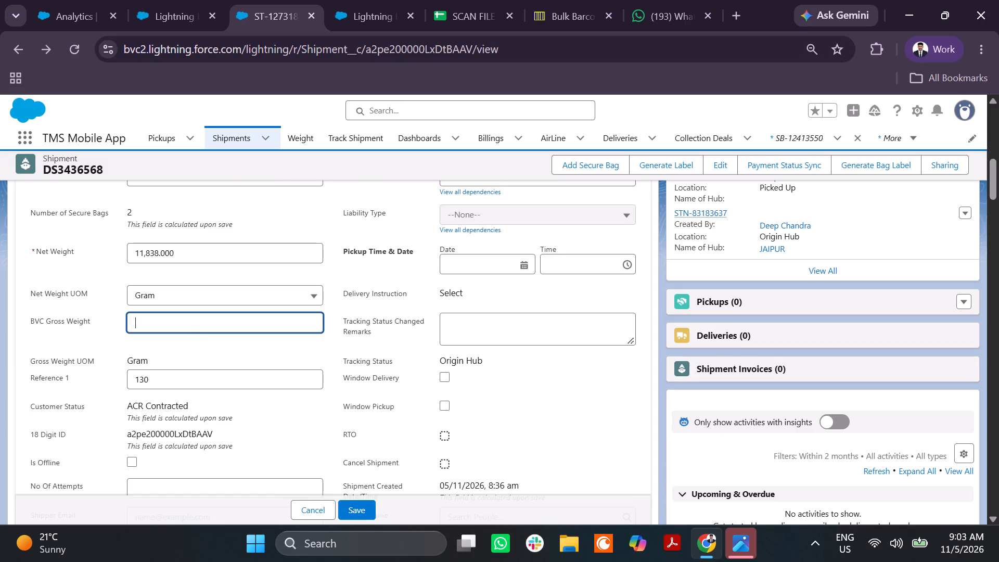
key(1)
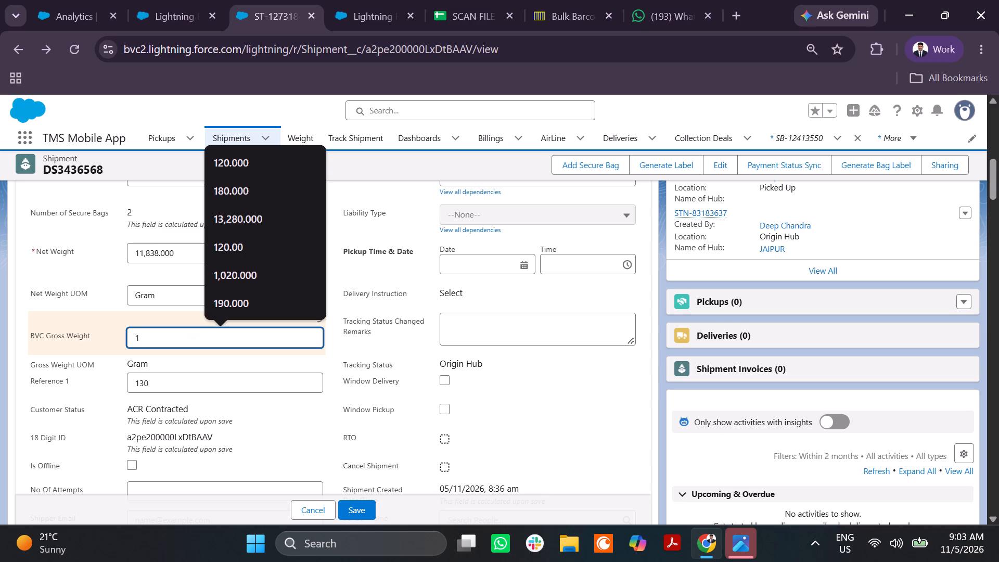
text(3000)
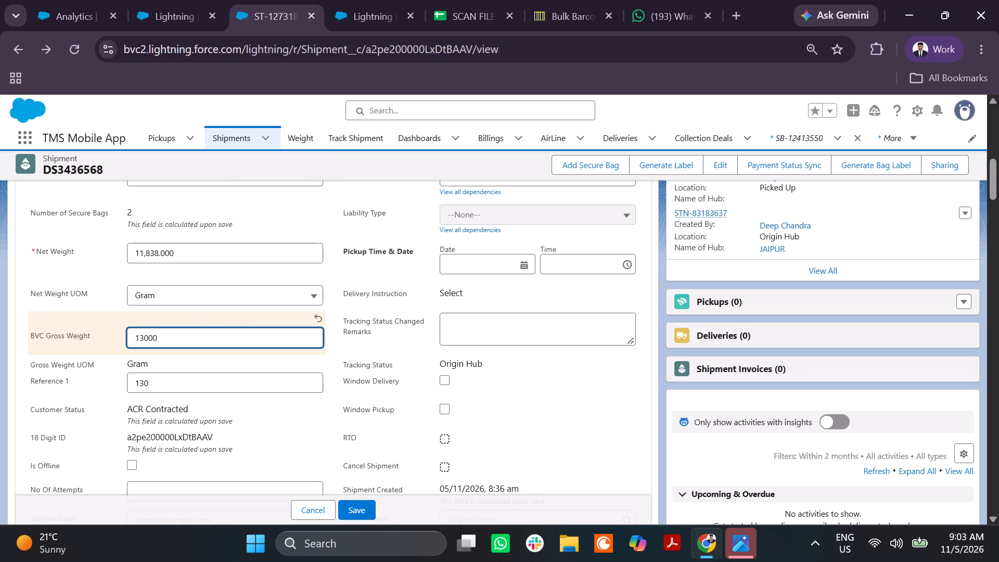
click(360, 511)
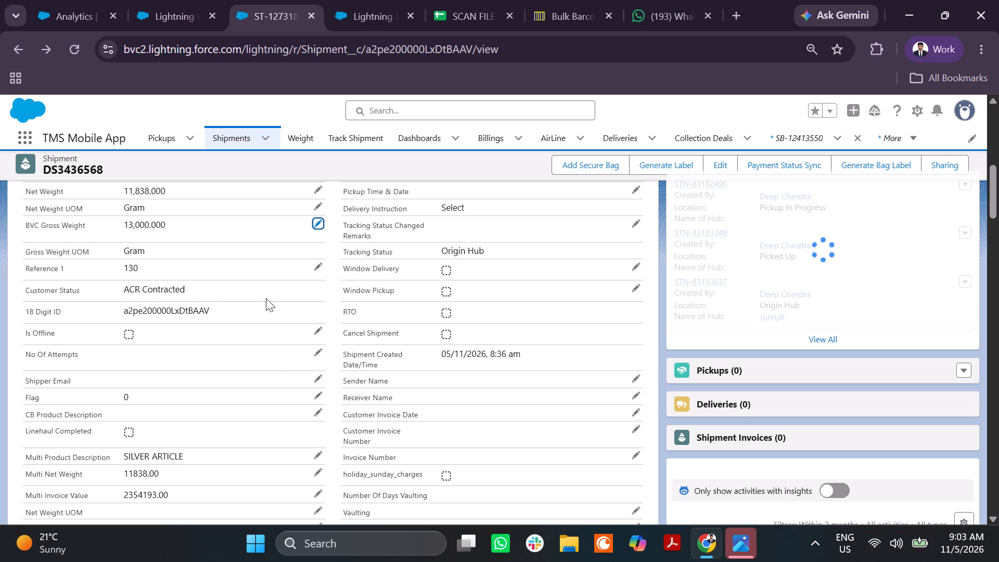
Add bag EX1687274, already entered in the Bagging/Trunk form, to the Hyderabad trunk.
click(365, 9)
key(Return)
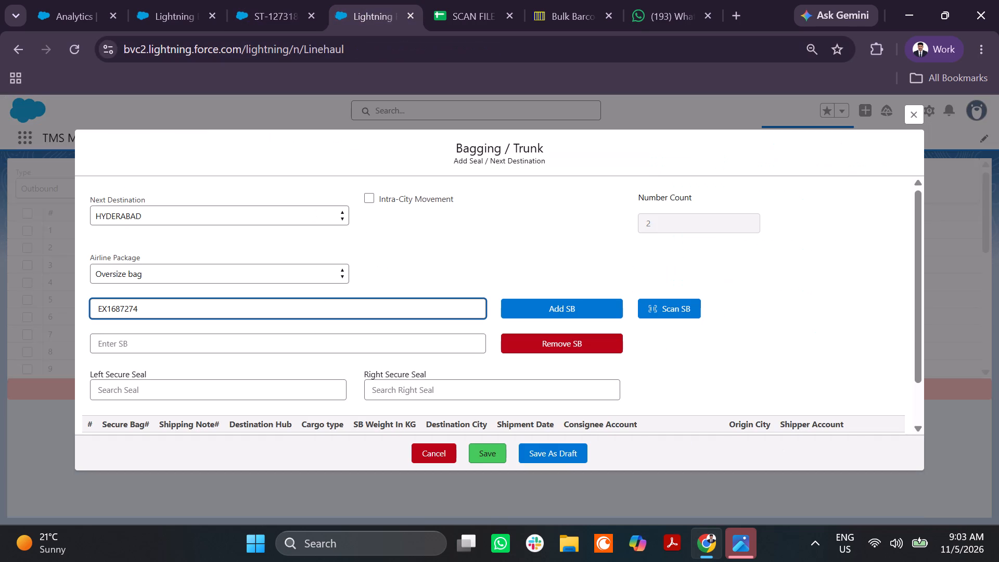
Add bag EX1687275 from B522 of the scan sheet to the Hyderabad trunk.
click(457, 8)
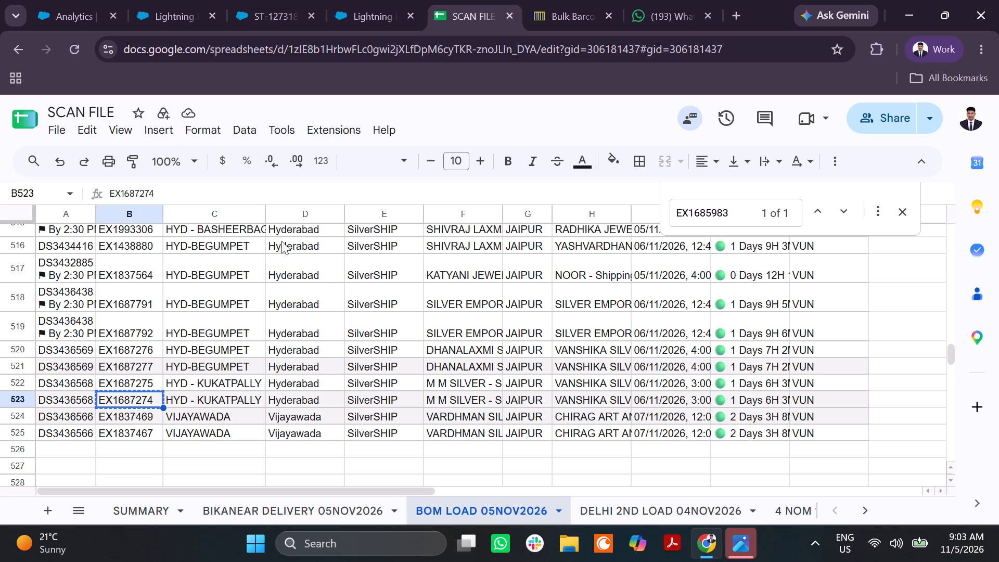
click(153, 380)
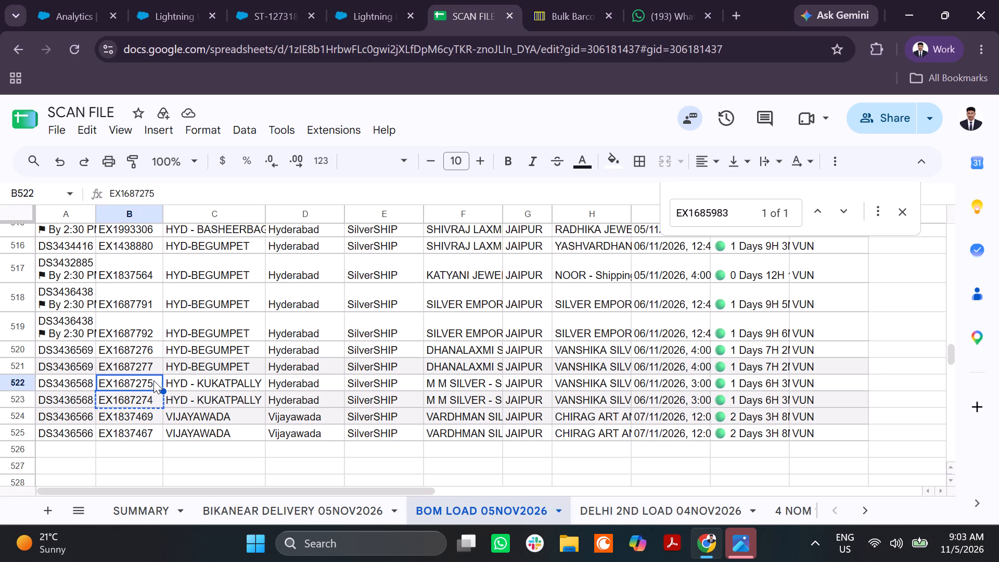
key(ctrl+c)
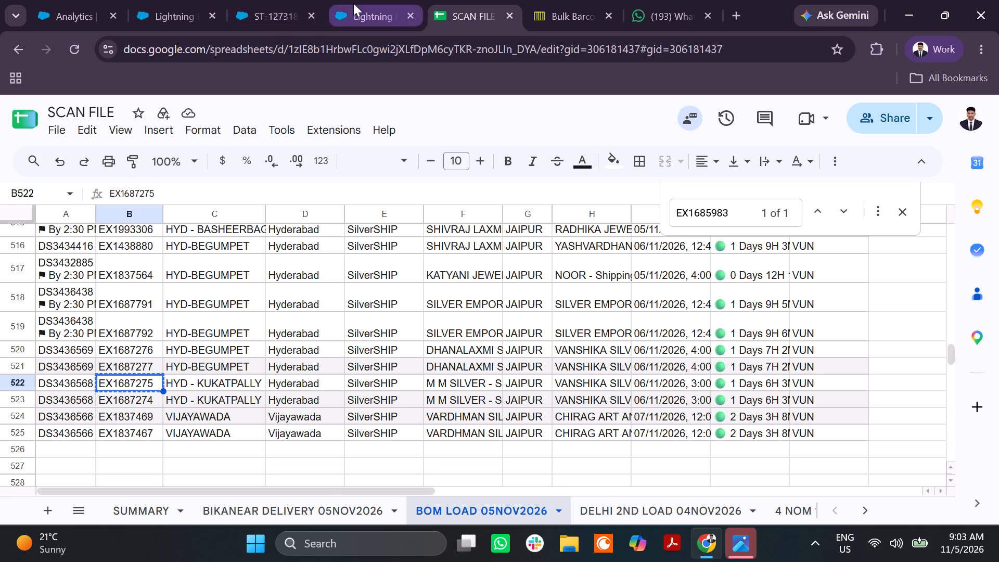
click(353, 3)
key(ctrl+v)
key(Return)
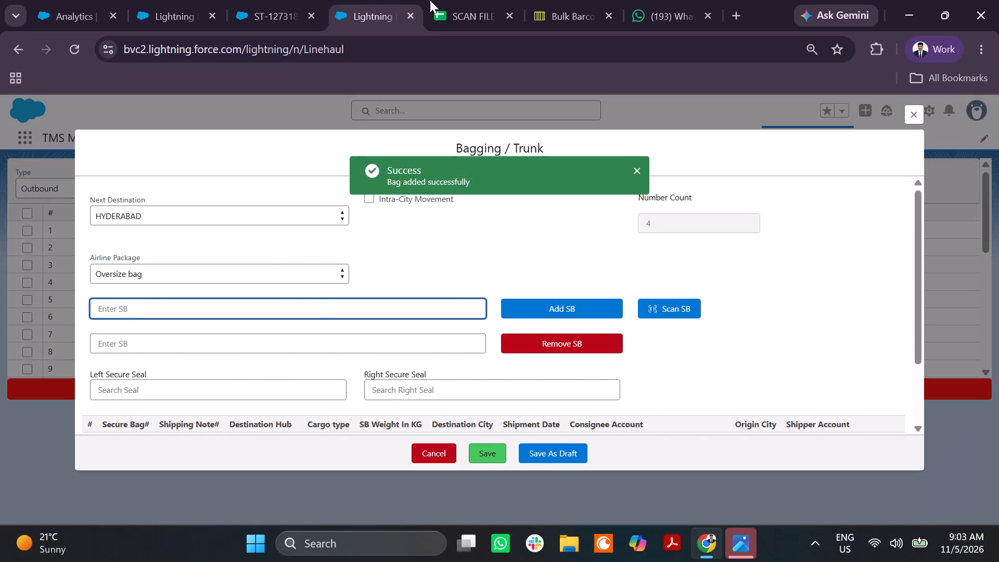
Try to add bag EX1687277 from B521 of the scan sheet to the Hyderabad trunk.
click(505, 0)
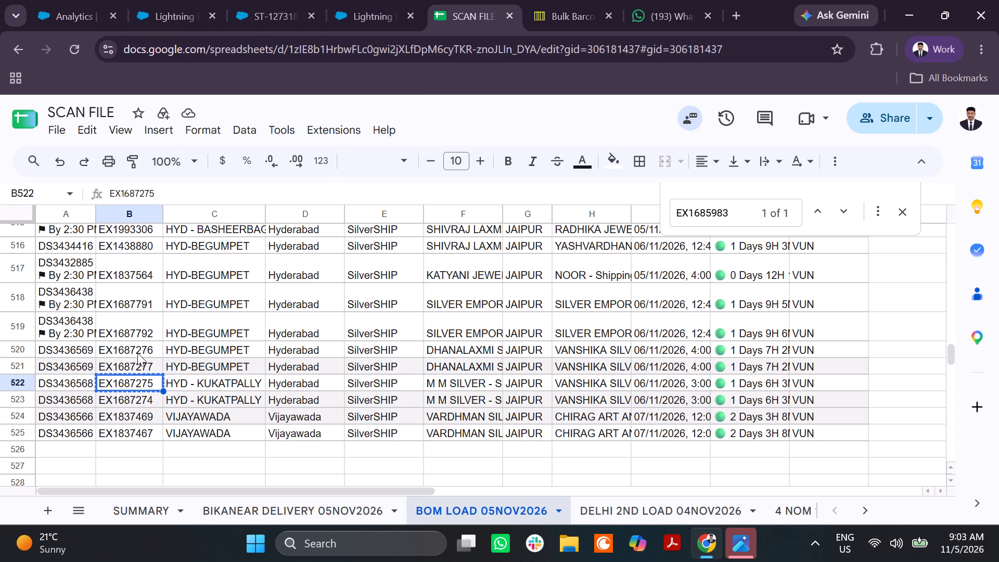
click(138, 363)
key(ctrl+c)
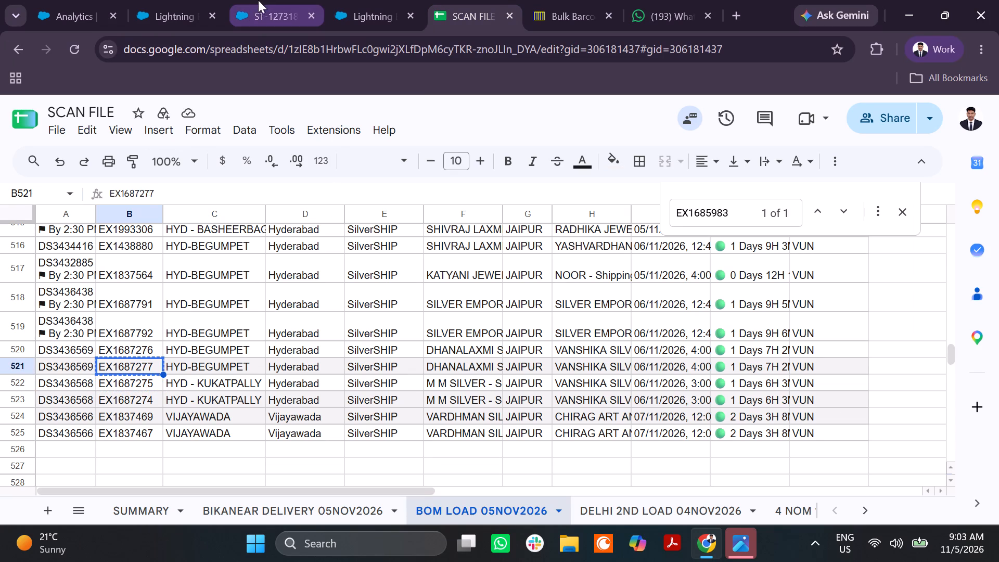
click(350, 1)
key(ctrl+v)
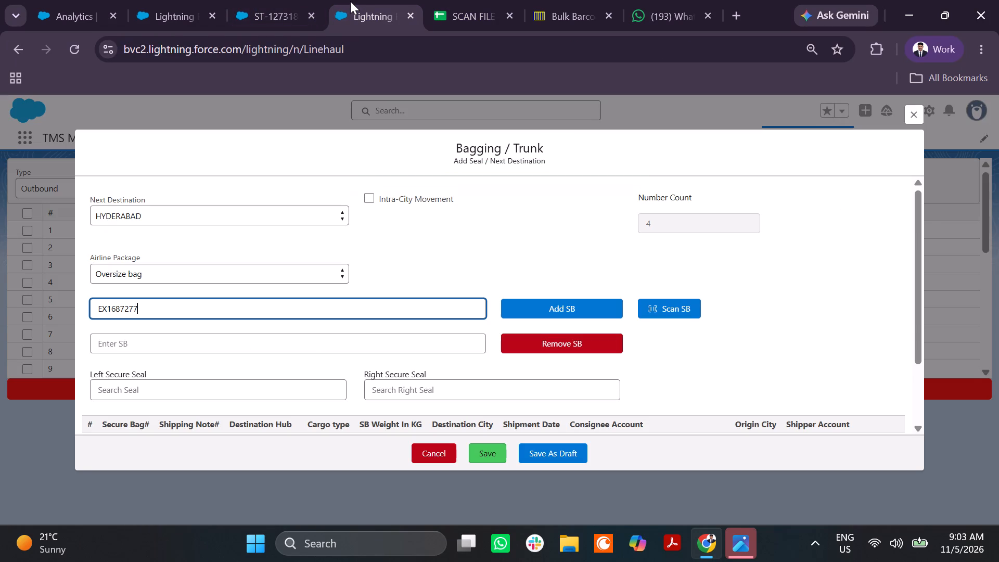
key(Return)
Find bag EX1687277's shipment, DS3436569, set its BVC Gross Weight to 1200 grams and save the record.
click(264, 16)
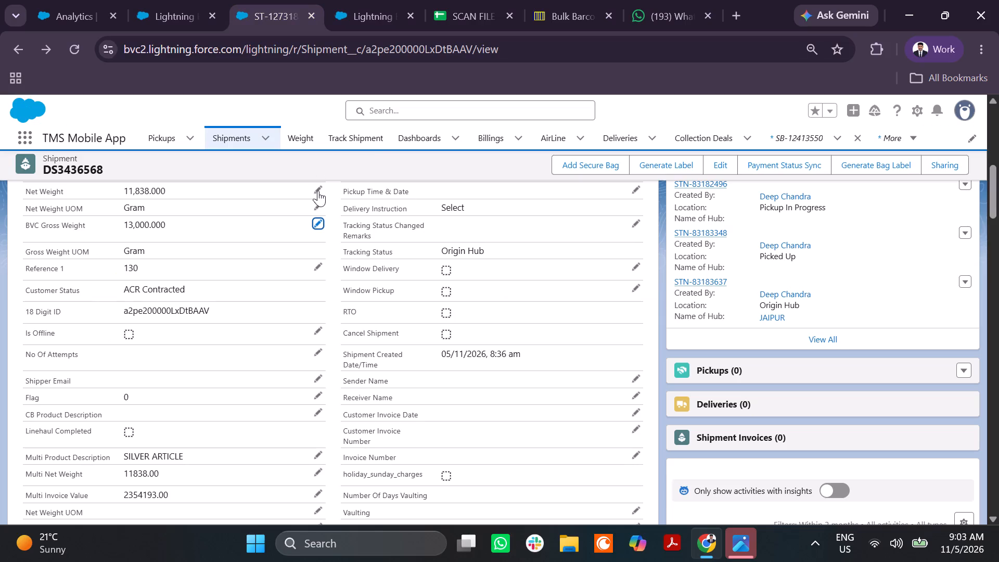
click(414, 110)
key(ctrl+v)
key(Return)
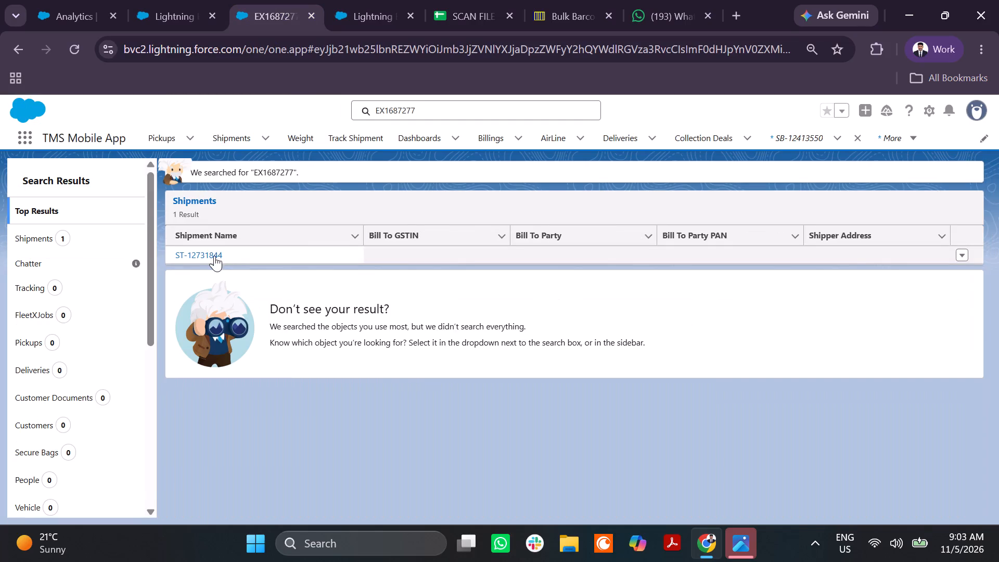
click(212, 256)
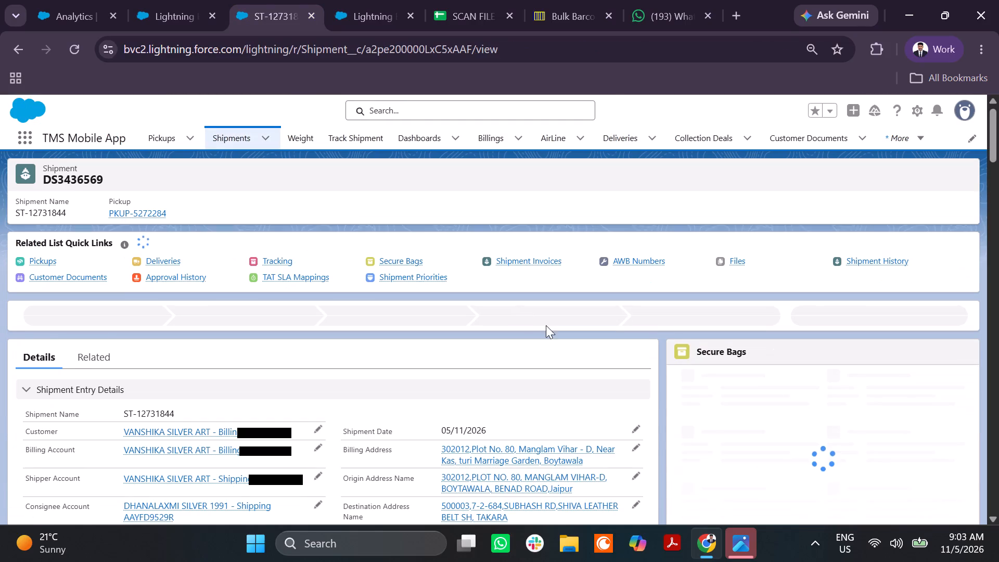
scroll(493, 414, down, 2)
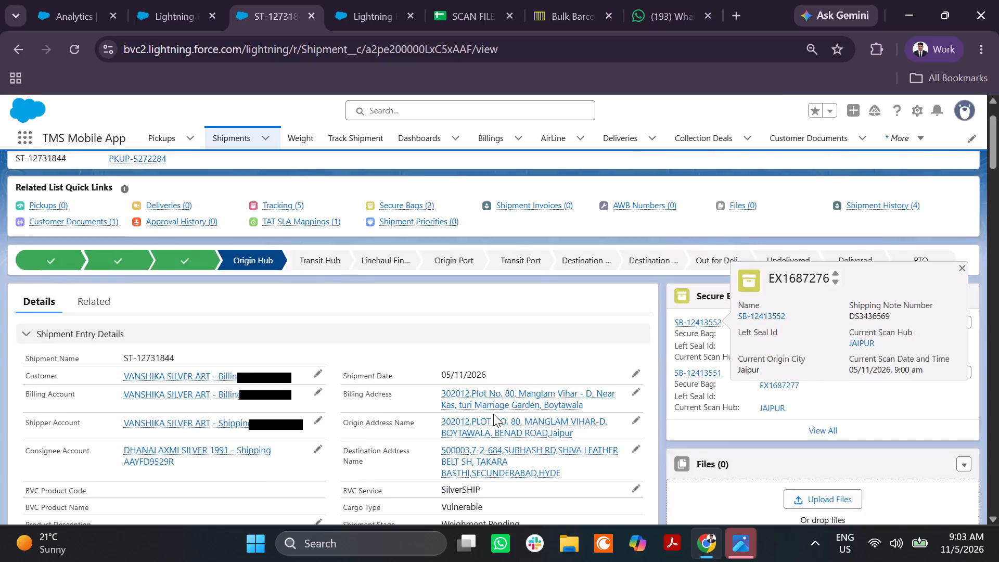
scroll(493, 414, down, 3)
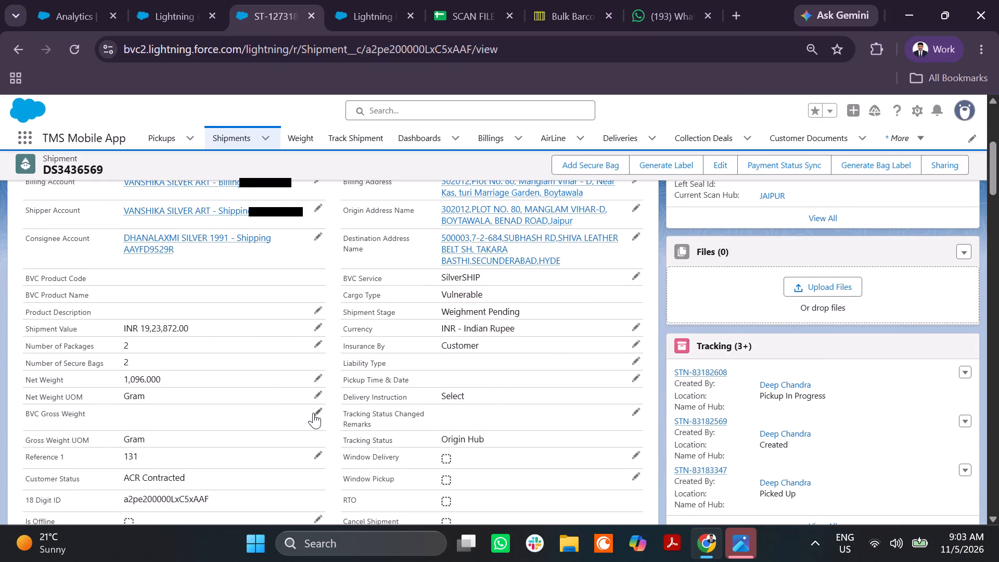
click(313, 413)
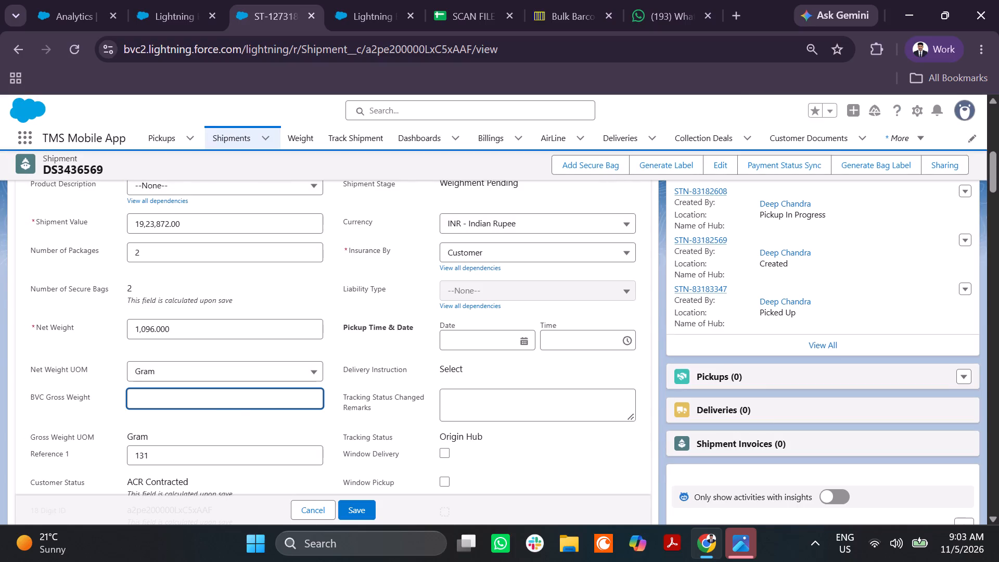
text(12)
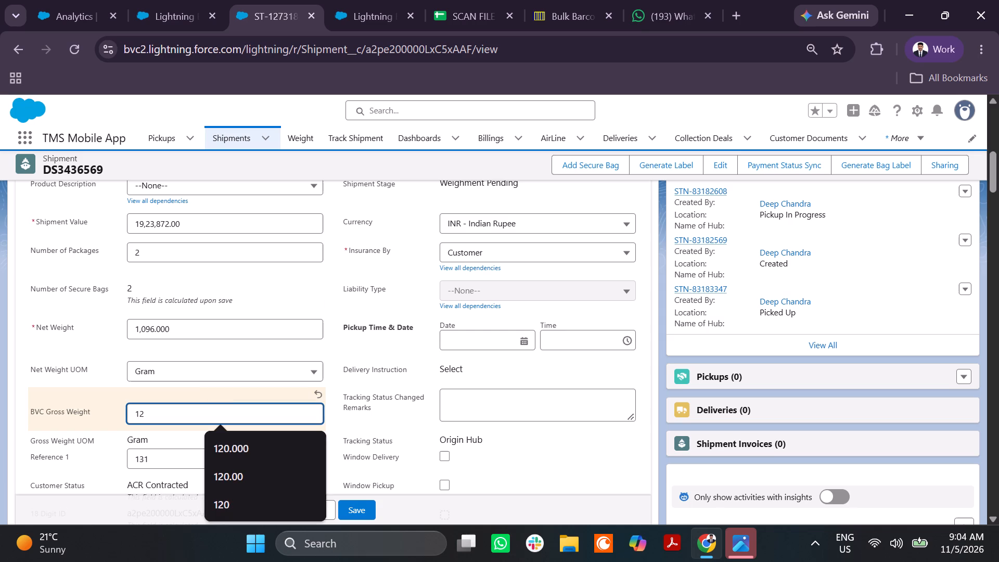
text(00)
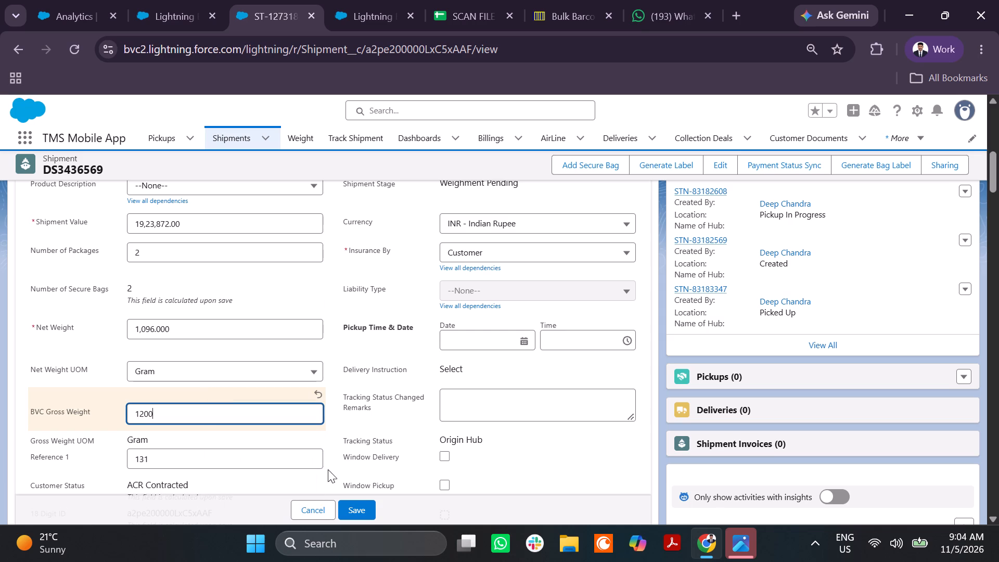
click(360, 502)
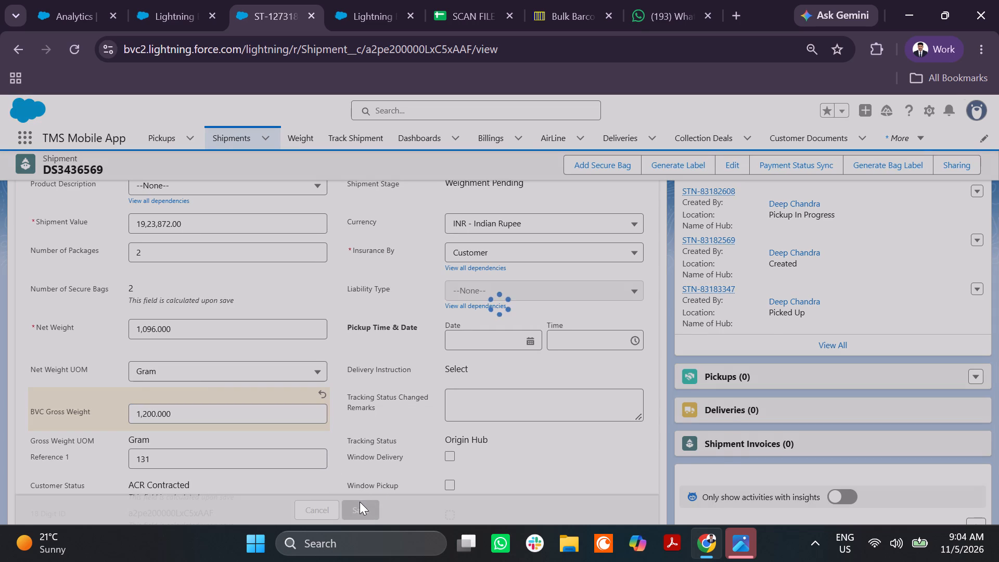
Add bag EX1687277, already entered in the Bagging/Trunk form, to the Hyderabad trunk.
click(364, 9)
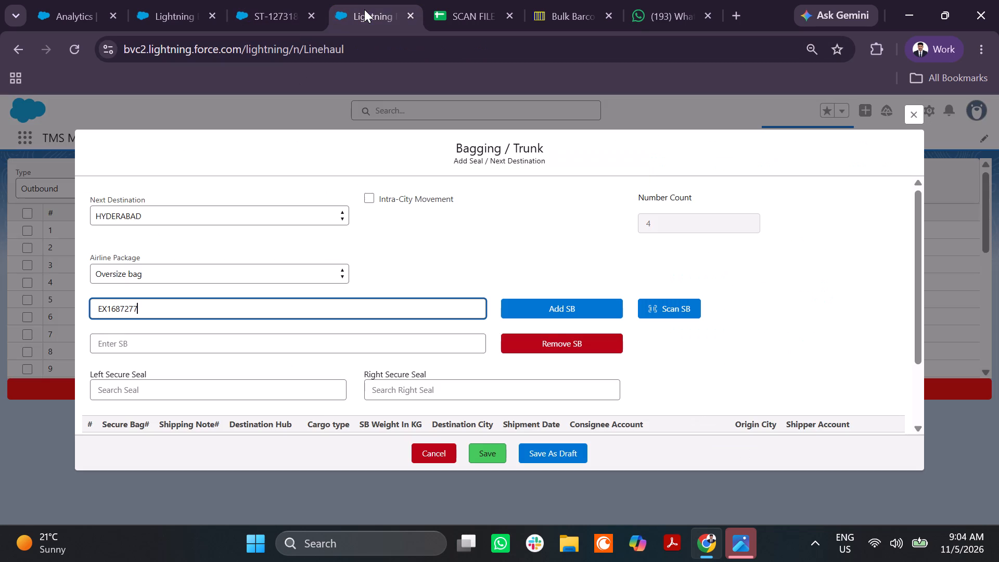
key(Return)
Add bag EX1687276 from B520 of the scan sheet to the Hyderabad trunk.
click(462, 0)
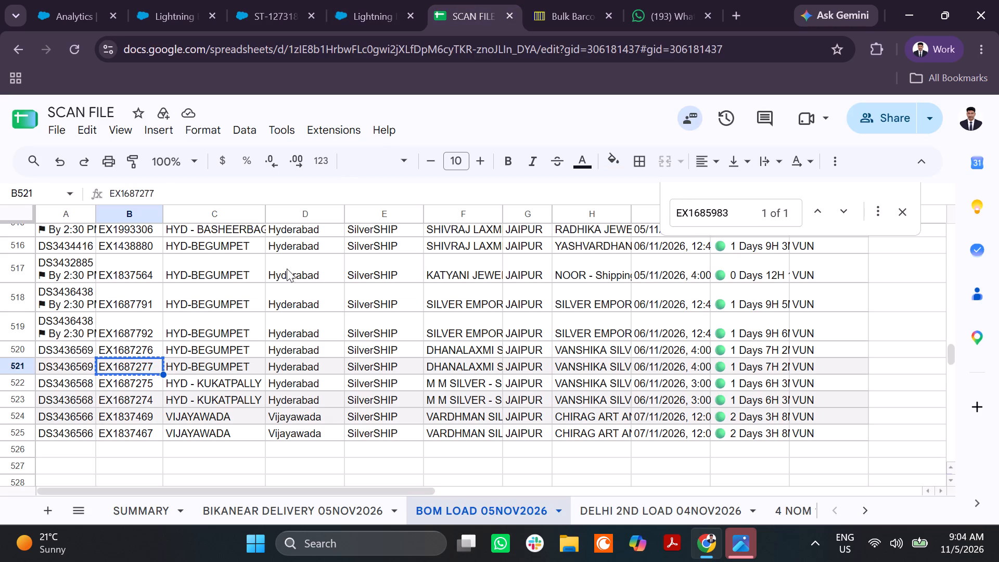
click(160, 352)
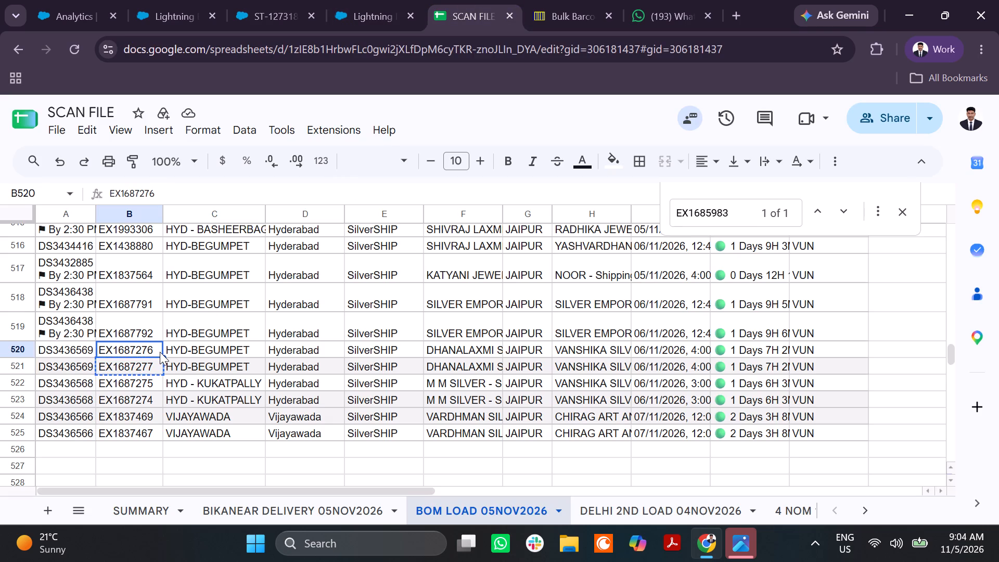
key(ctrl+c)
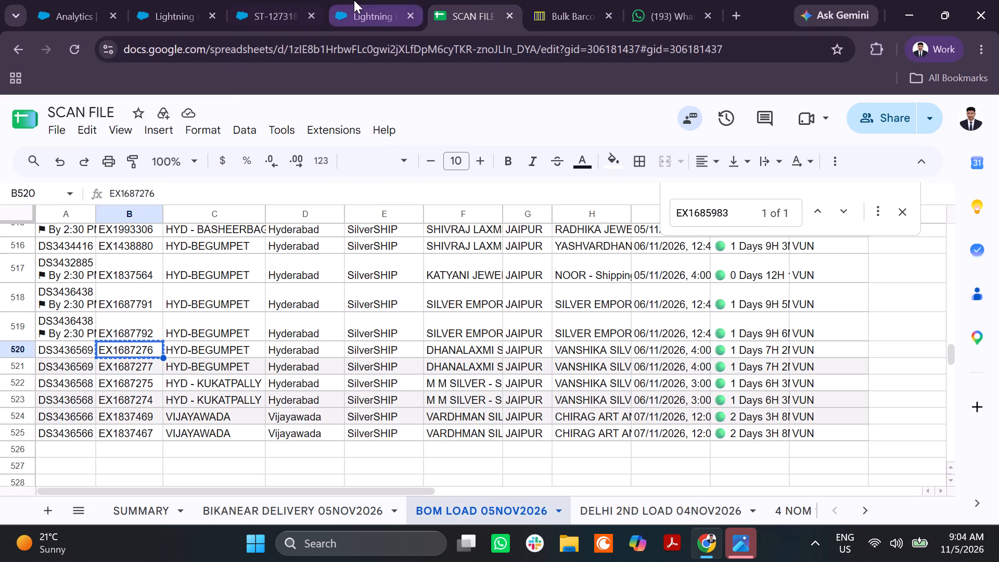
click(354, 0)
key(ctrl+v)
key(Return)
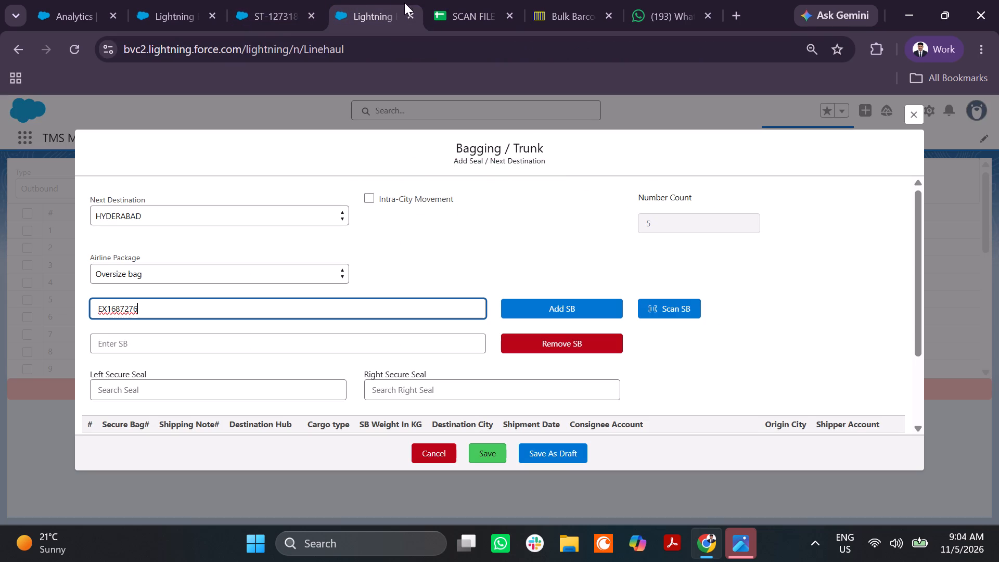
Add bag EX1687276, already entered in the Bagging/Trunk form, to the Hyderabad trunk.
key(Return)
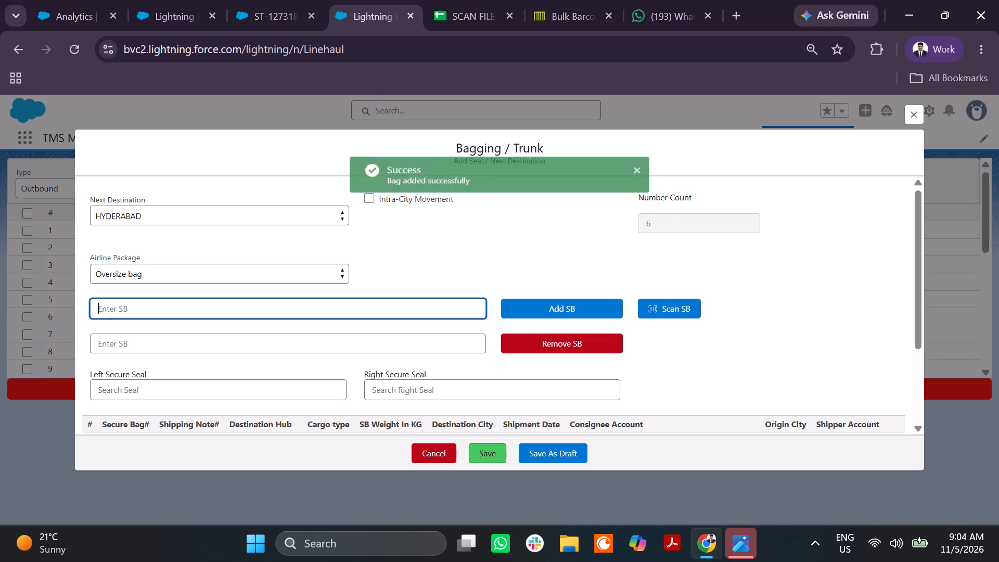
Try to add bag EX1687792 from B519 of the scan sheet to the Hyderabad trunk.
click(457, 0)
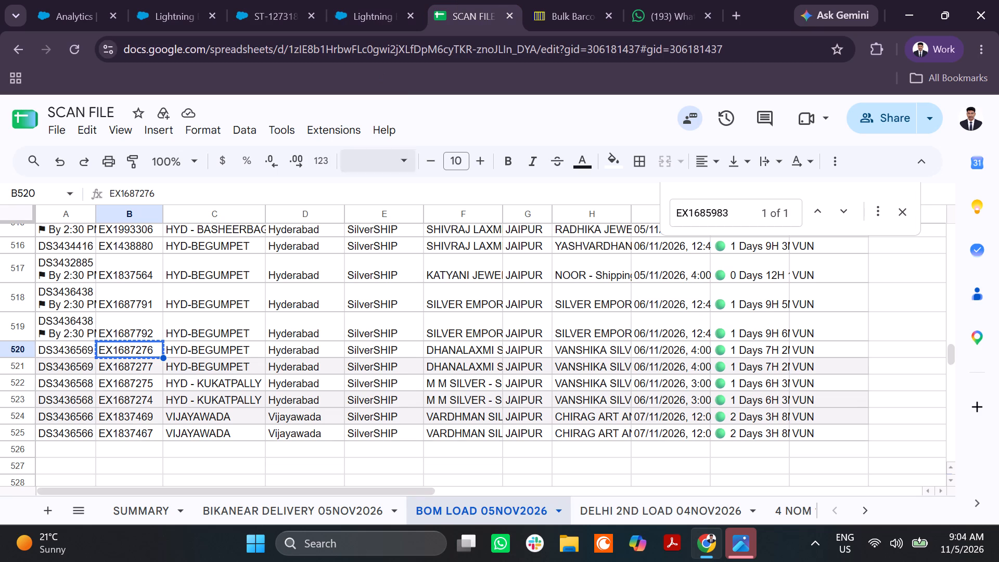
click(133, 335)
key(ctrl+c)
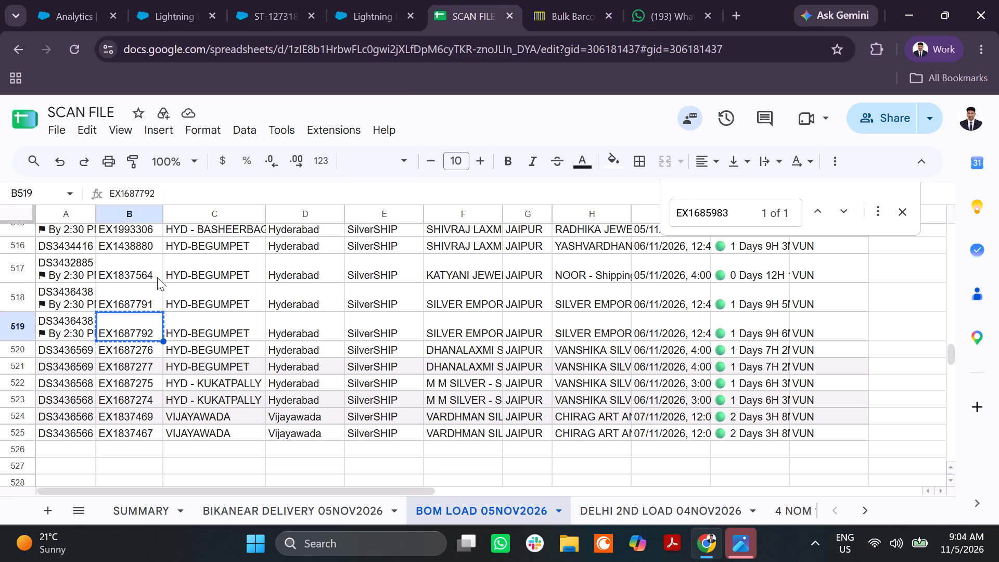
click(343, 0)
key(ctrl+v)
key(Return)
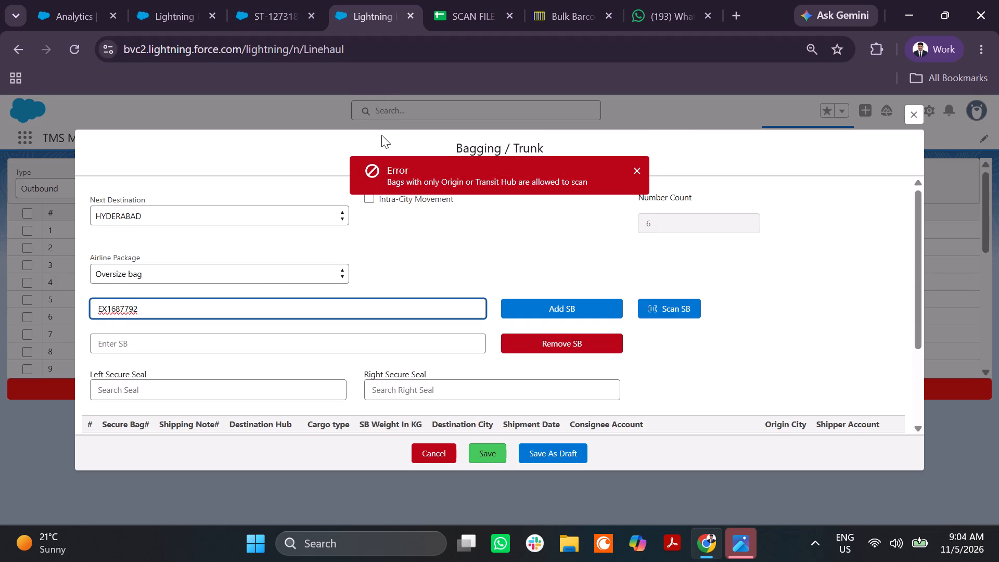
Clear the pending bag entry, set the Left Secure Seal to V1058191 from L503 of the scan sheet, and save the Hyderabad trunk.
click(460, 0)
scroll(357, 294, right, 1)
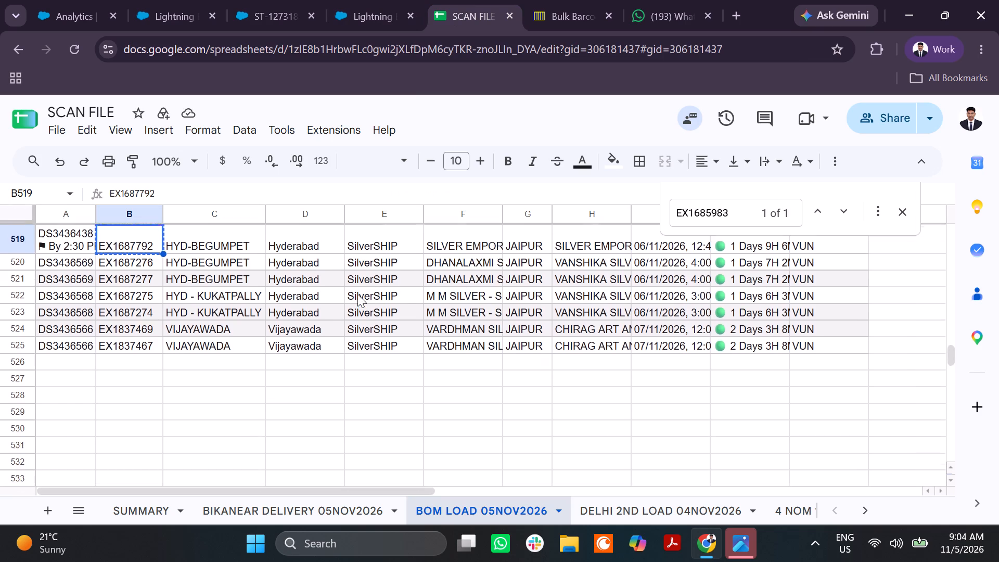
scroll(357, 294, right, 1)
scroll(357, 294, up, 2)
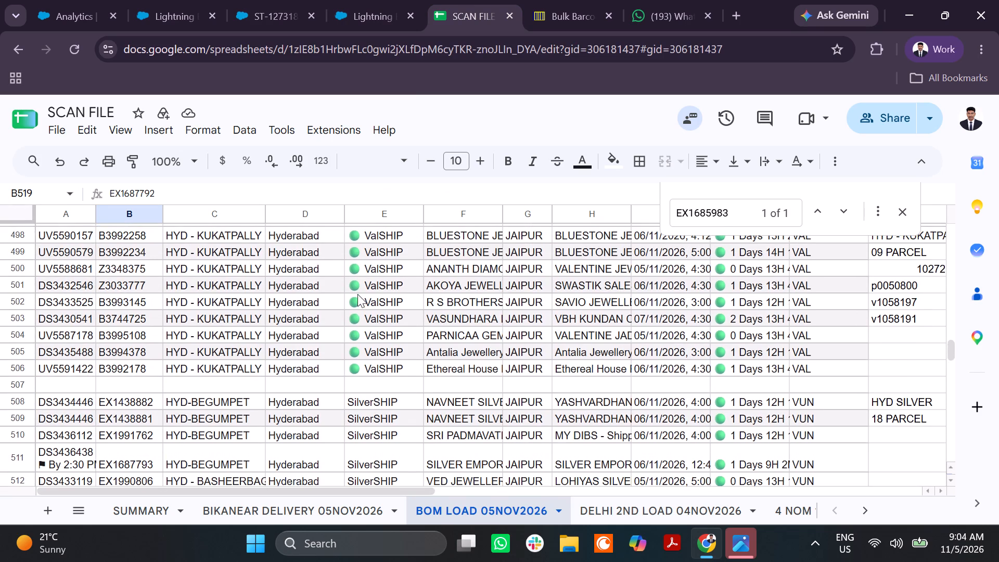
click(913, 319)
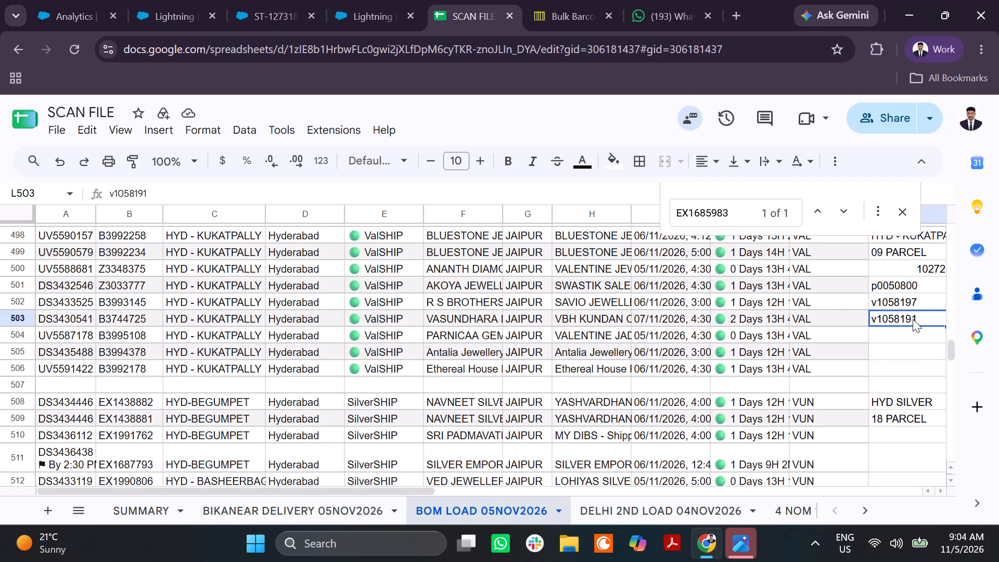
key(ctrl+c)
click(343, 0)
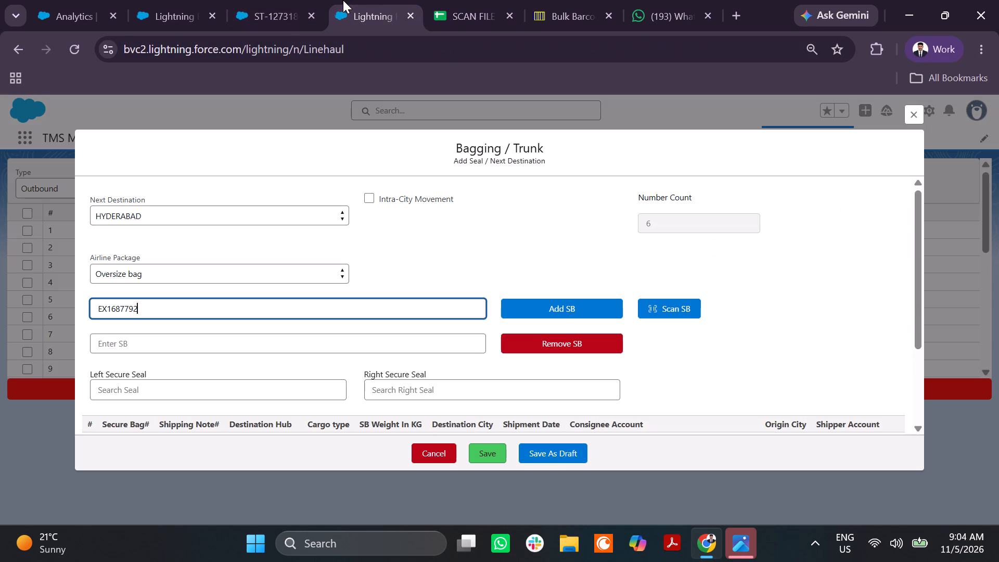
key(ctrl+BackSpace)
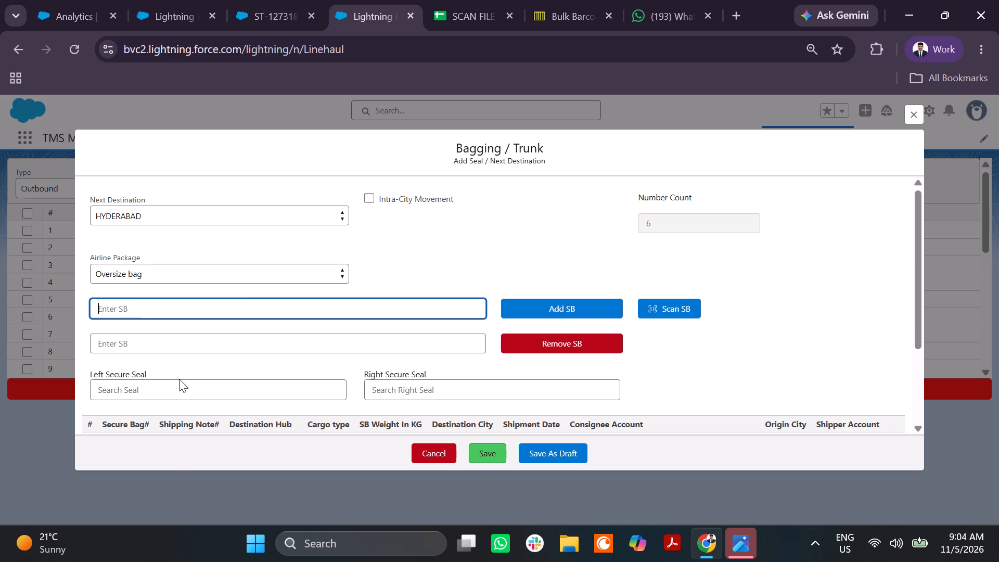
click(174, 390)
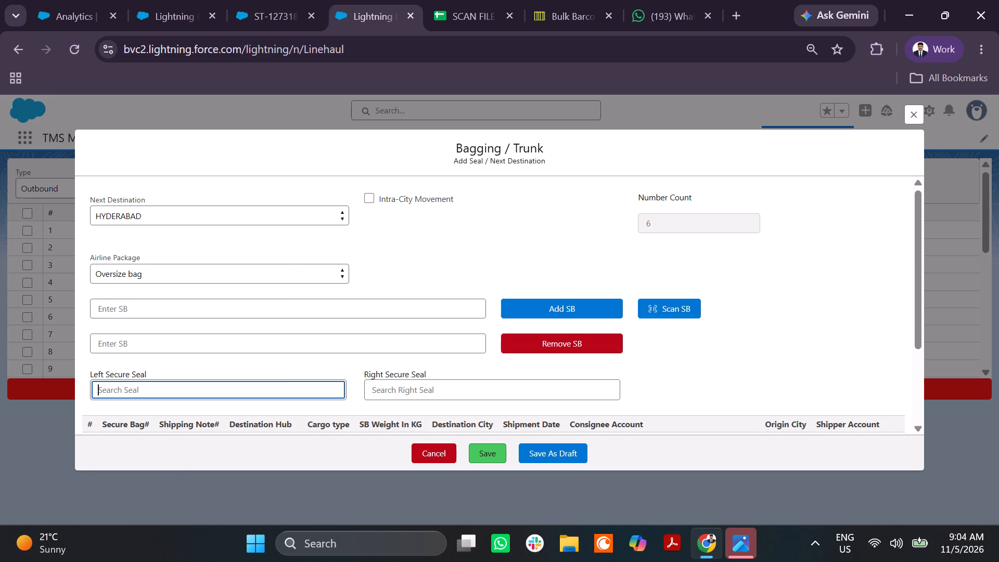
key(ctrl+v)
click(456, 250)
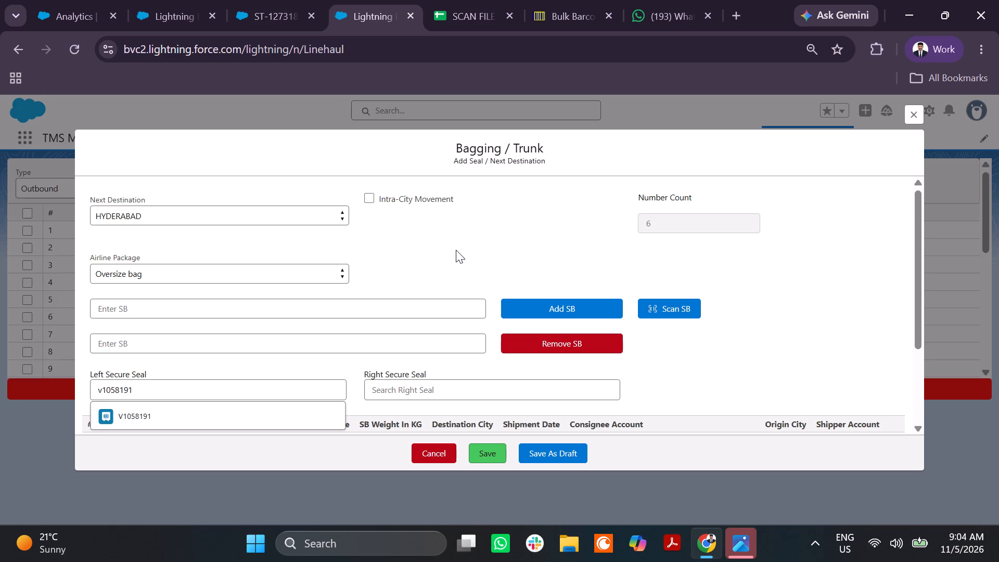
click(289, 409)
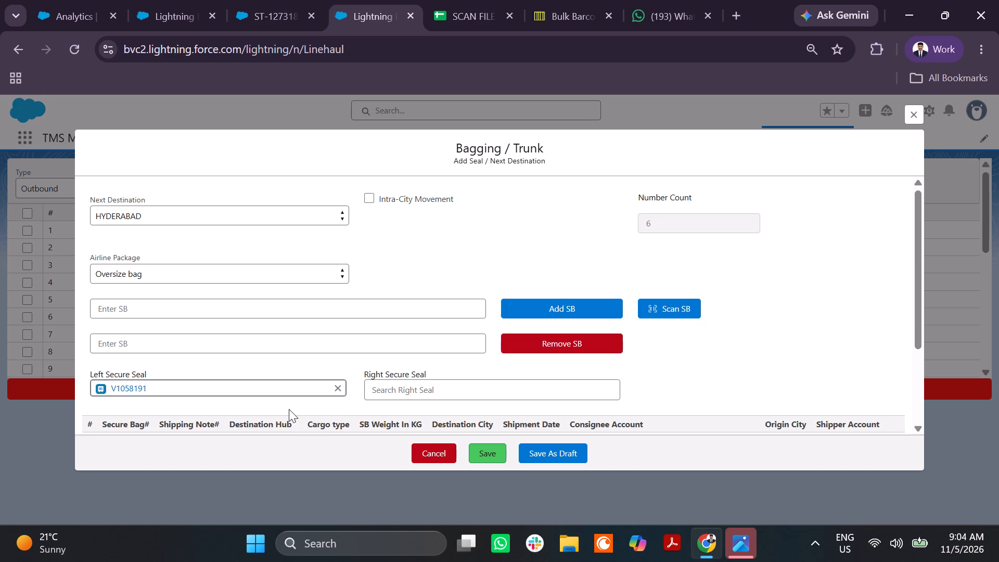
click(493, 448)
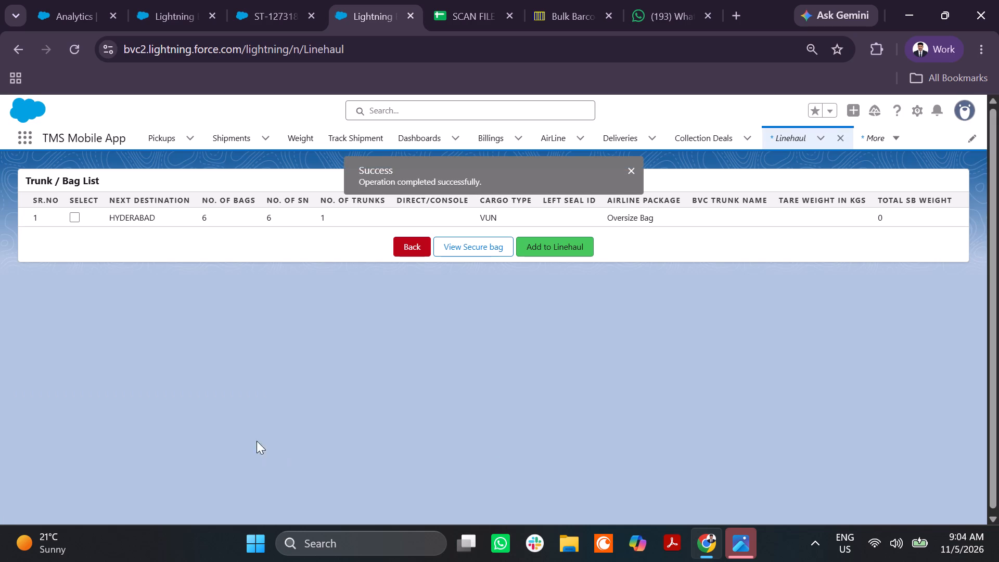
Add the Hyderabad trunk from the Trunk / Bag List to a linehaul.
click(73, 216)
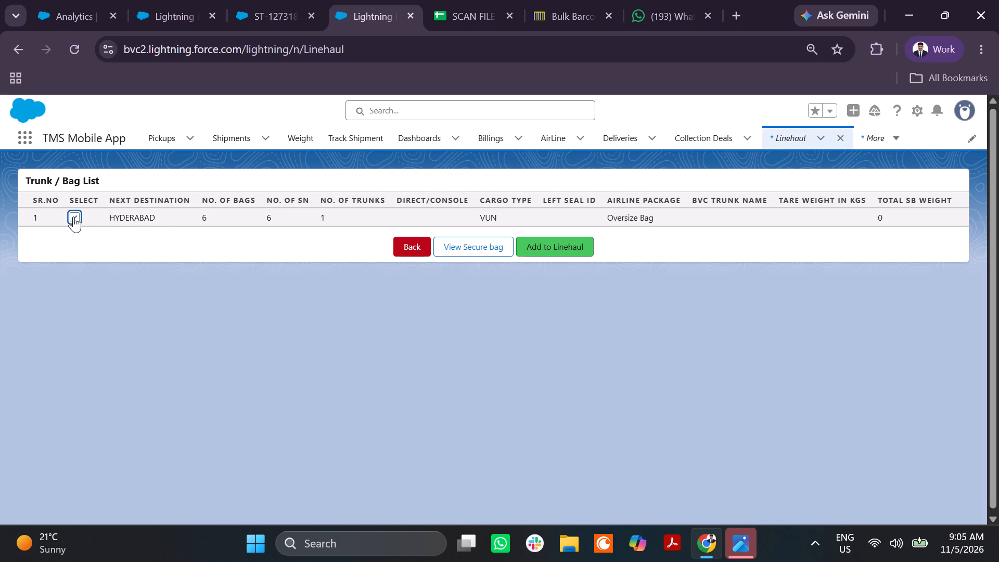
click(545, 248)
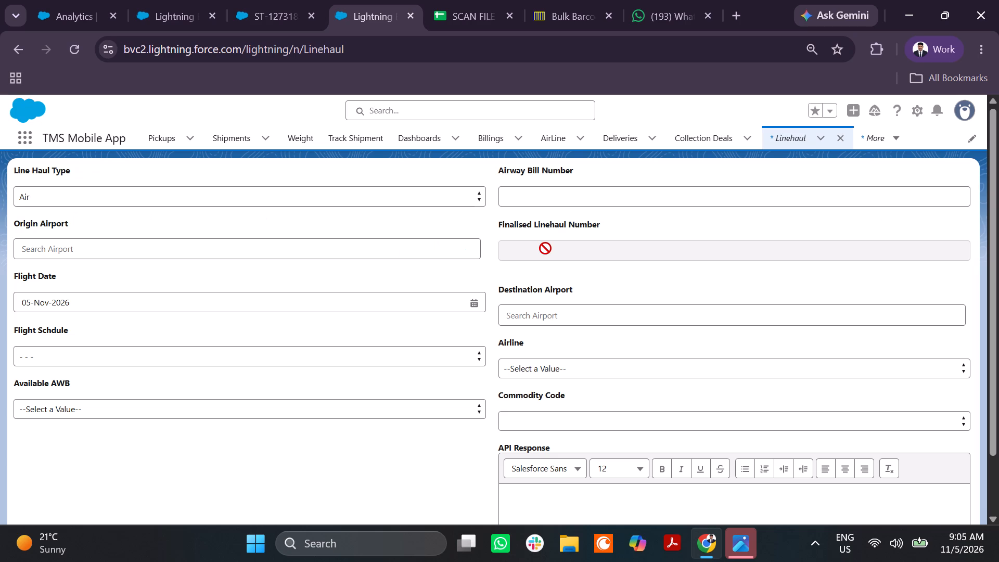
Set the air linehaul's Origin Airport to JAIPUR.
click(256, 252)
text(JAI)
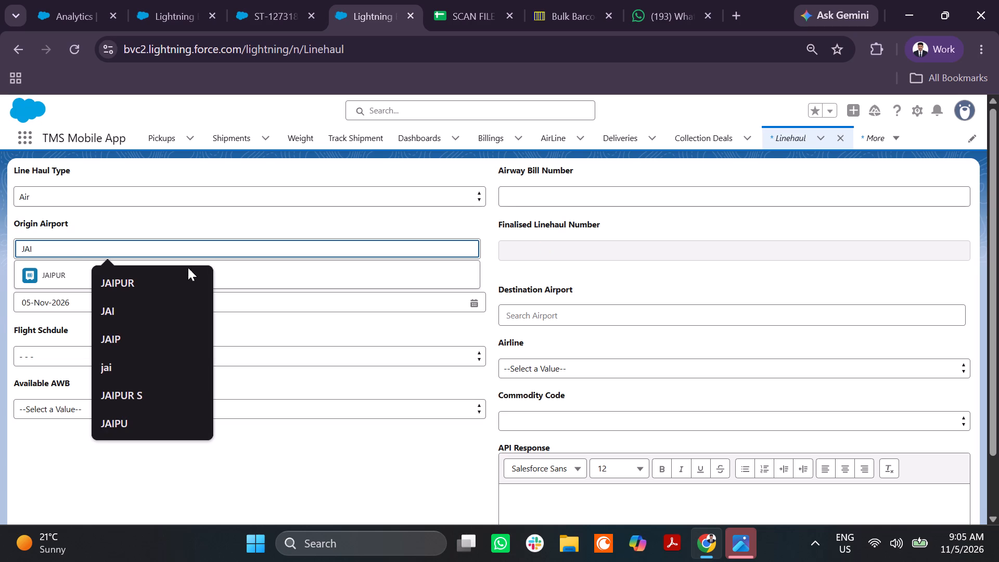
click(62, 276)
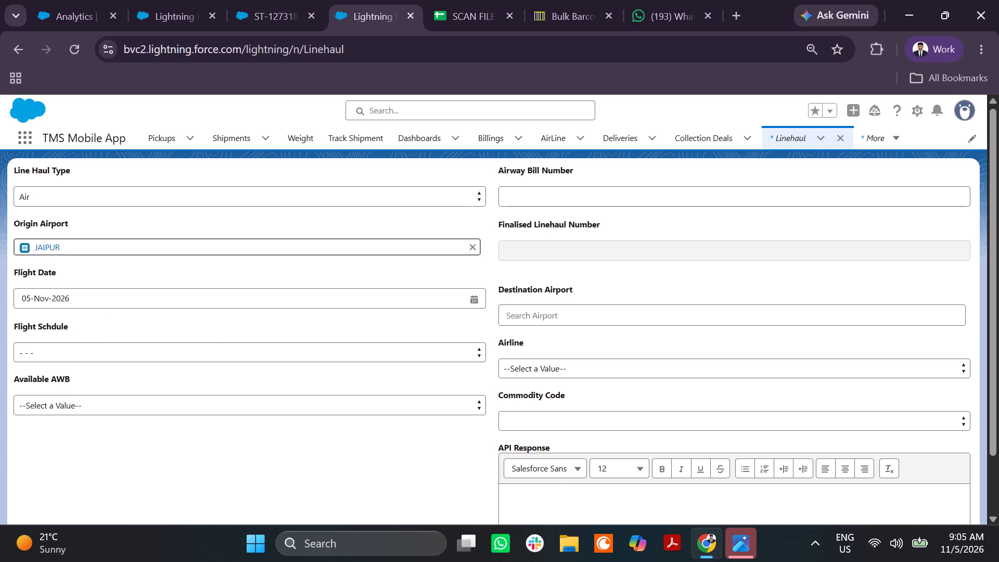
Open the linehaul's Airway Bill Number for entry.
click(540, 197)
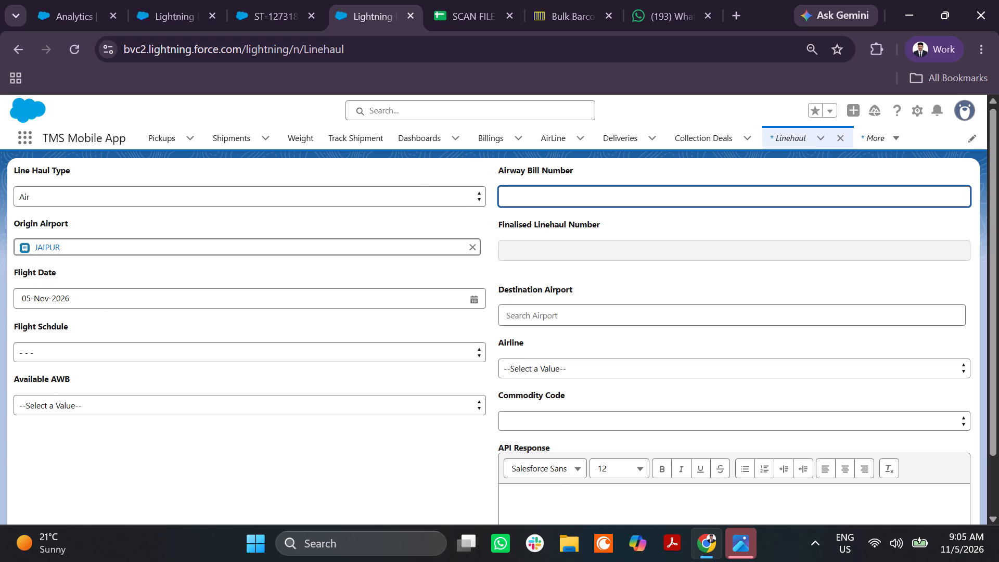
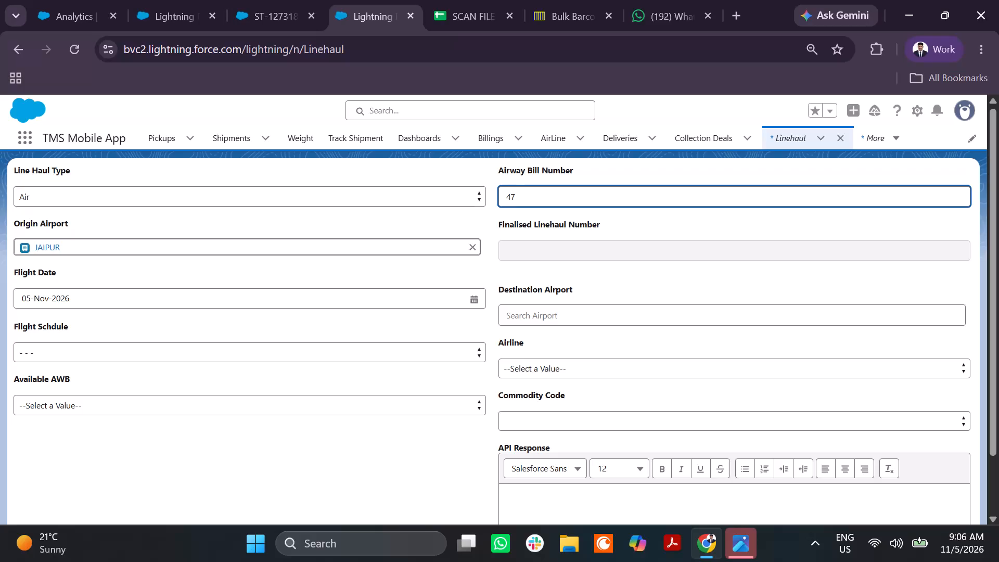
Complete the Airway Bill Number of the air linehaul from JAIPUR as 47822051.
key(8)
key(2)
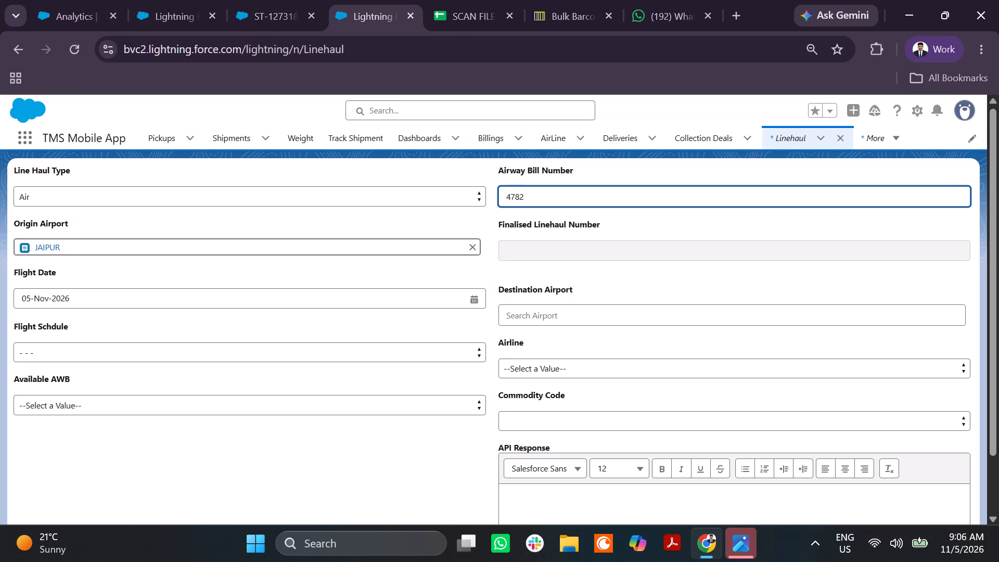
text(20)
text(51)
Set the destination airport to HYDERABAD, the airline to Indigo and the commodity code to SIL, submit the linehaul, and reload the page.
drag(565, 300, 565, 315)
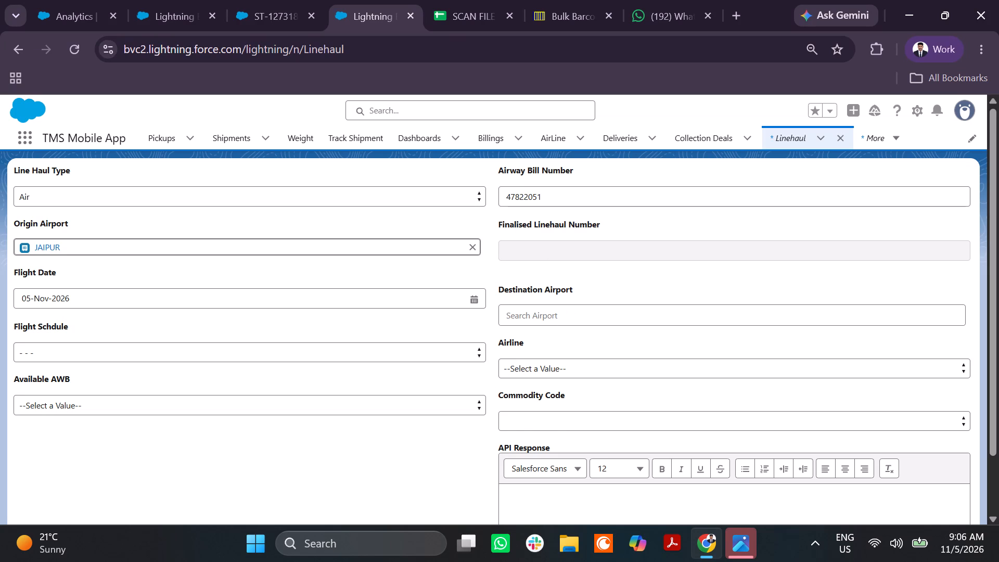
click(565, 315)
key(h)
text(YD)
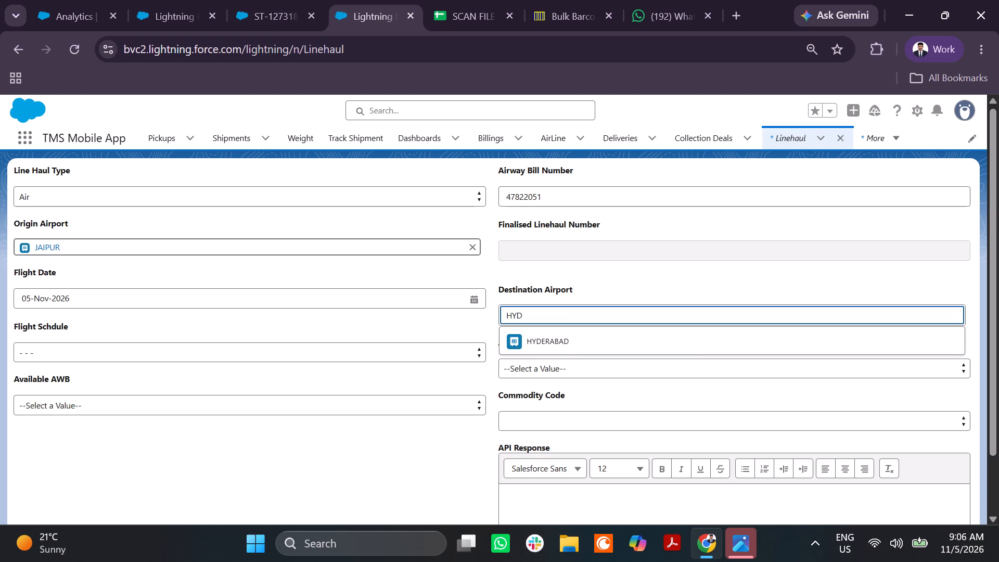
click(567, 334)
click(537, 364)
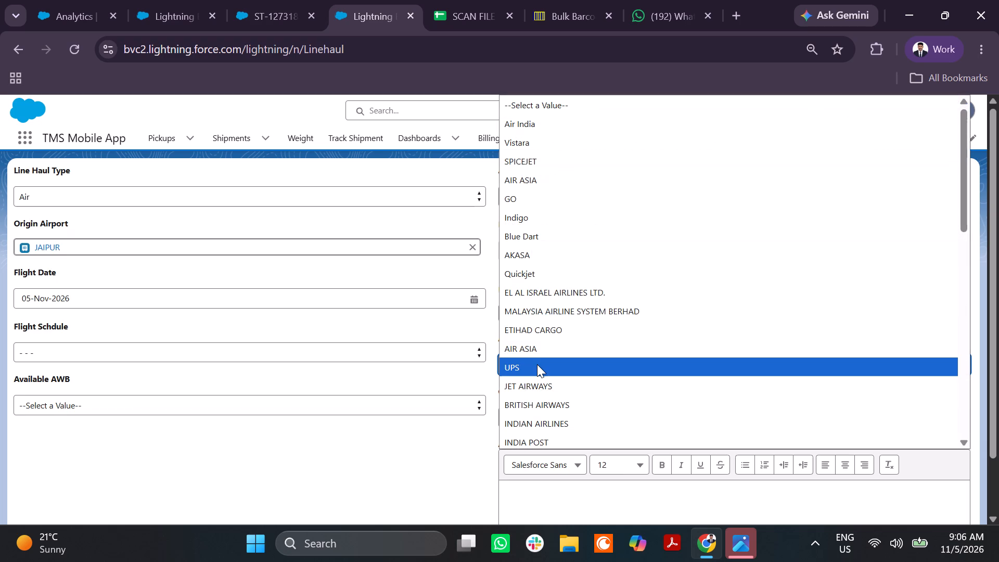
click(544, 222)
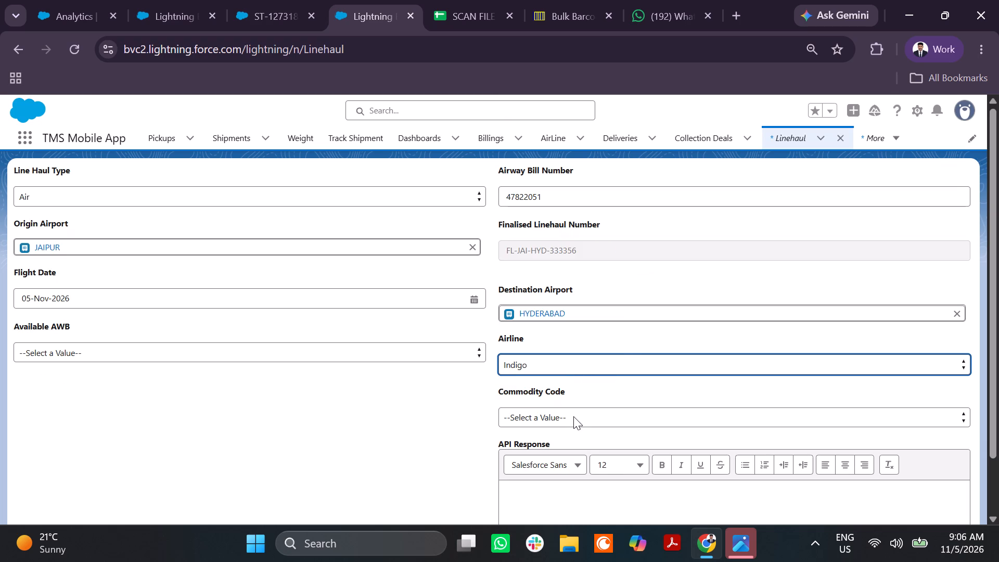
click(573, 416)
click(548, 487)
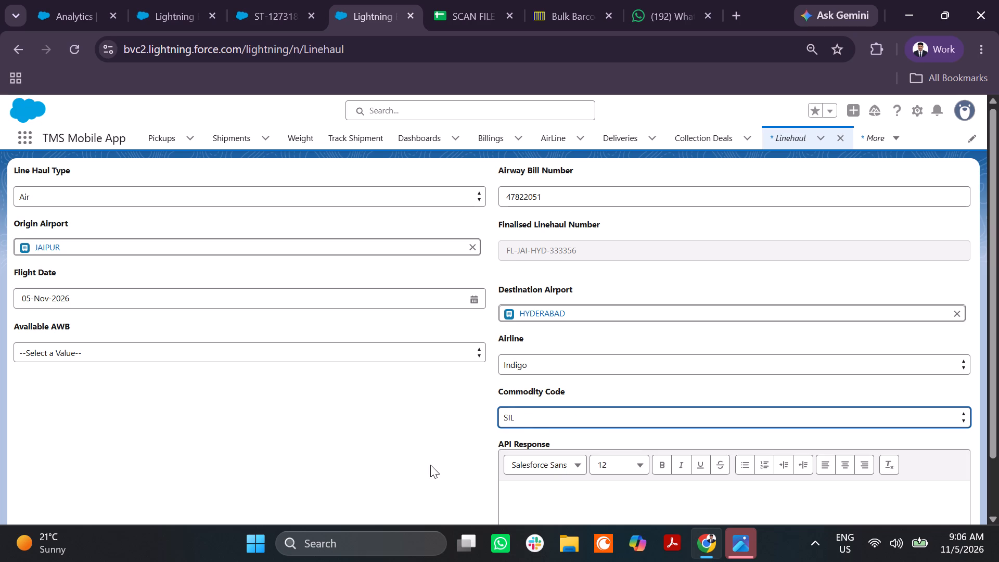
scroll(424, 461, down, 3)
click(487, 502)
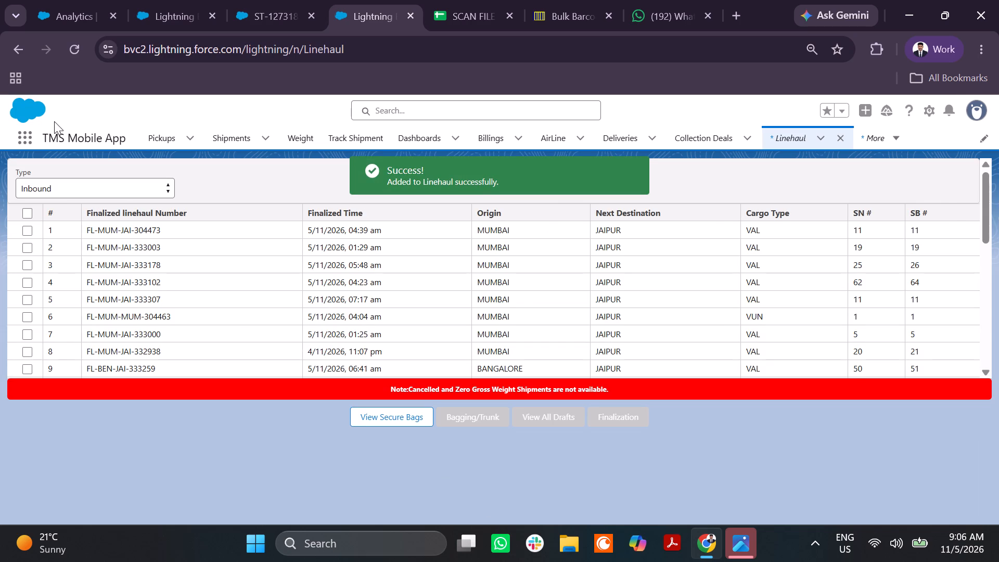
click(67, 55)
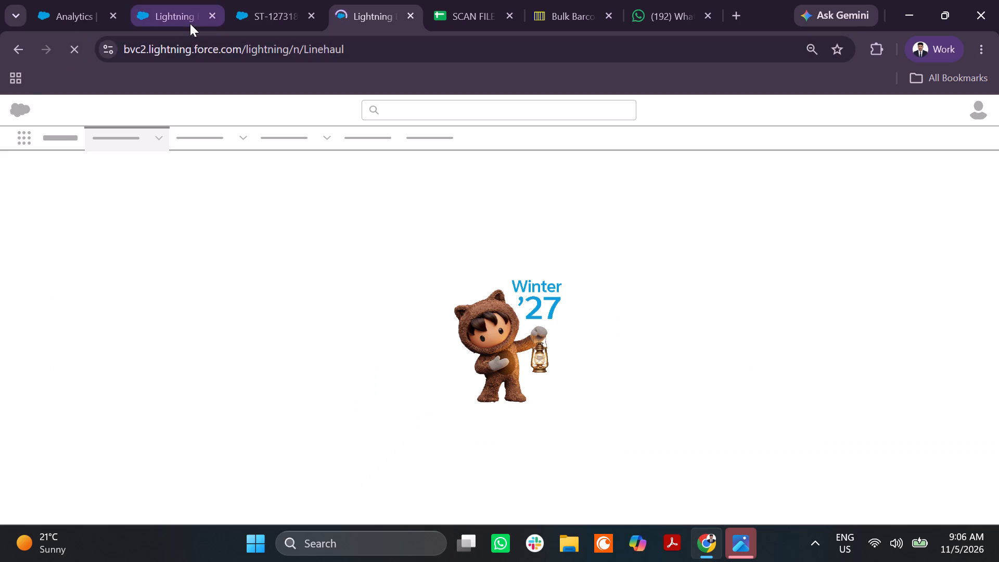
On the Track Shipment page, set the location to Port and the airport to JAIPUR.
click(190, 23)
click(261, 216)
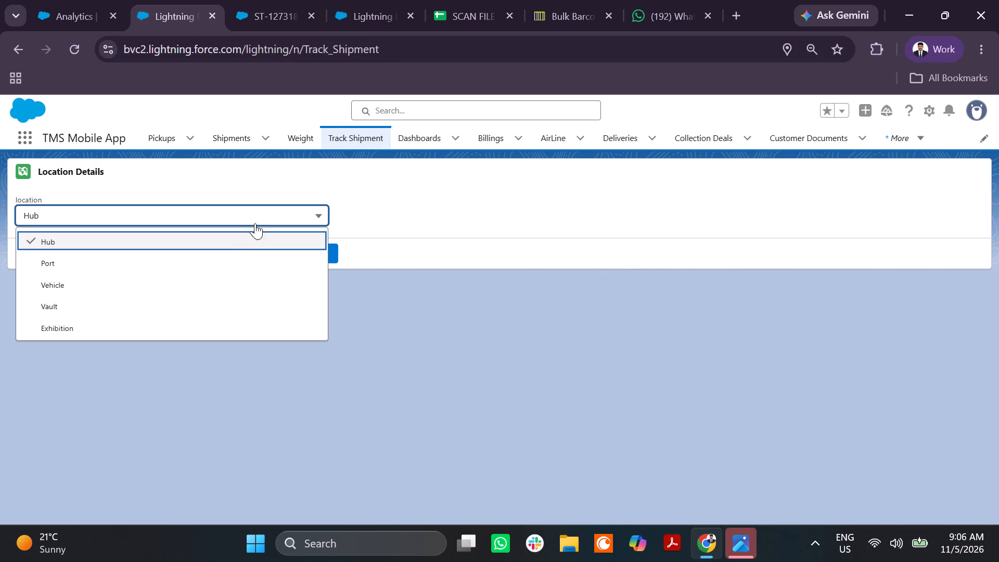
click(243, 261)
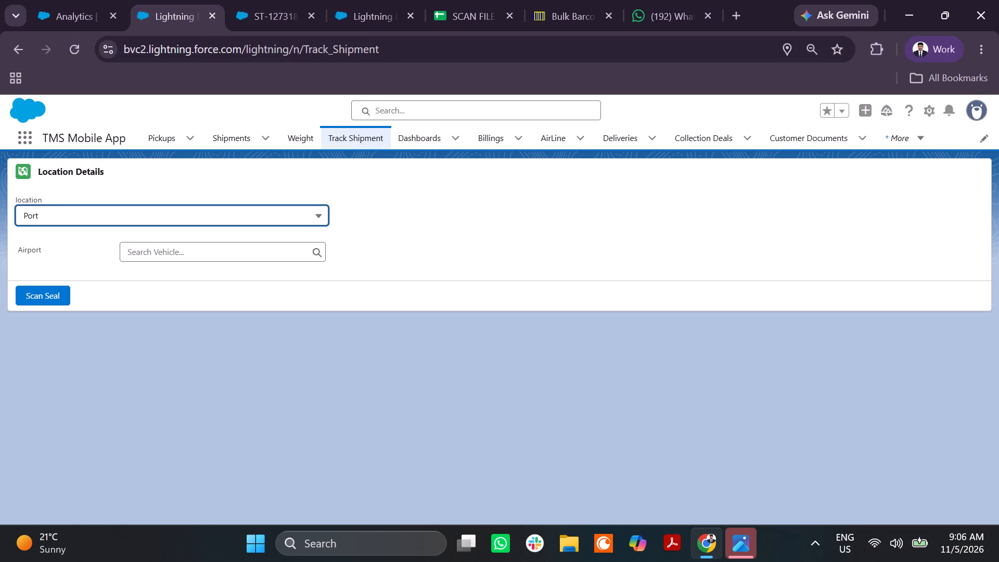
click(238, 248)
text(JAI)
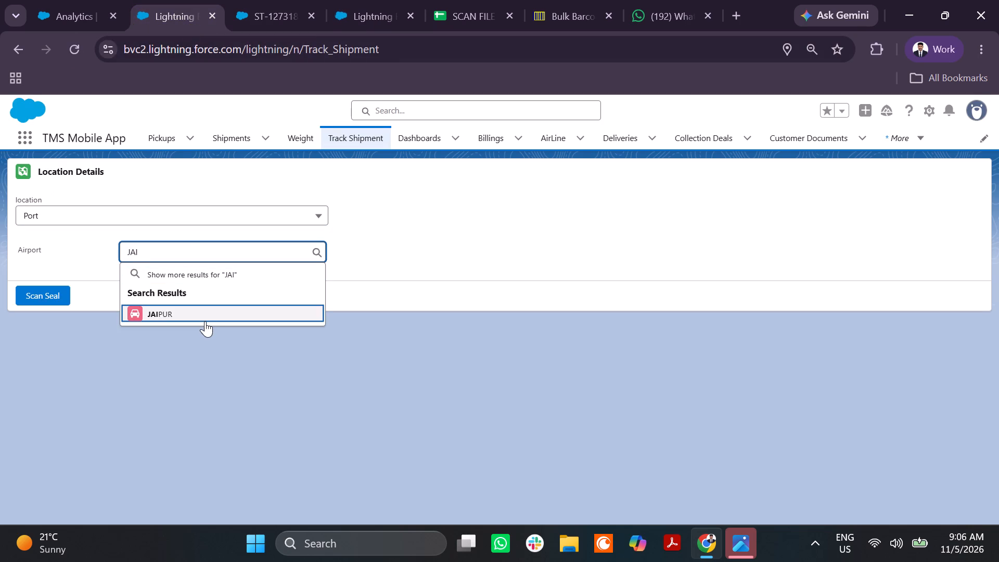
click(205, 321)
click(107, 323)
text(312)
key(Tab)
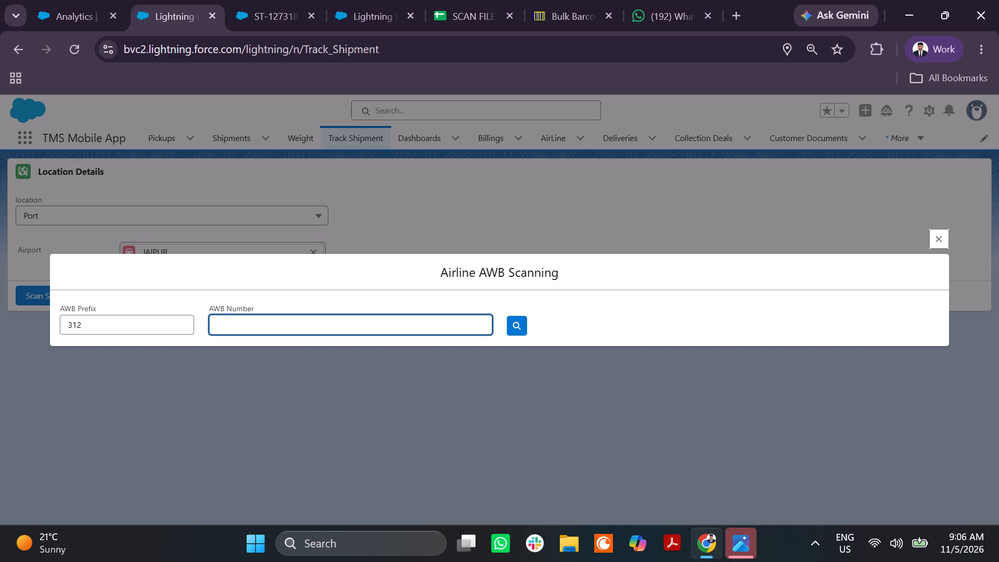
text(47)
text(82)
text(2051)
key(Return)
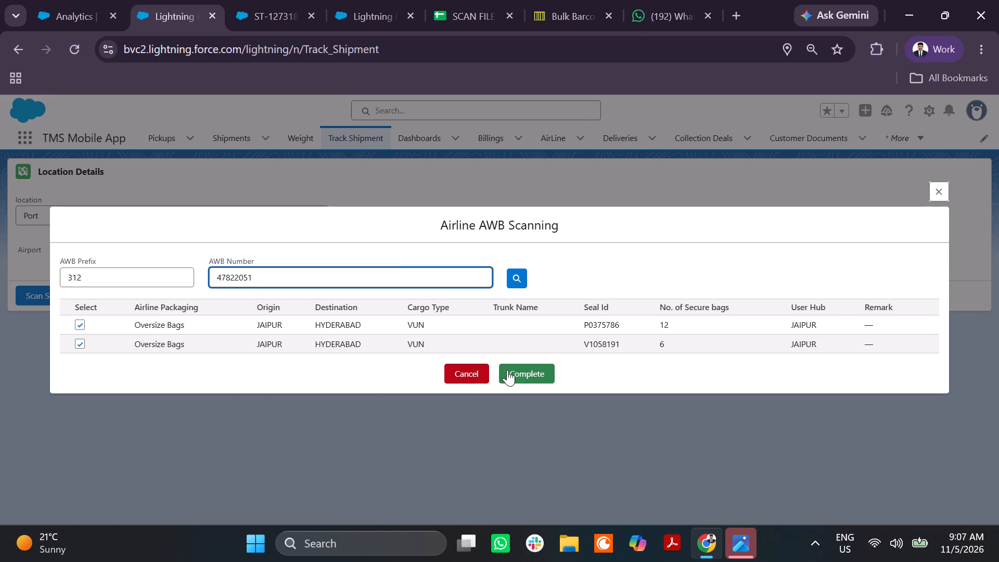
click(517, 374)
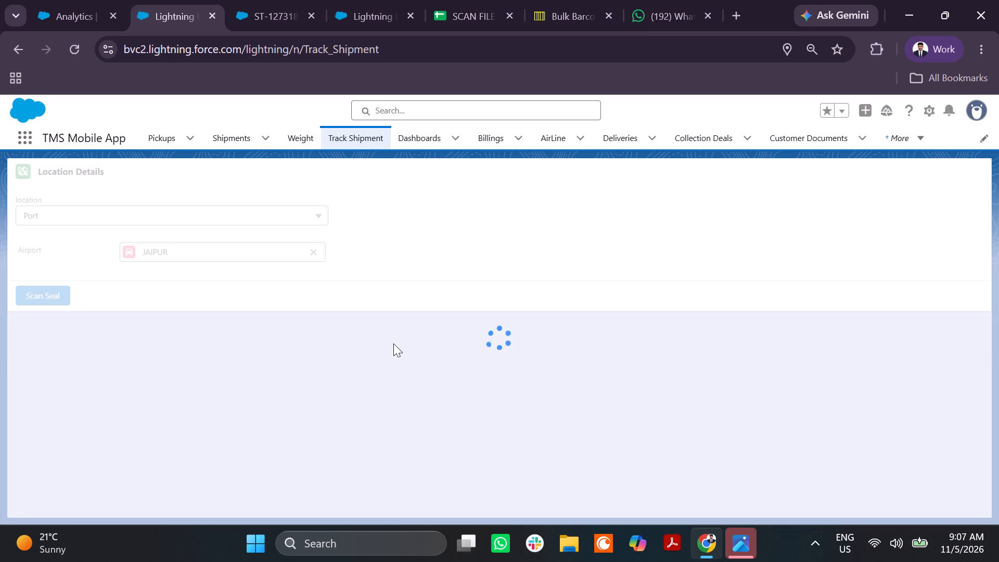
click(63, 55)
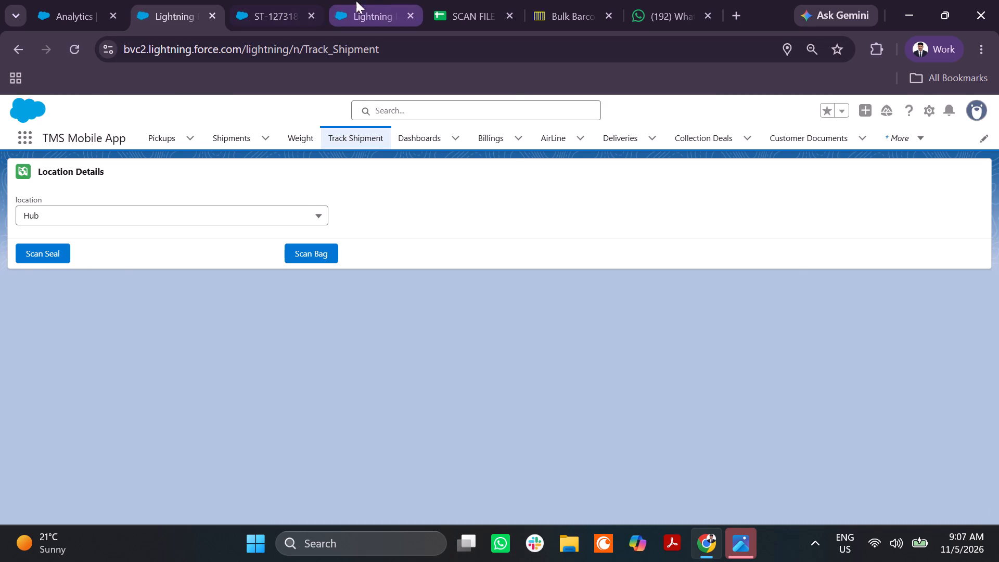
Switch to the SCAN FILE spreadsheet and close the find bar showing EX1685983 on the BOM LOAD 05NOV2026 sheet.
click(379, 4)
click(465, 4)
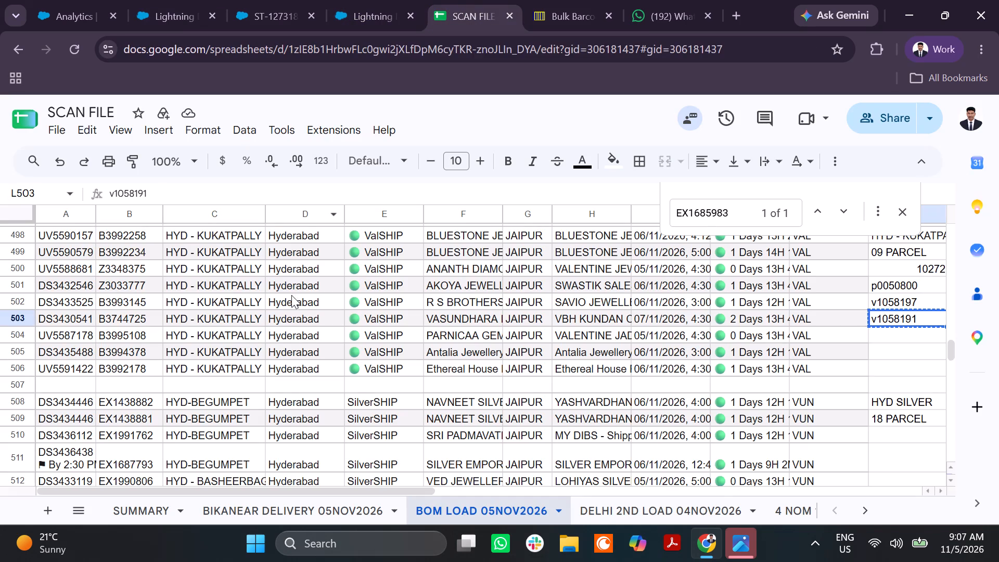
scroll(289, 308, up, 7)
scroll(289, 308, right, 1)
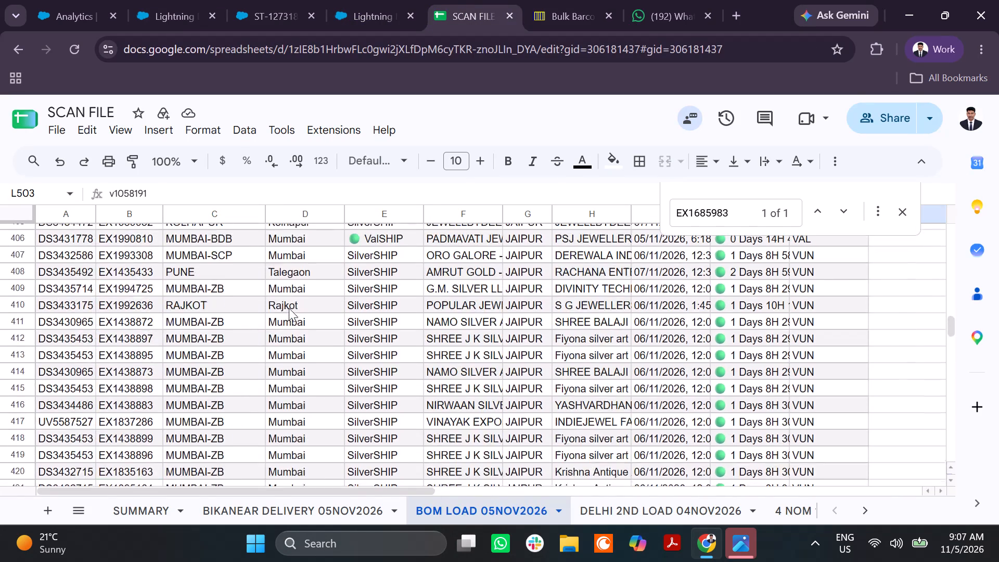
scroll(289, 308, right, 1)
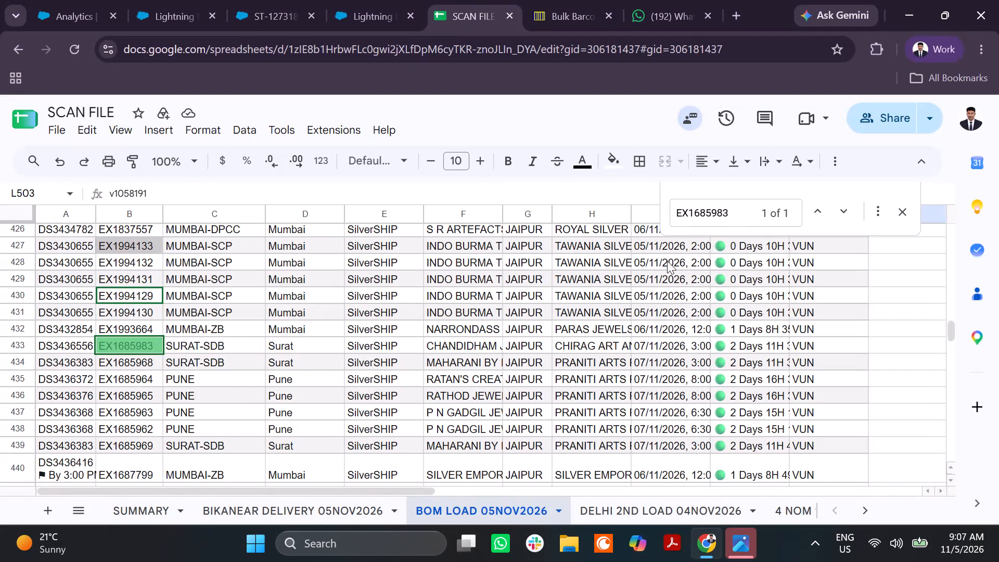
drag(912, 210, 902, 211)
click(902, 211)
Copy EX1687273, the lower green-highlighted number among the Bengaluru silver shipments on the BOM LOAD 05NOV2026 sheet, and return to the Linehaul page.
scroll(565, 411, up, 5)
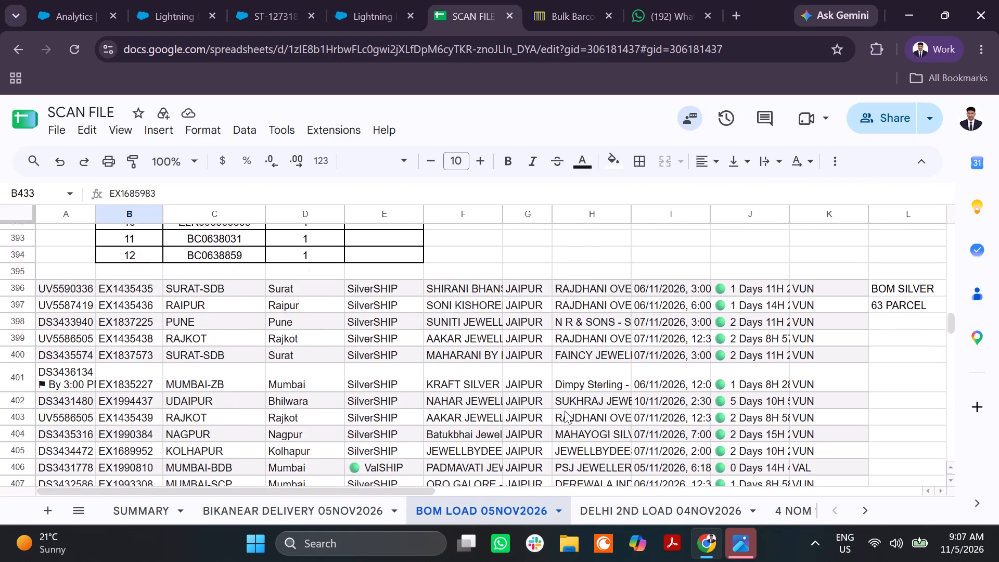
scroll(565, 411, up, 7)
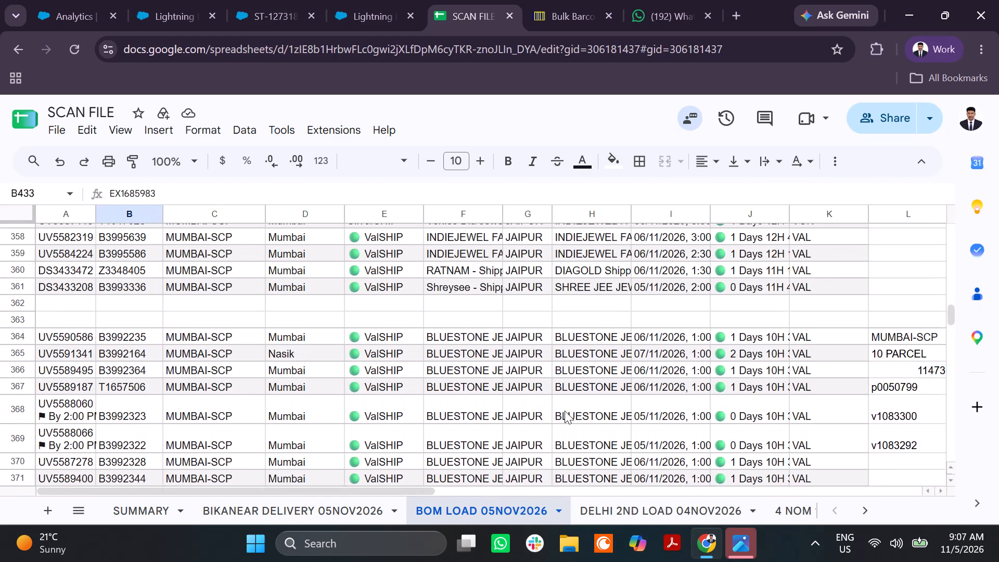
scroll(565, 411, up, 6)
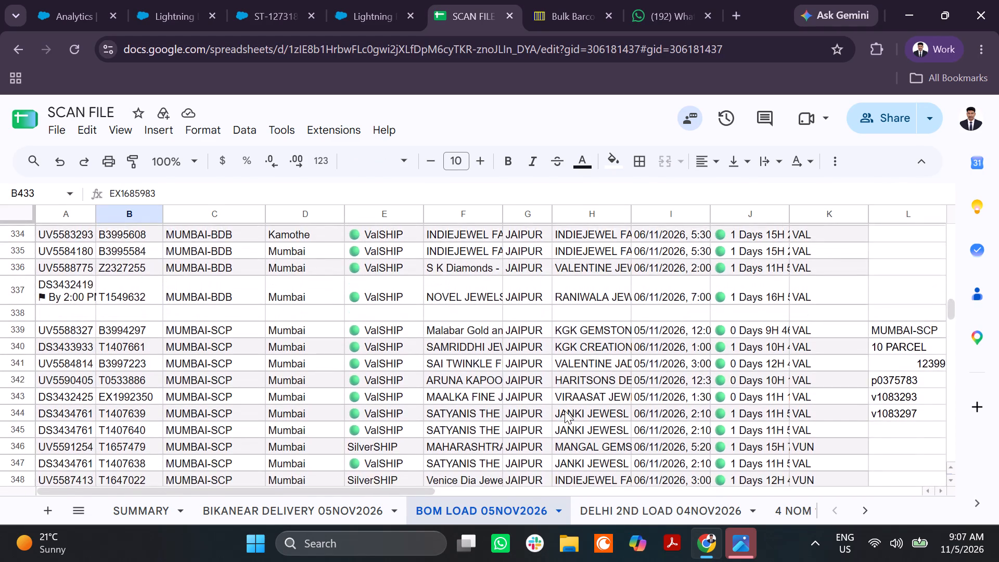
scroll(565, 411, up, 8)
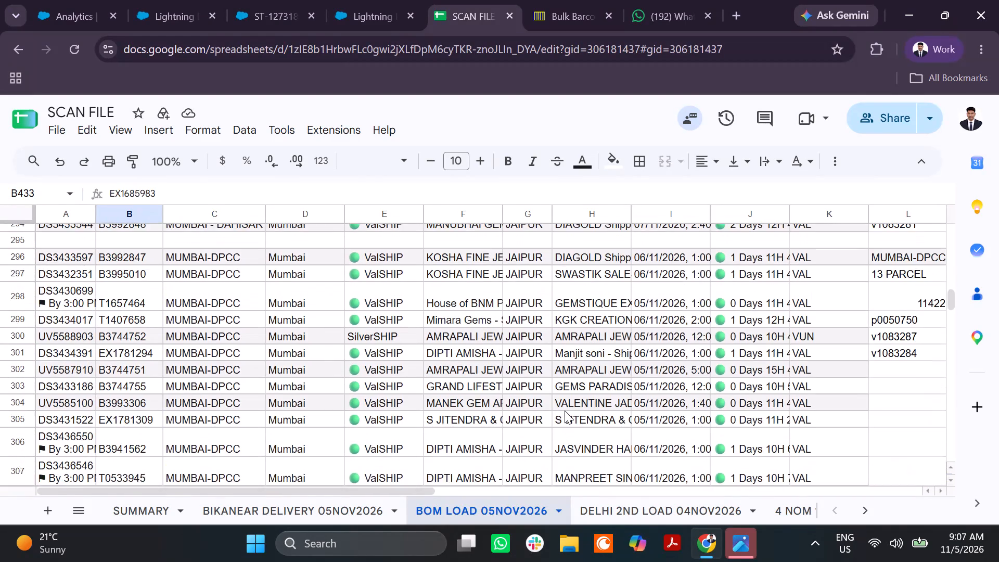
scroll(565, 411, up, 7)
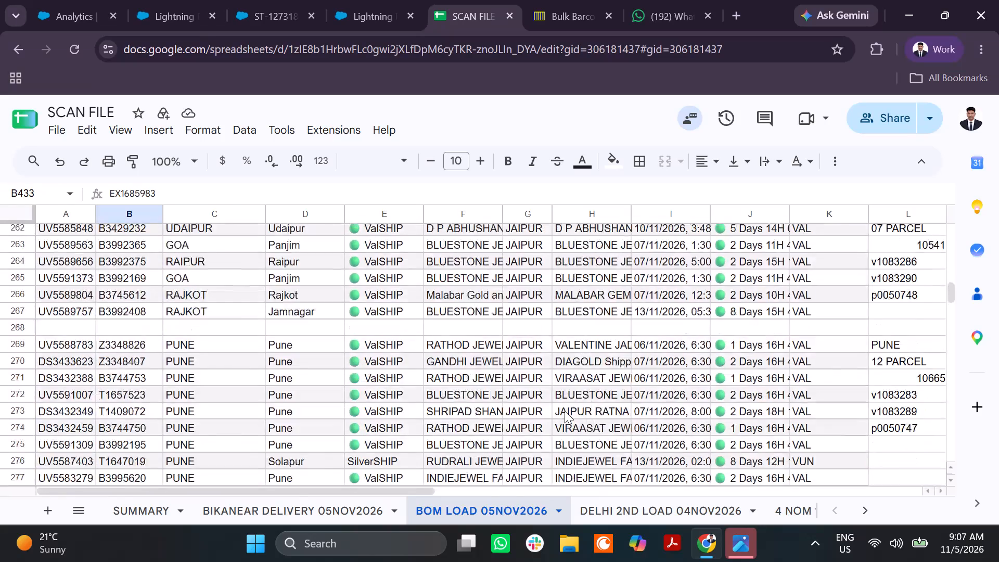
scroll(565, 411, up, 7)
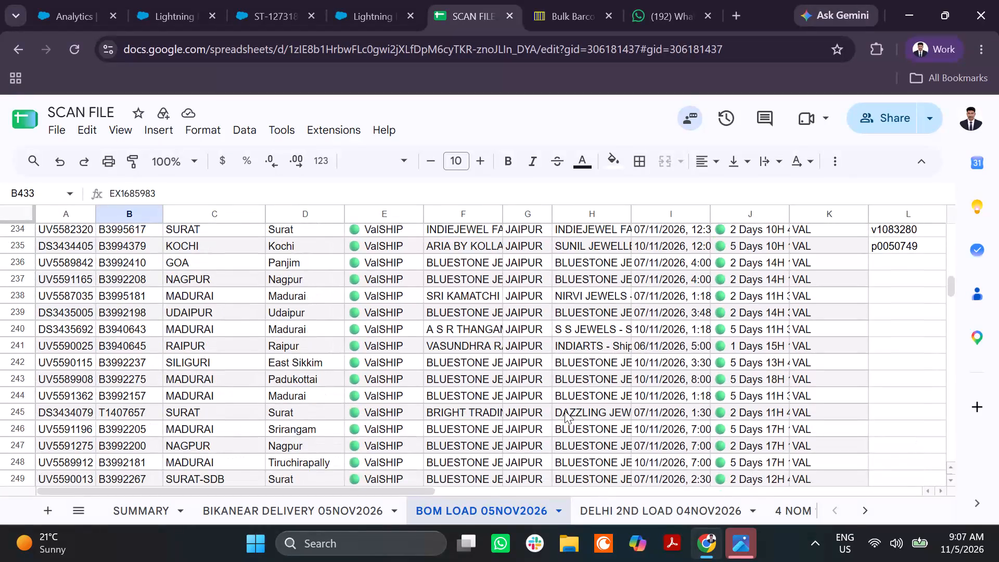
scroll(565, 411, up, 7)
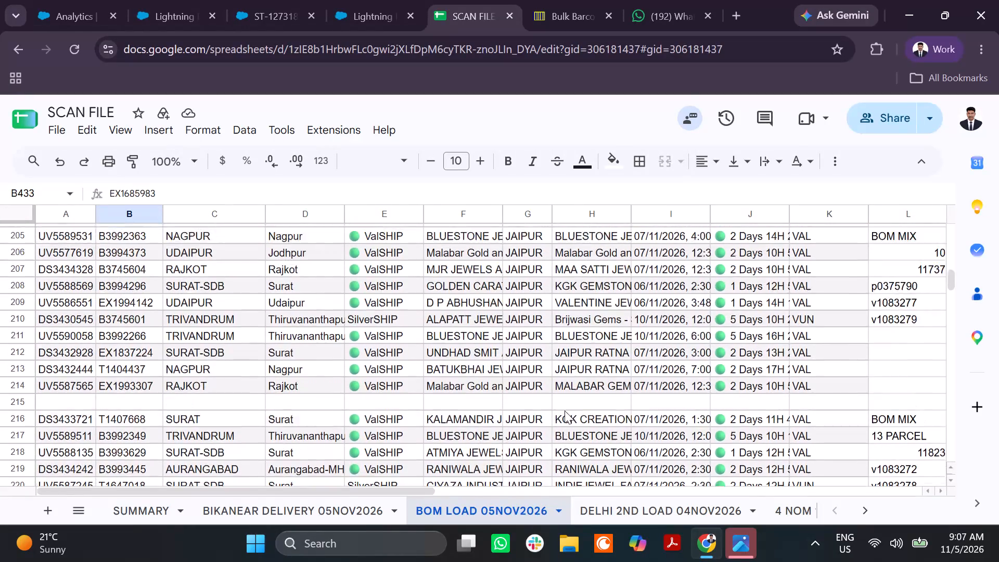
scroll(565, 411, up, 2)
scroll(565, 411, down, 1)
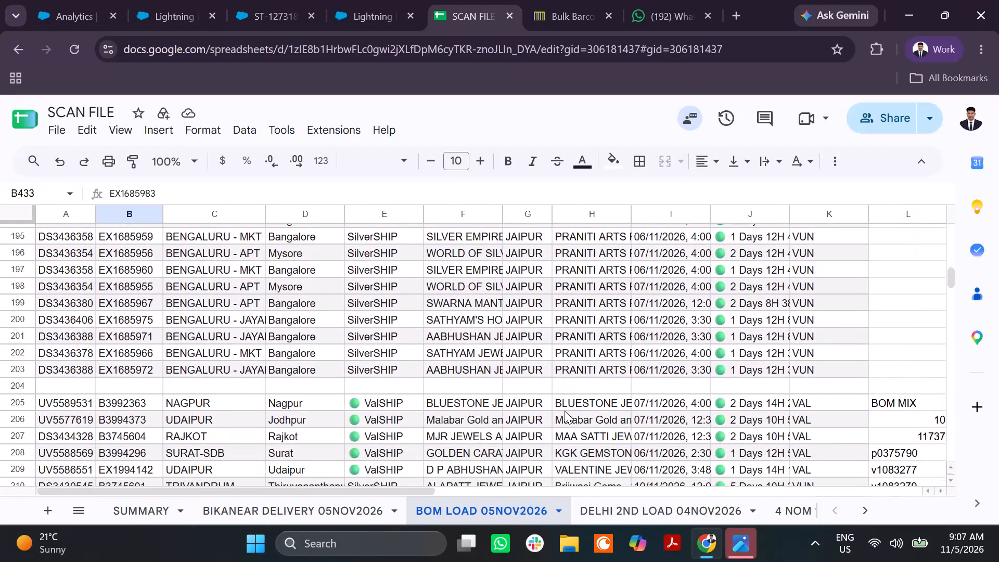
scroll(434, 422, up, 3)
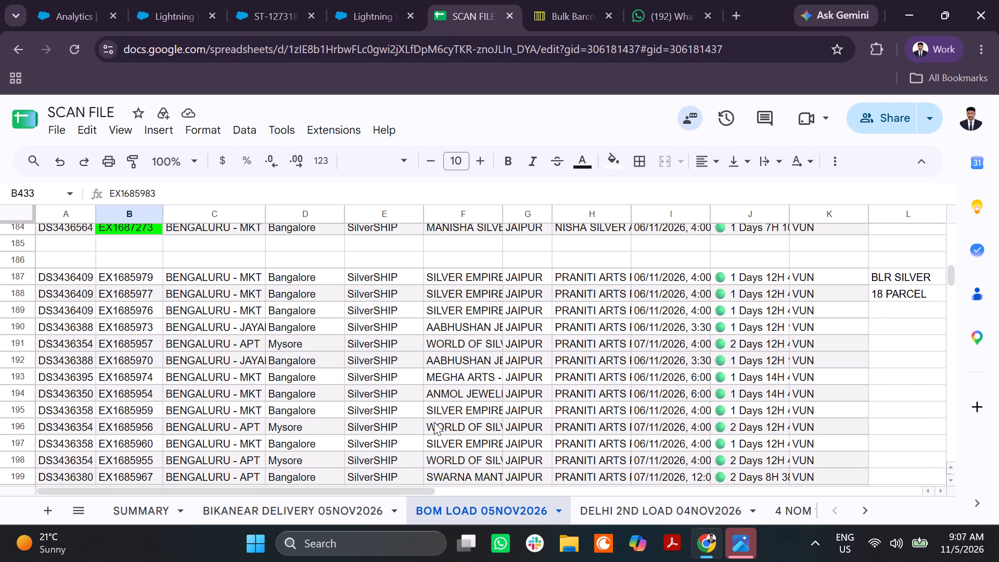
scroll(434, 422, up, 1)
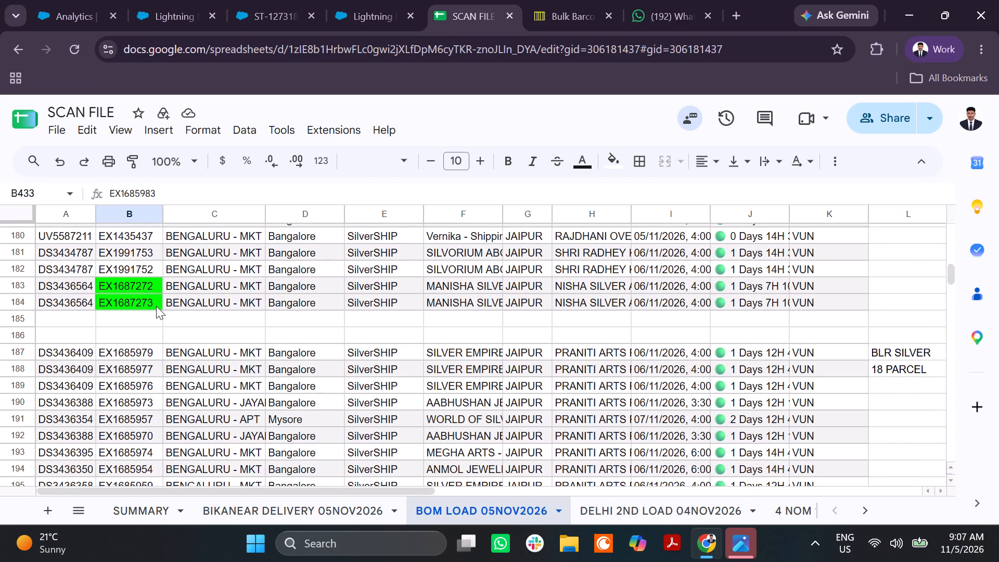
click(156, 306)
key(ctrl+c)
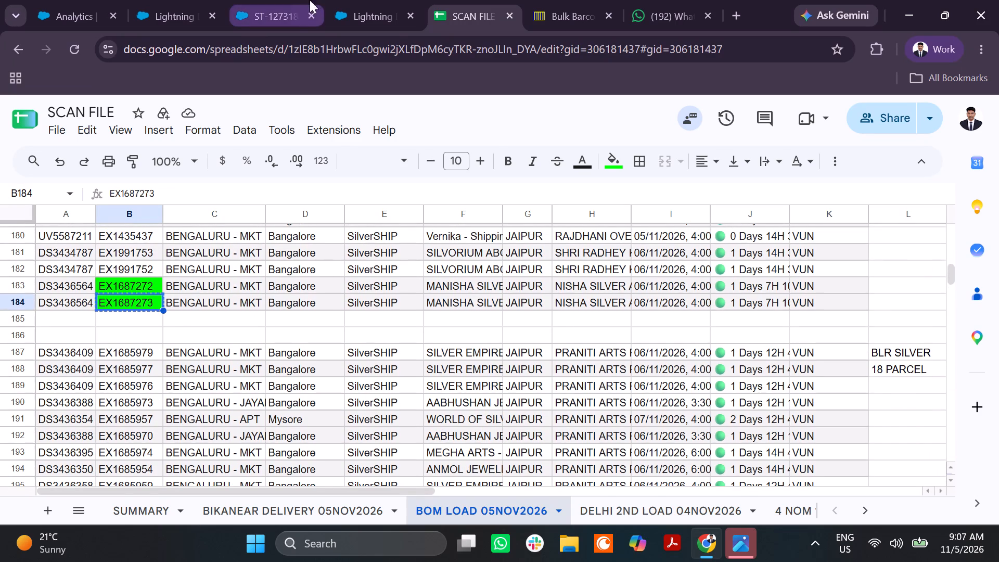
click(365, 0)
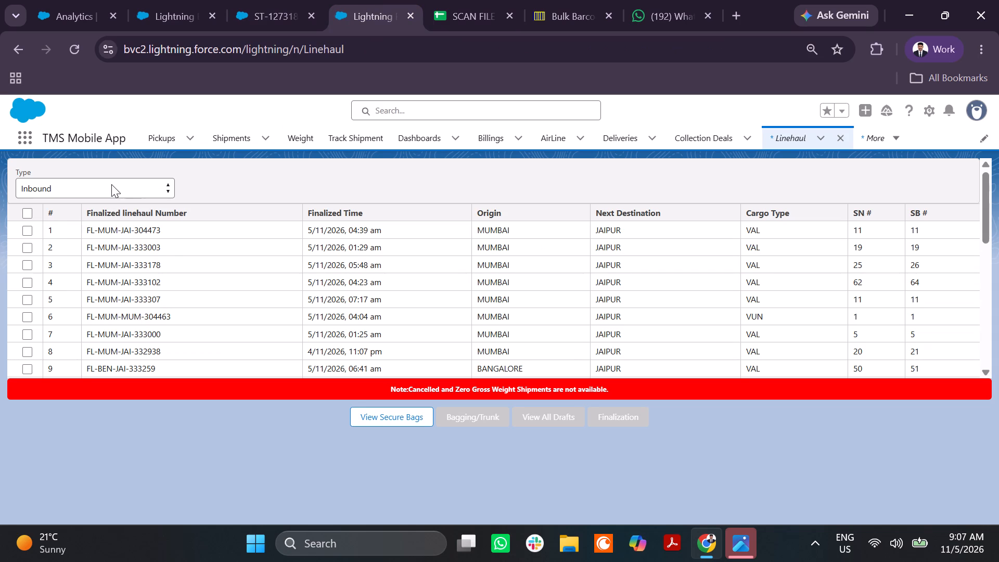
Start an outbound Bagging/Trunk entry with next destination BANGALORE and airline package Oversize bag.
click(111, 184)
click(88, 230)
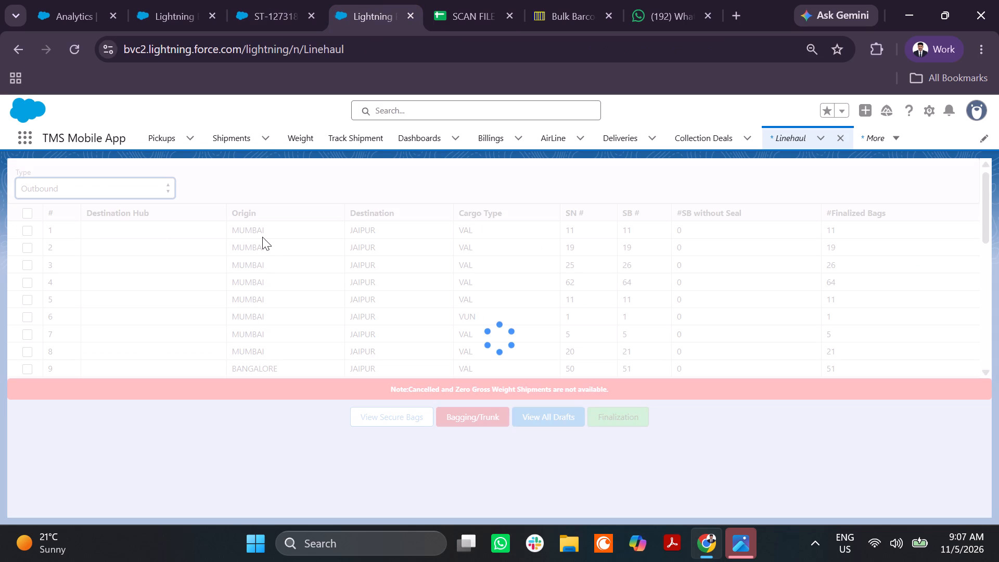
click(517, 314)
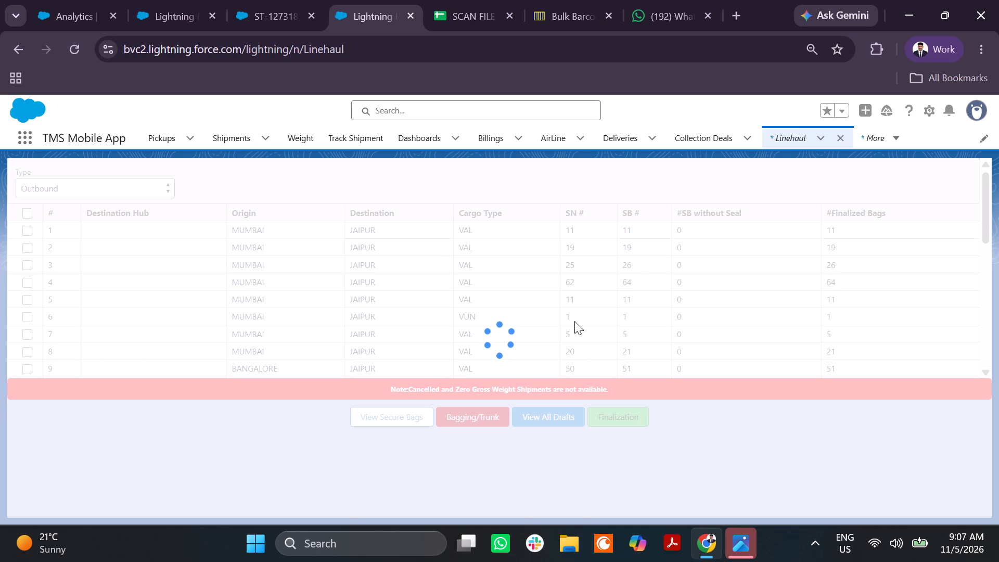
click(475, 421)
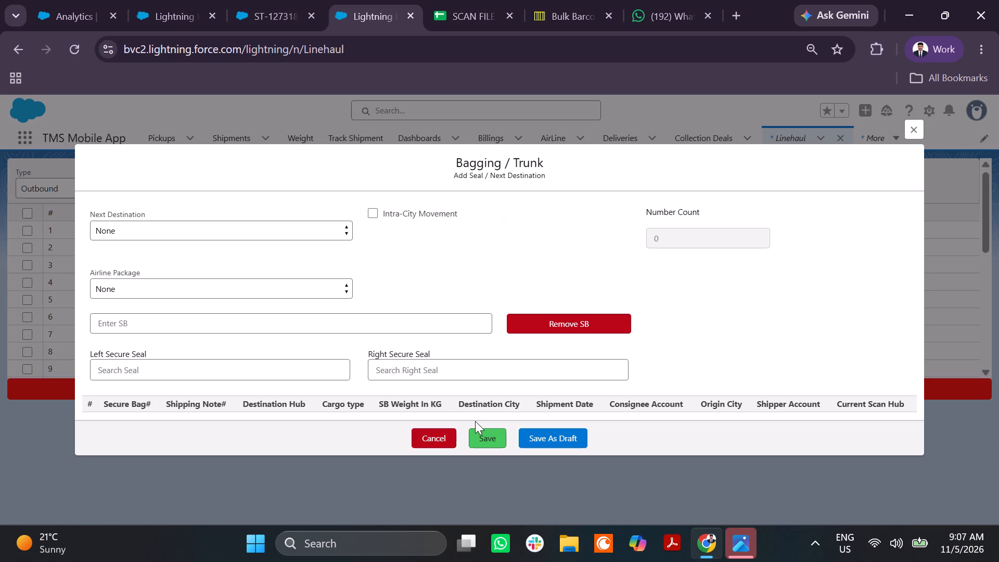
click(260, 238)
key(b)
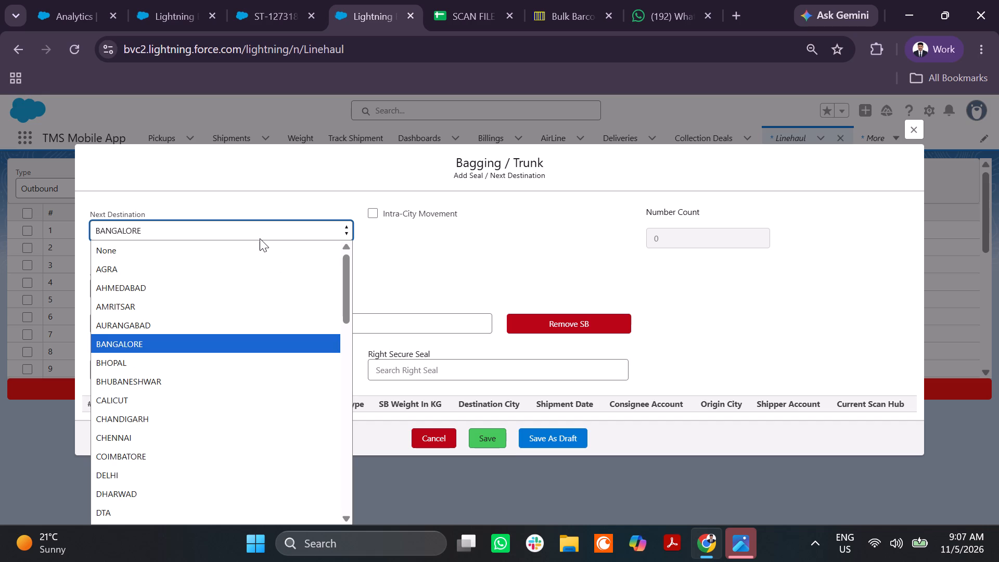
key(Return)
click(224, 279)
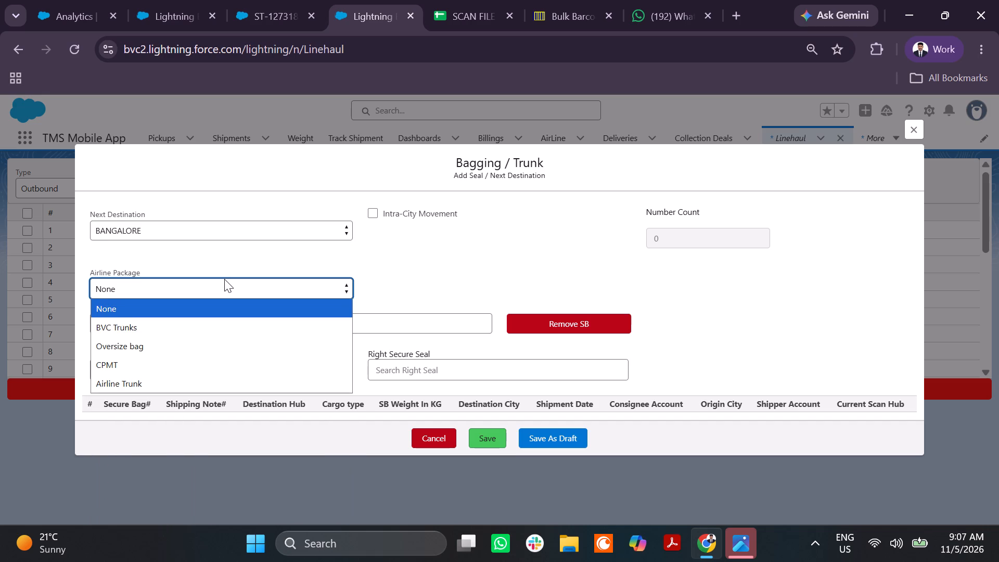
click(203, 340)
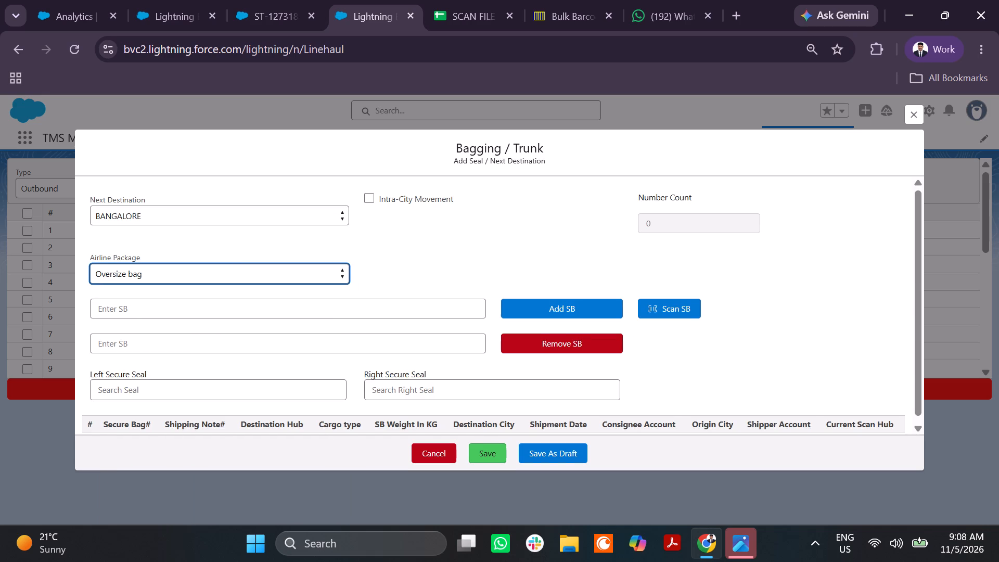
Try to add the copied secure bag number EX1687273 to the Bangalore oversize bag.
click(202, 315)
key(ctrl+v)
key(Return)
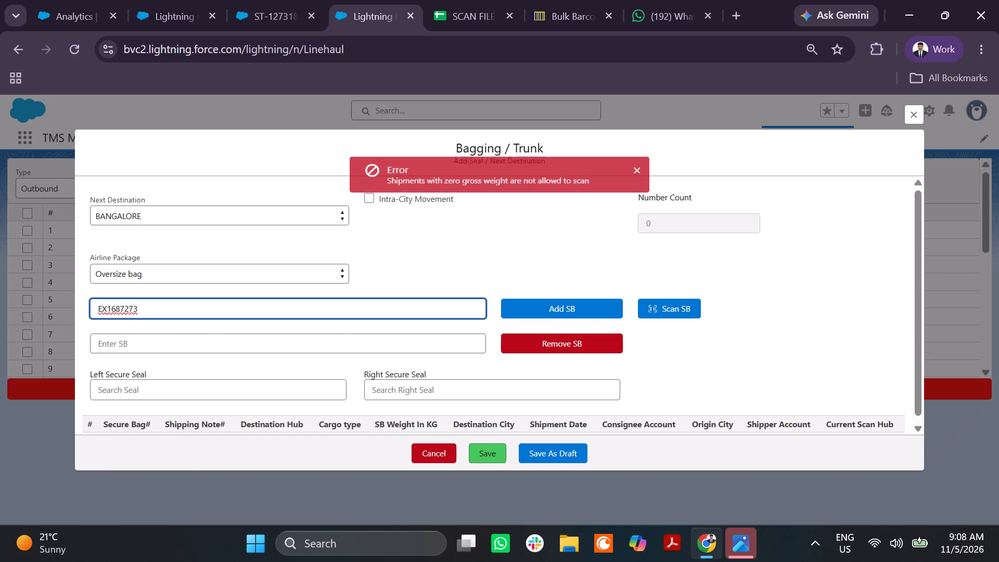
Search for EX1687273 in the shipment records, open its shipment, set the BVC Gross Weight to 720 and save.
click(284, 0)
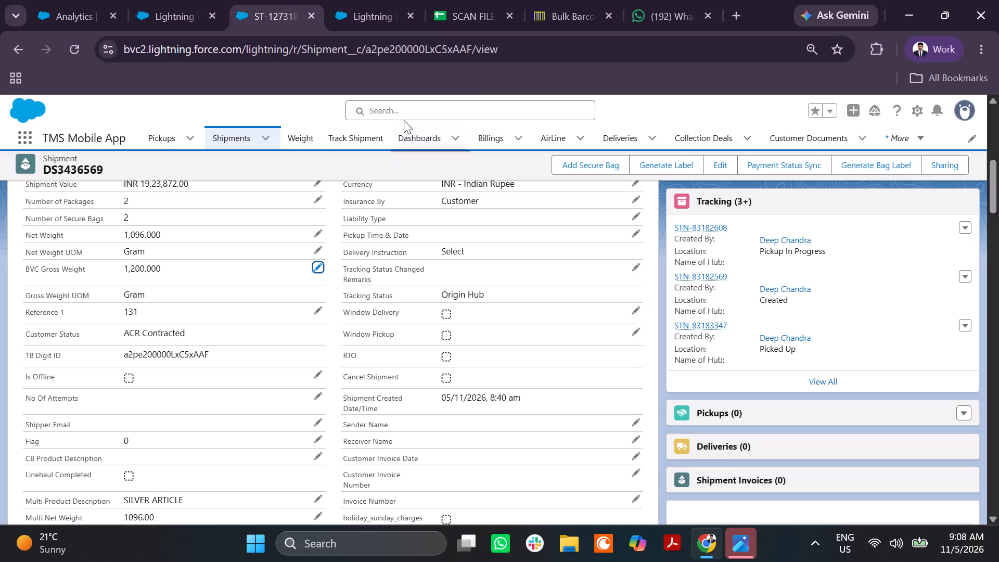
click(411, 107)
key(ctrl+v)
key(Return)
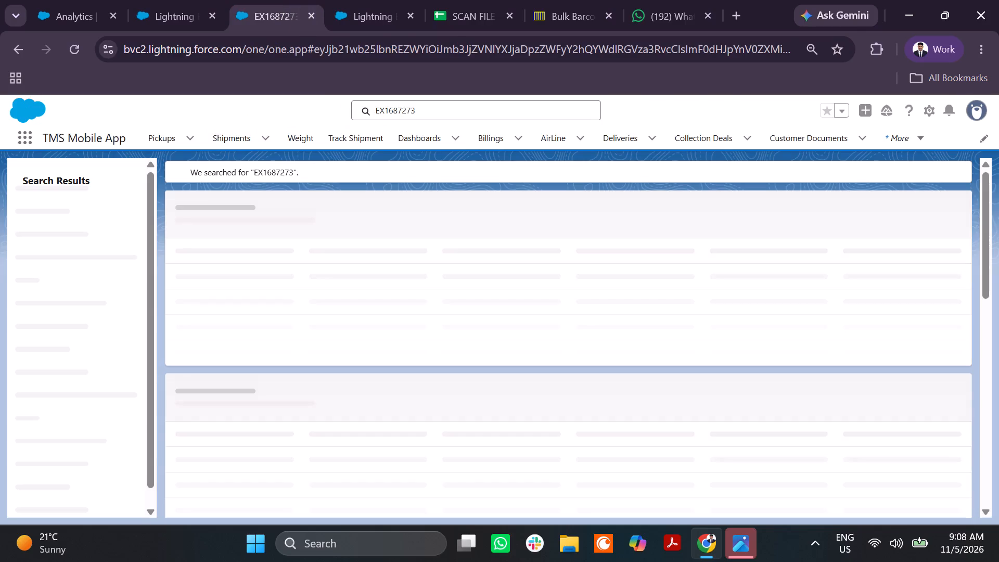
double_click(201, 250)
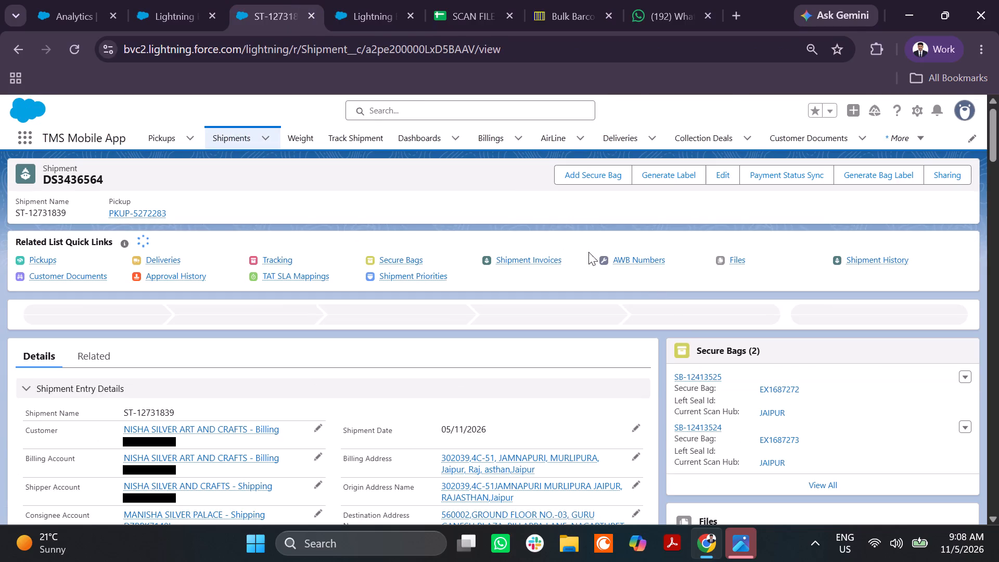
scroll(427, 369, down, 4)
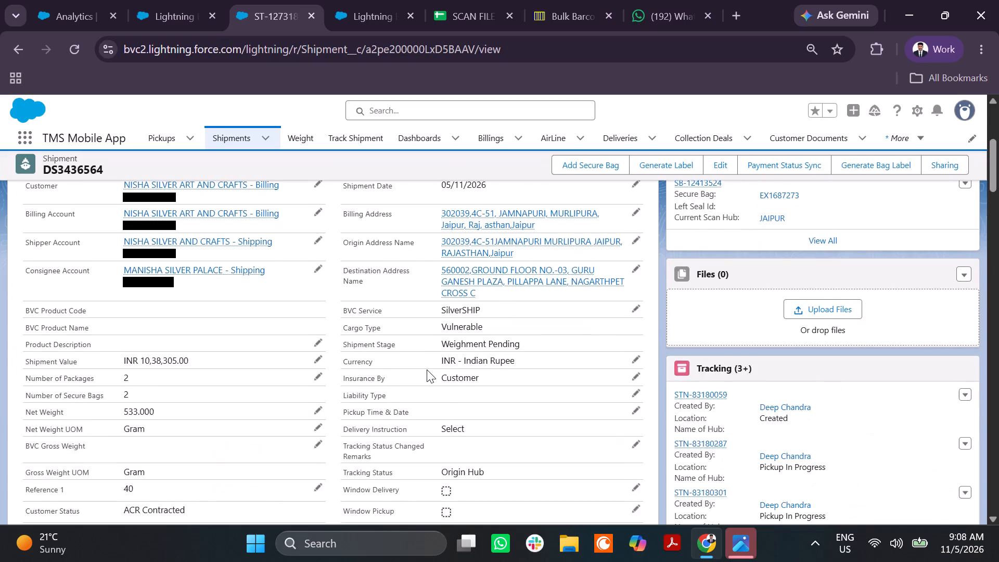
scroll(427, 369, down, 1)
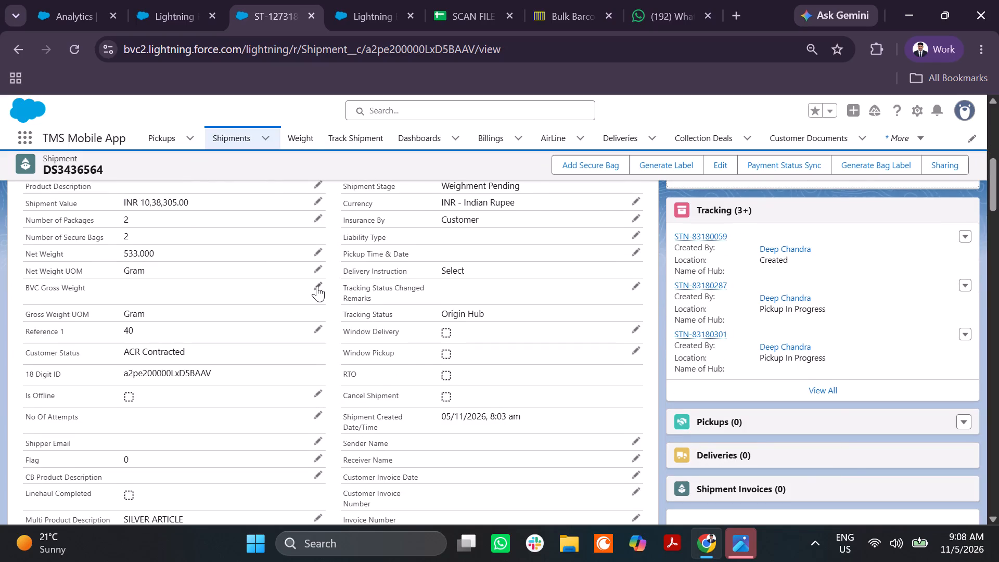
click(317, 286)
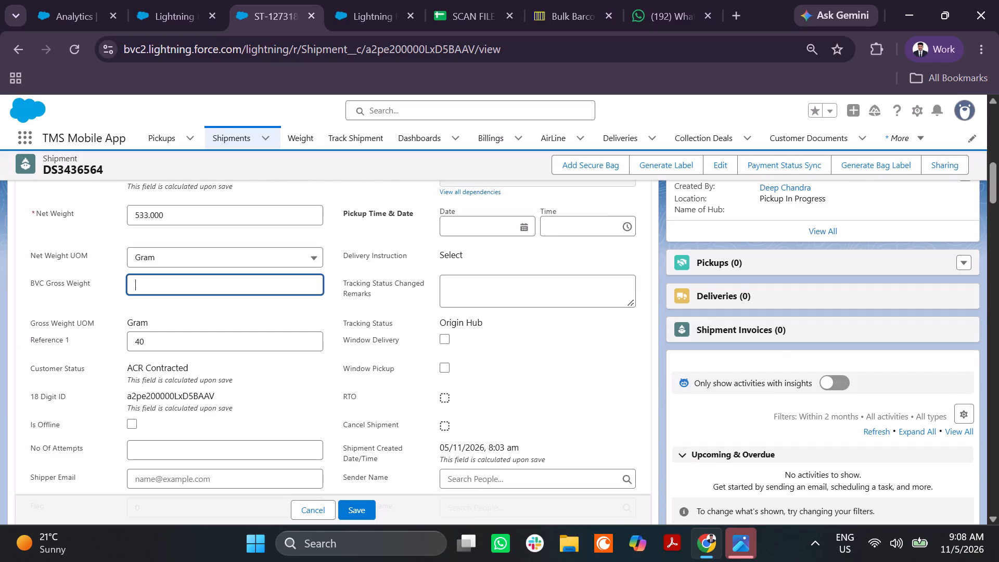
text(720)
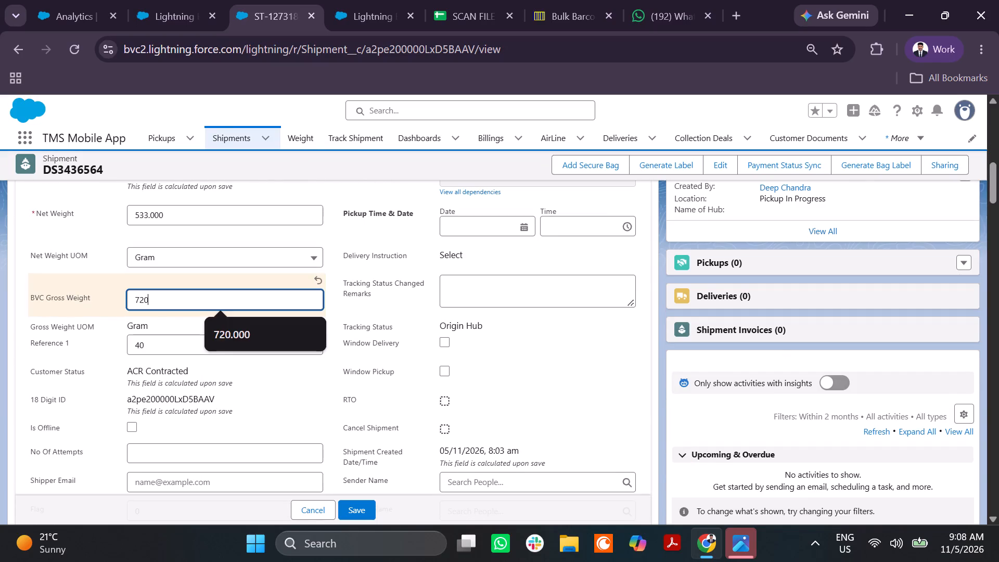
click(360, 501)
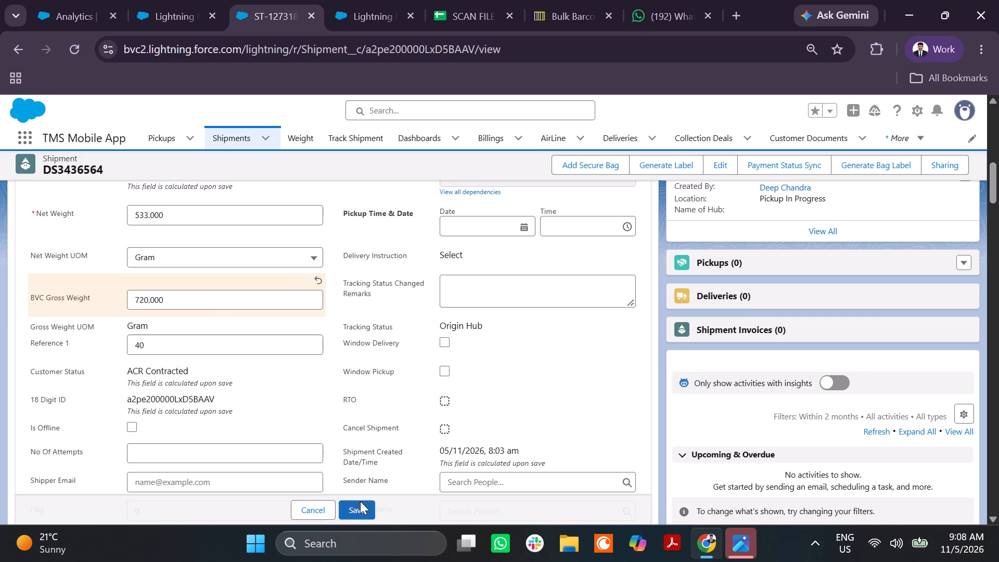
Add secure bags EX1687273 and EX1687272 to the Bangalore oversize bag, copying the second number from the SCAN FILE spreadsheet.
click(364, 18)
key(Return)
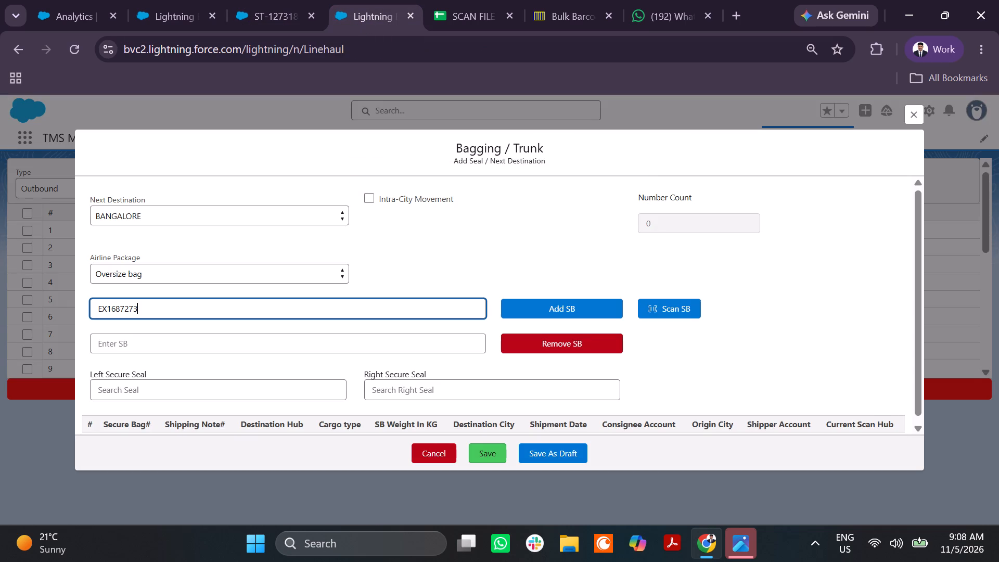
click(494, 16)
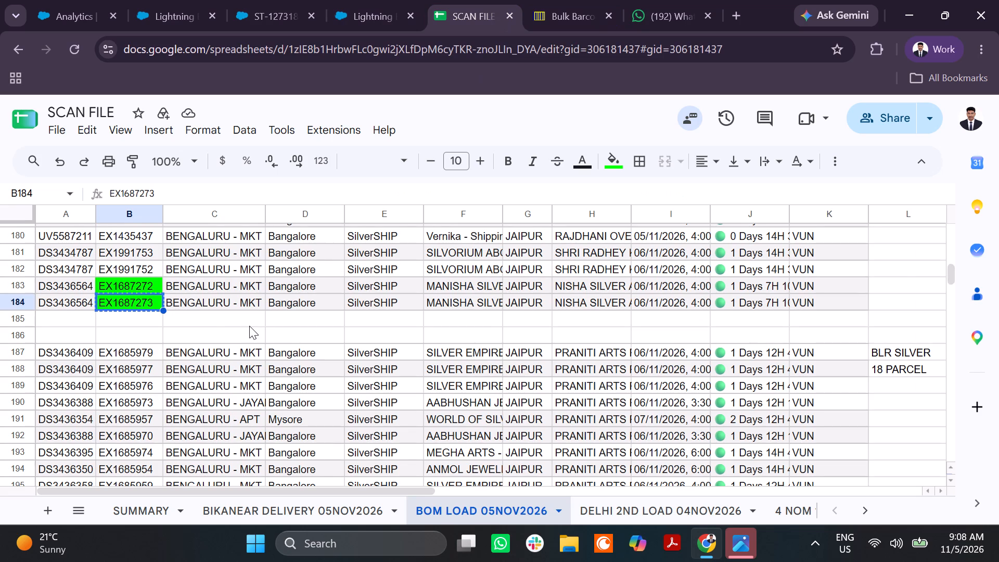
click(156, 280)
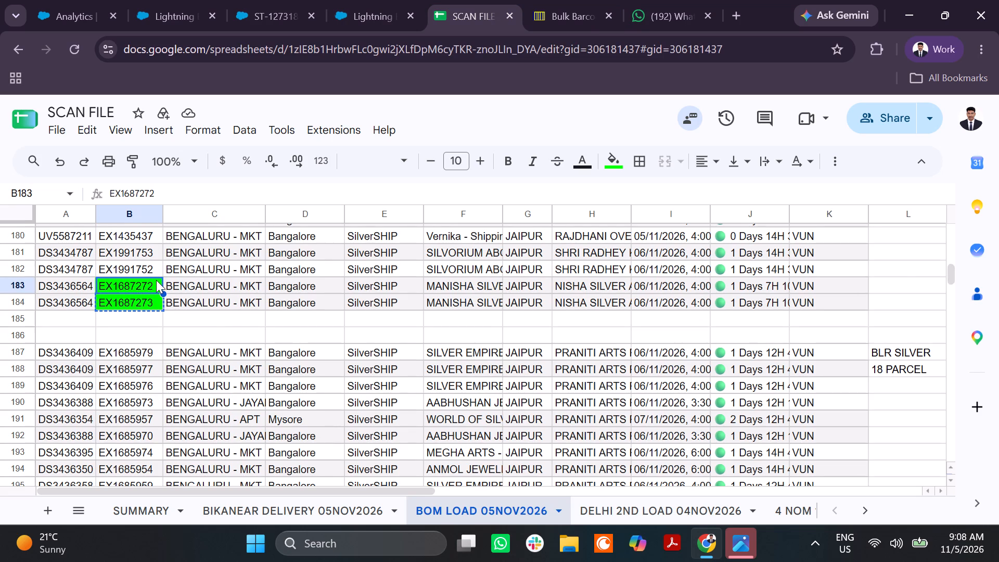
key(ctrl+c)
click(337, 0)
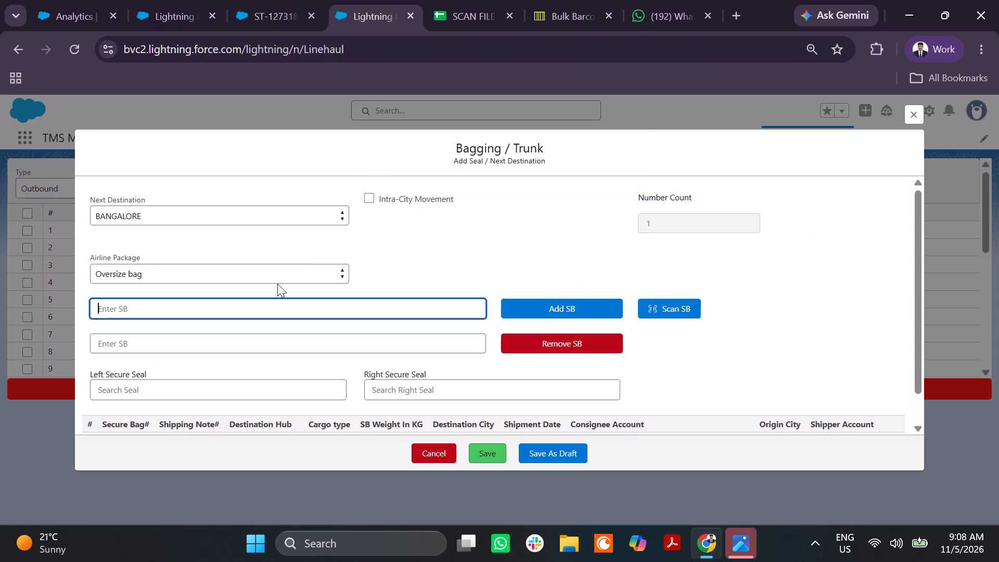
key(ctrl+v)
key(Return)
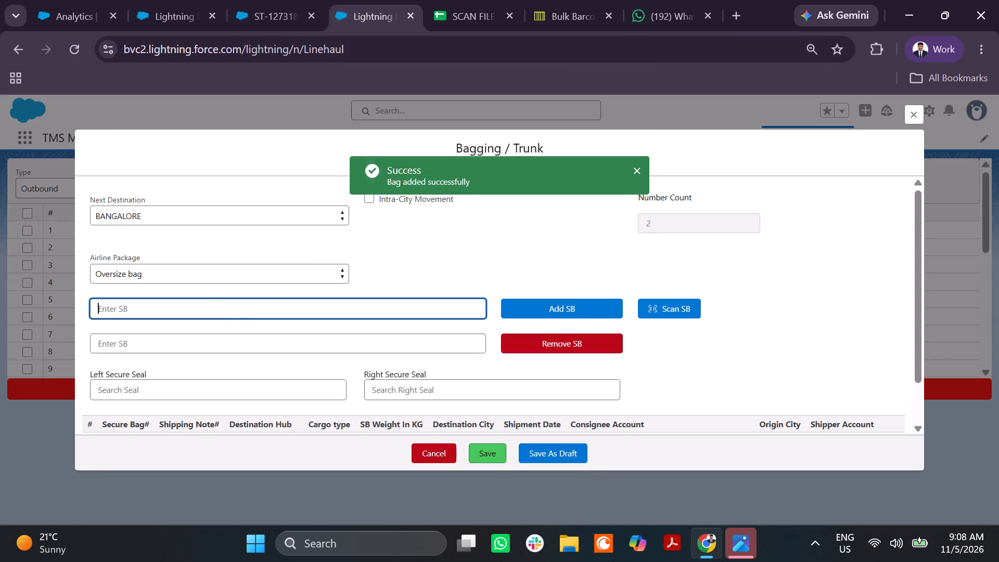
In the SCAN FILE spreadsheet, replace the green fill of the EX1687272 and EX1687273 cells with a near-white fill.
click(457, 14)
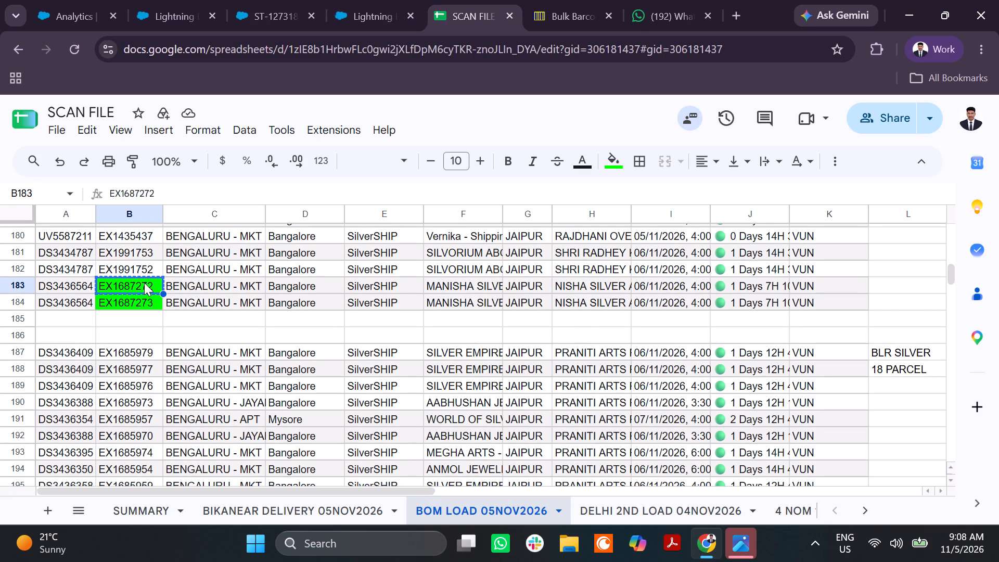
key(shift+Down)
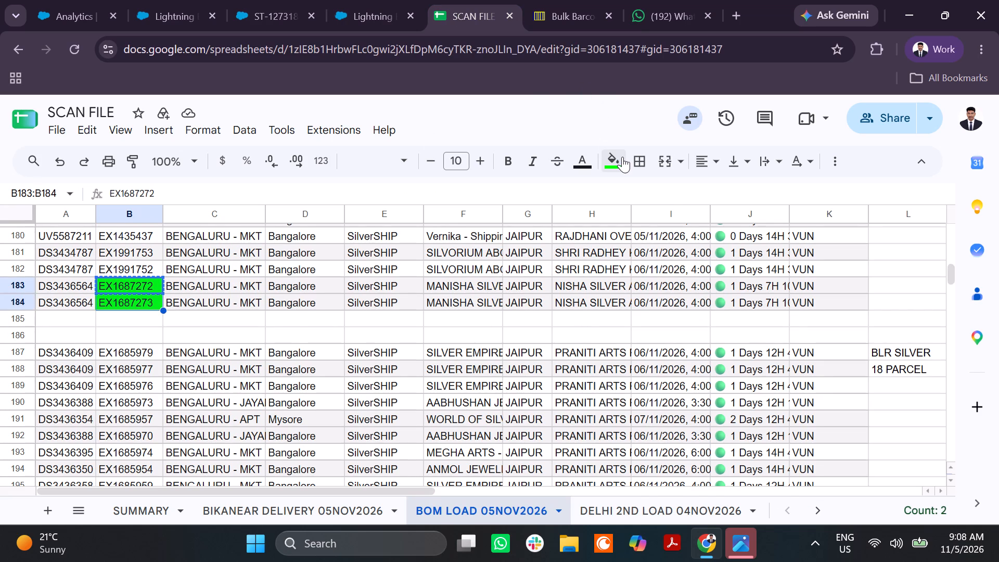
click(623, 157)
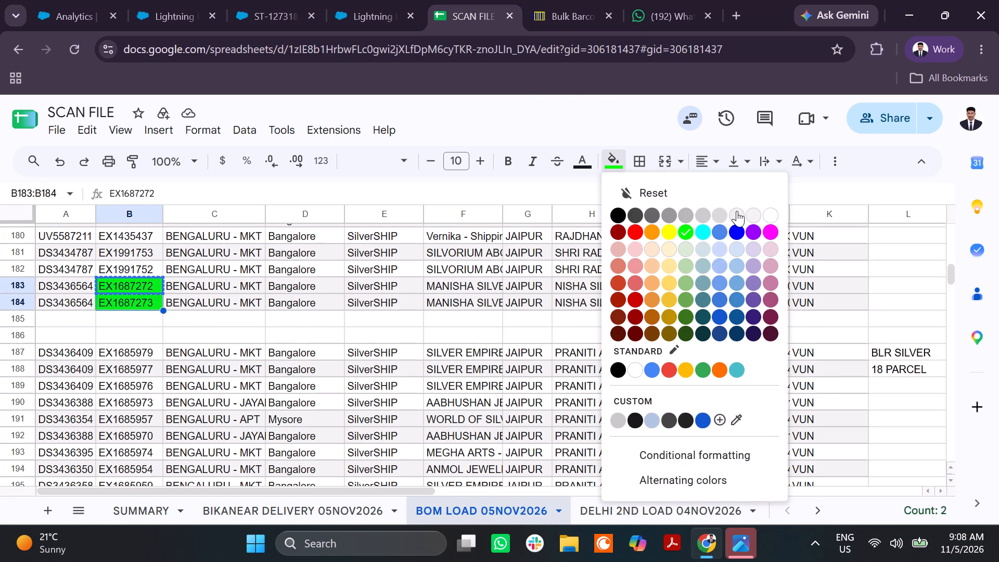
click(722, 211)
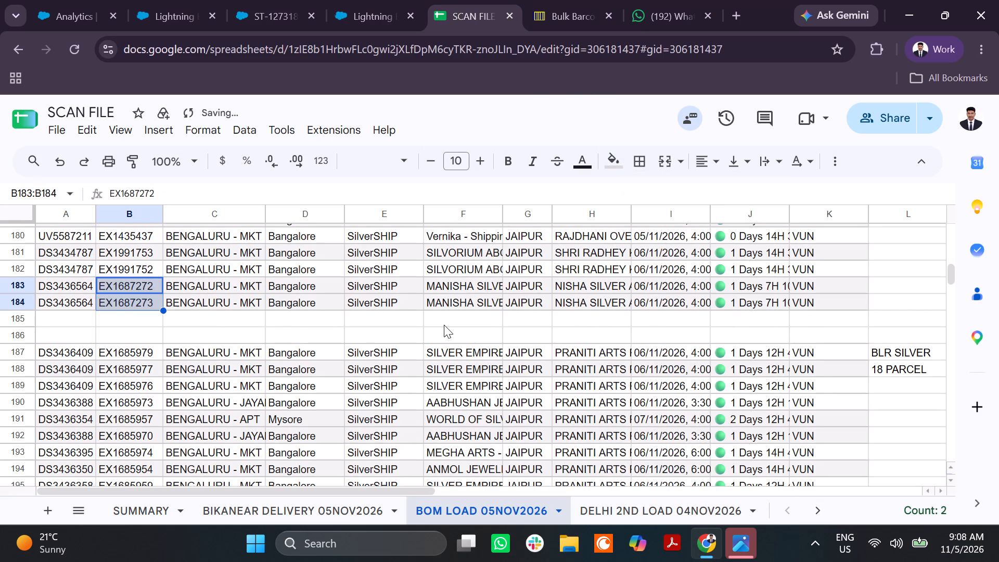
click(625, 164)
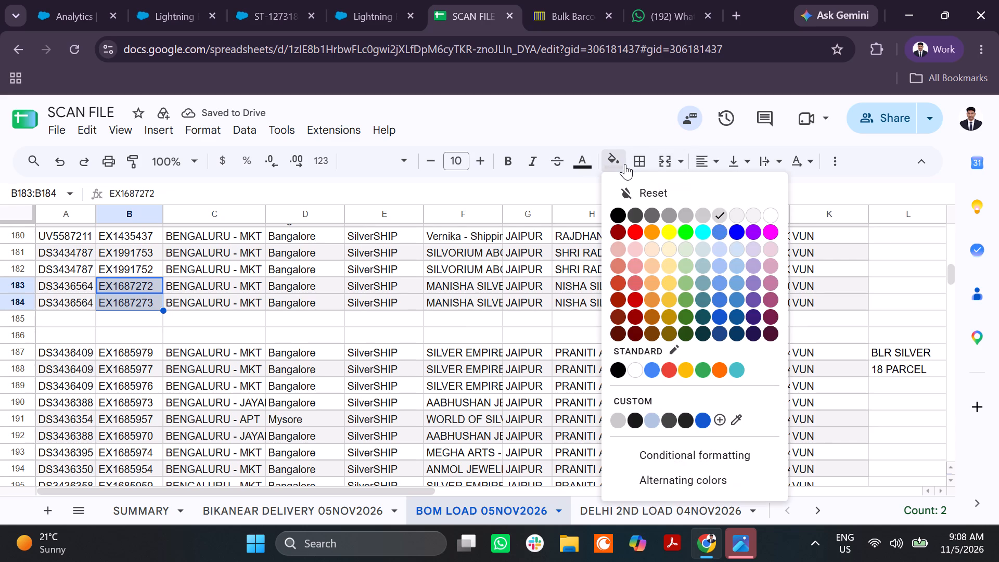
click(762, 214)
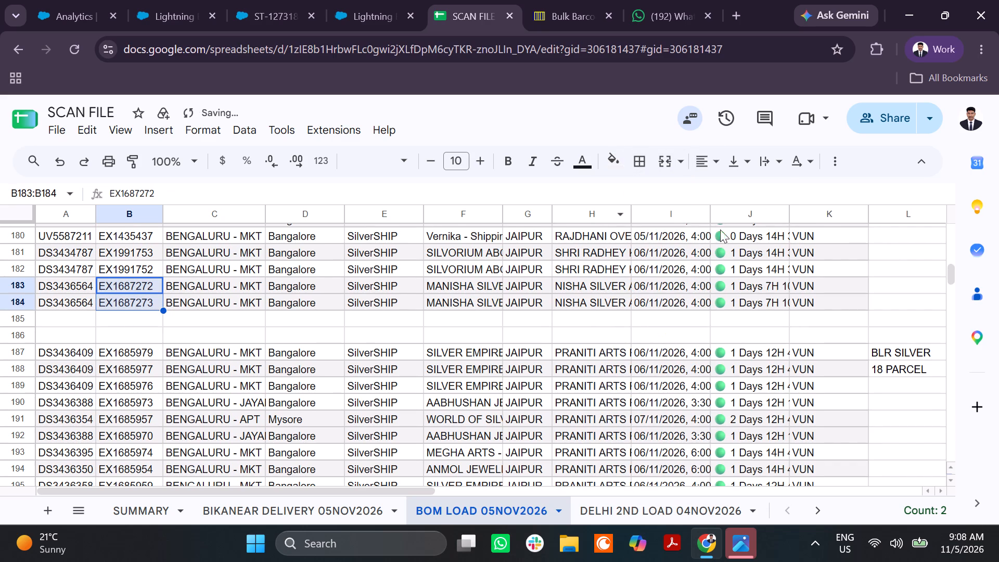
click(579, 298)
Copy seal number p0050714 from the BOM LOAD 05NOV2026 sheet, select it as the oversize bag's Left Secure Seal, and save the bag.
scroll(522, 339, up, 3)
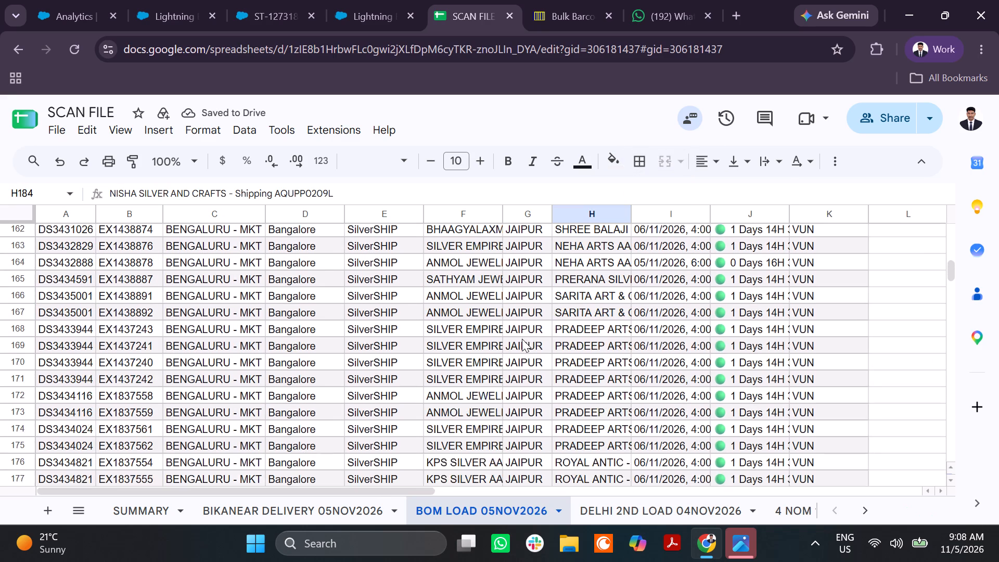
scroll(522, 339, up, 3)
scroll(734, 385, down, 2)
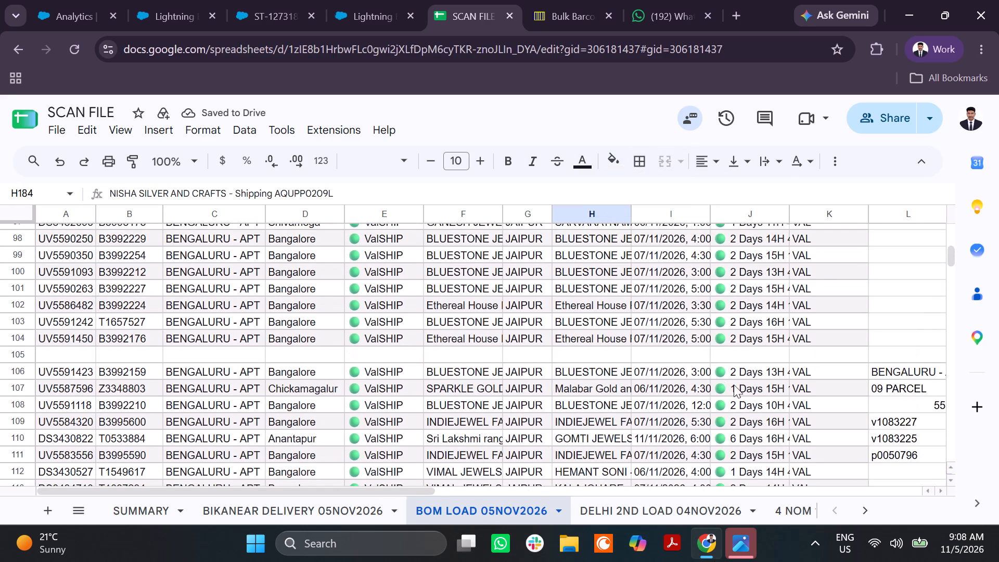
scroll(734, 385, down, 4)
scroll(844, 341, up, 2)
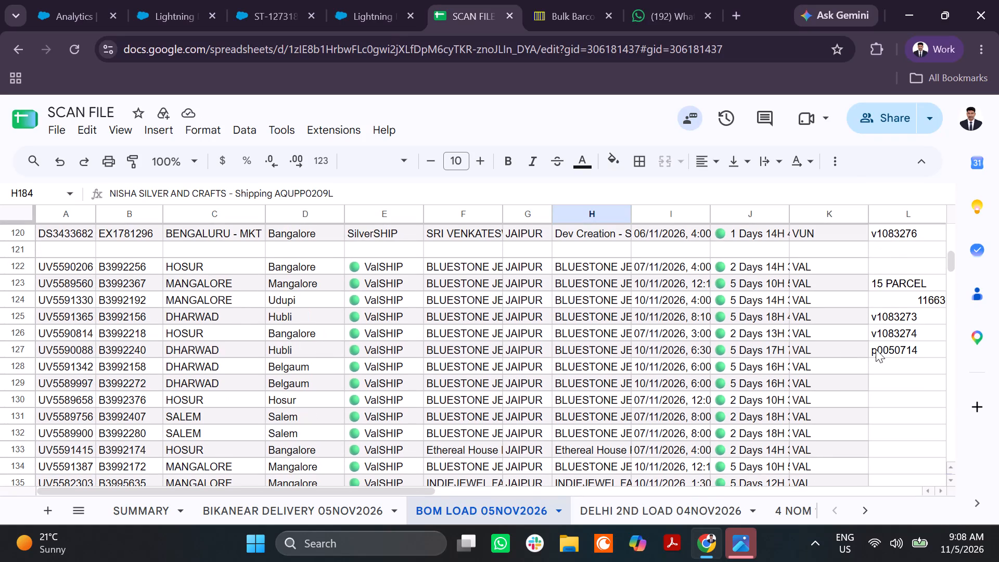
click(898, 353)
key(ctrl+c)
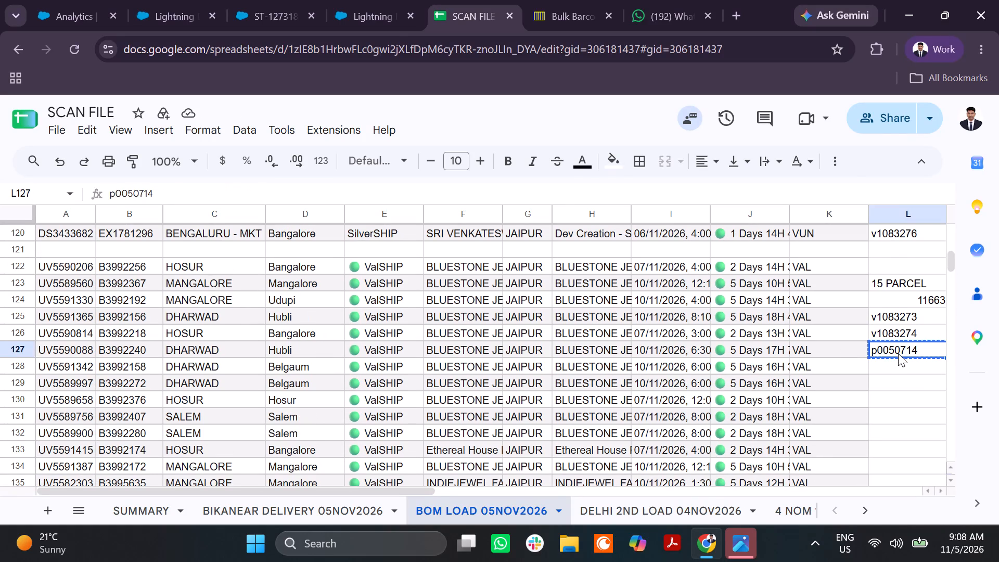
click(376, 2)
click(184, 390)
key(ctrl+v)
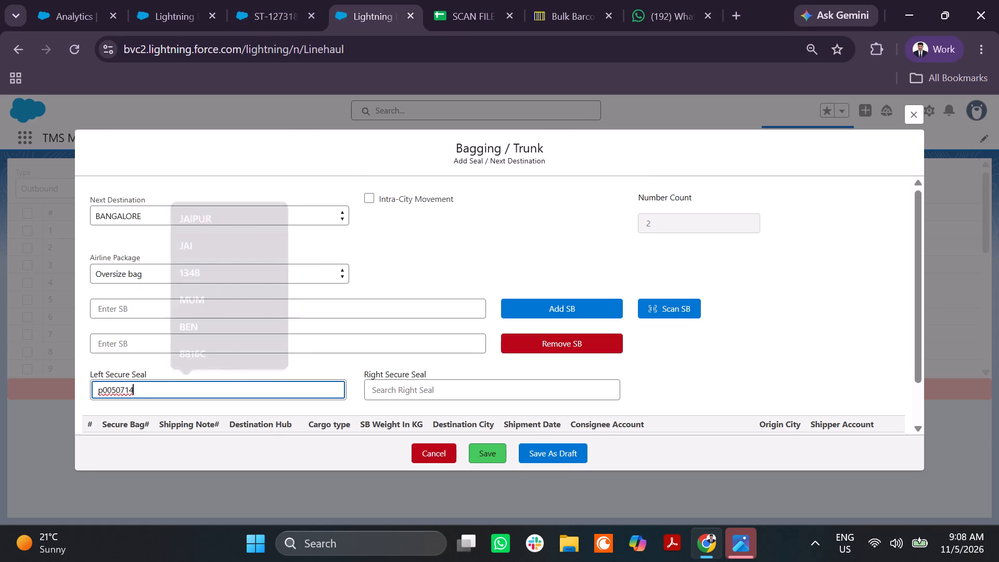
double_click(445, 267)
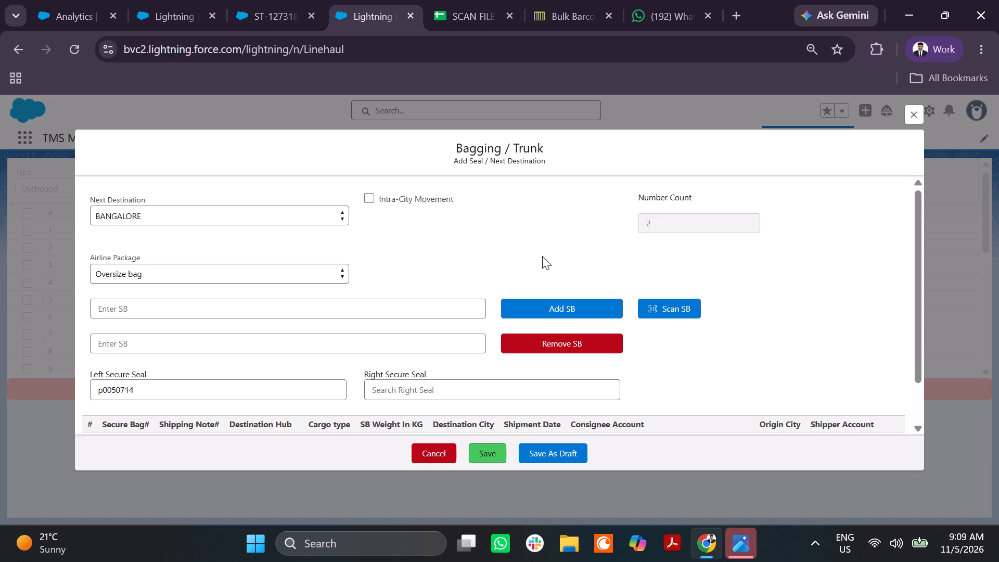
click(489, 218)
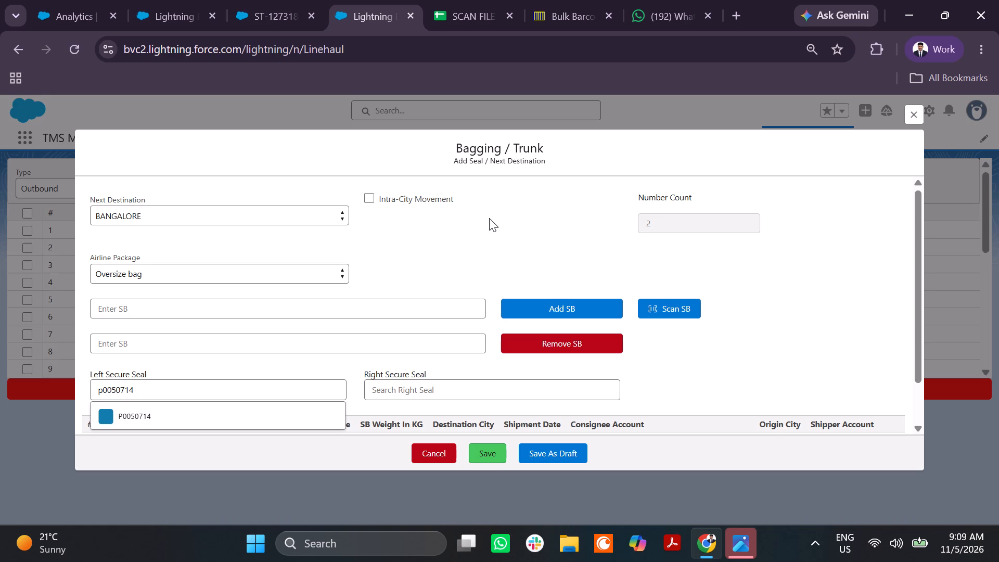
click(212, 411)
click(492, 454)
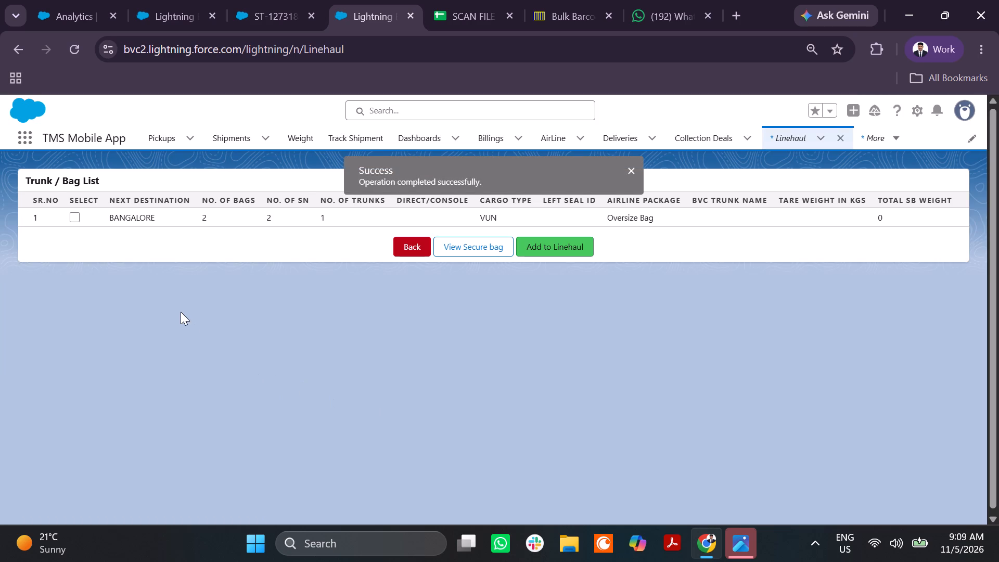
click(75, 216)
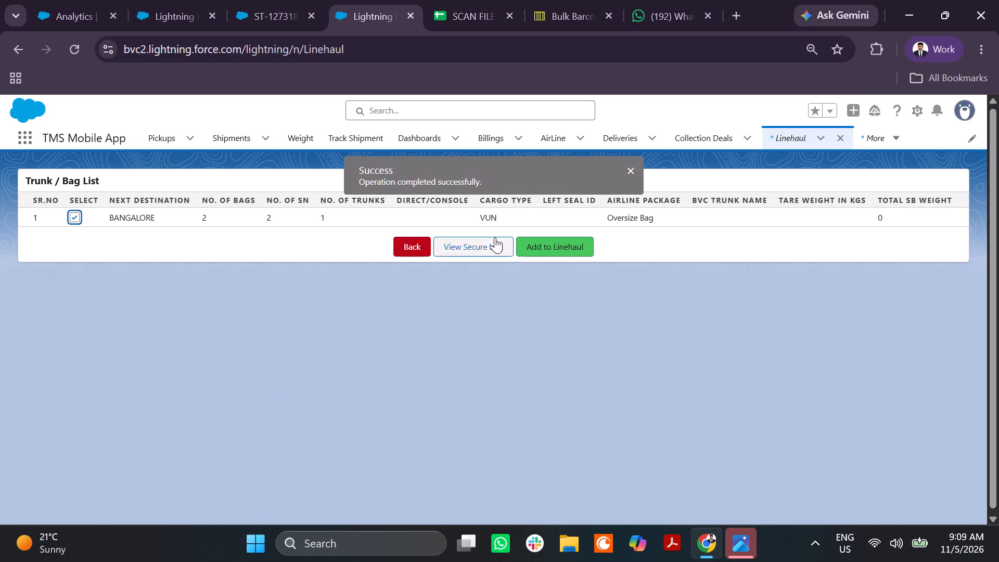
click(556, 246)
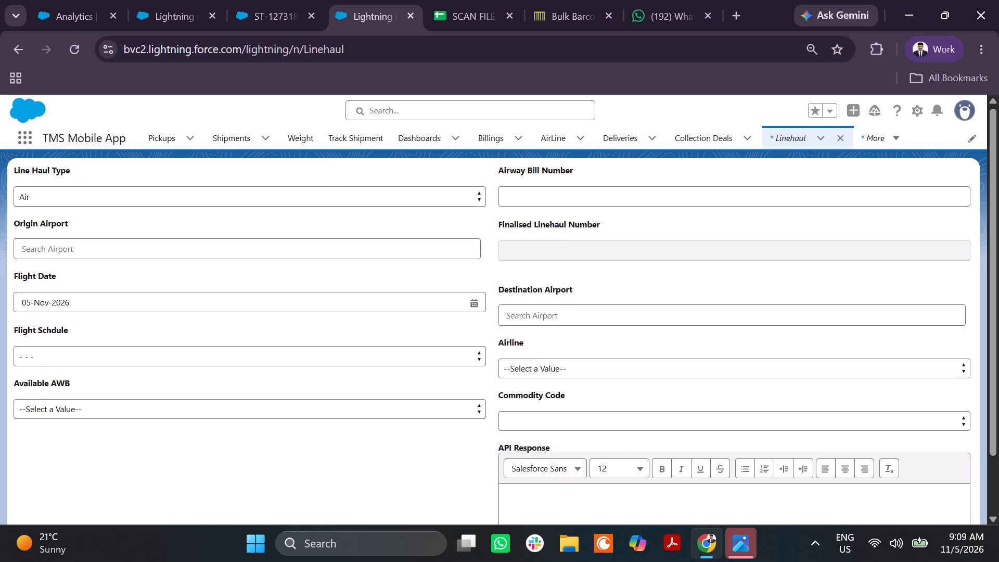
click(162, 243)
text(JAI)
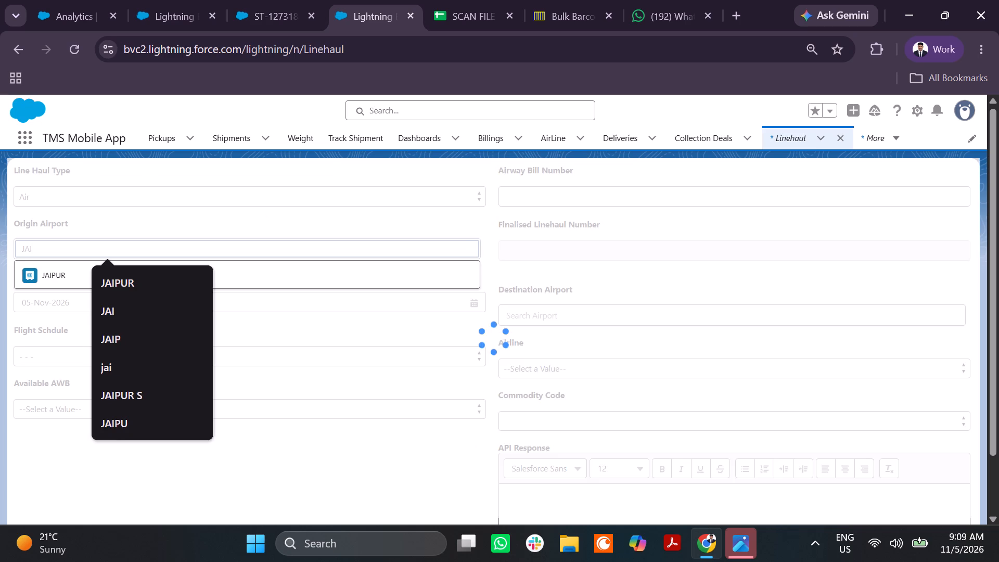
click(37, 284)
click(586, 192)
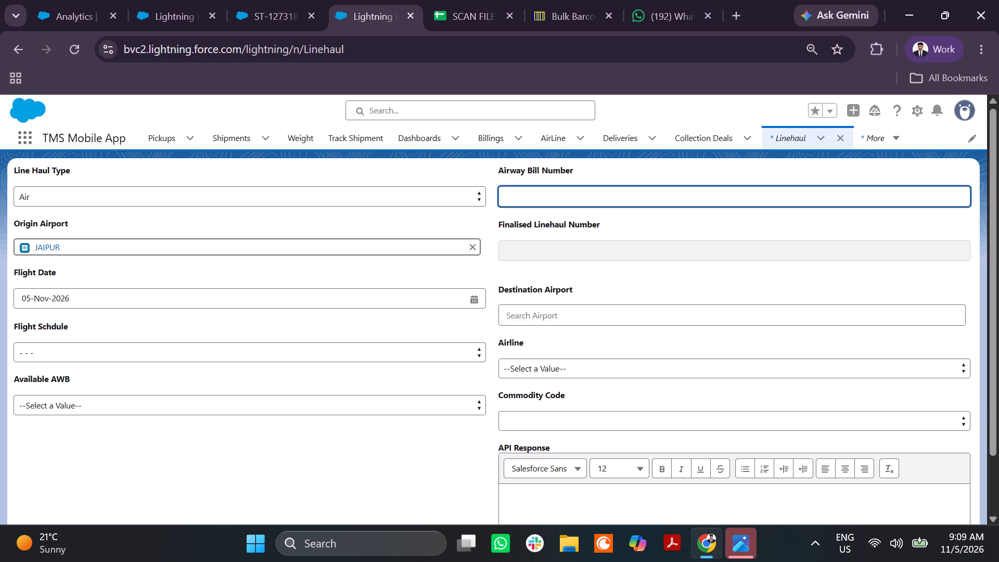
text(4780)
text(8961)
click(540, 317)
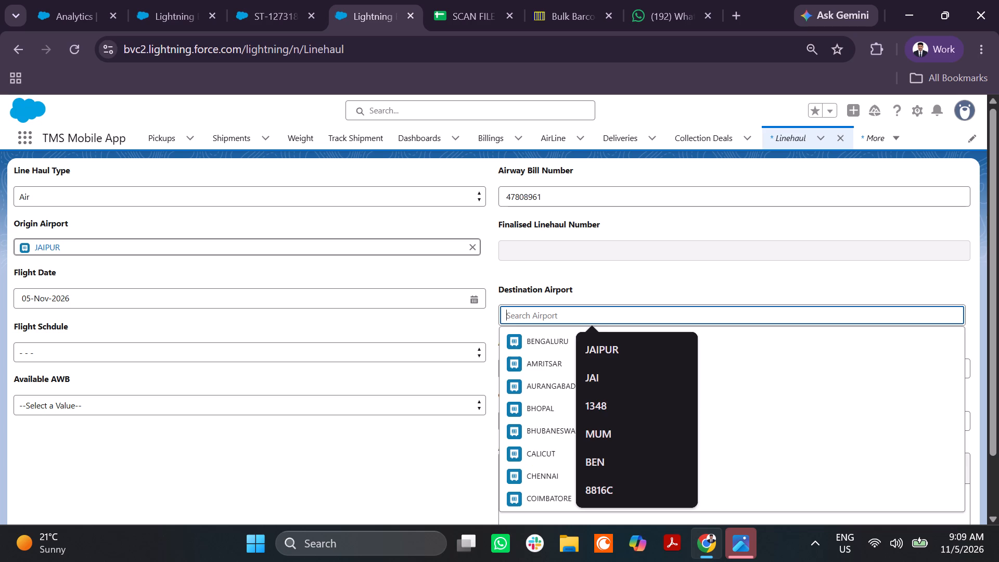
text(BEN)
click(545, 338)
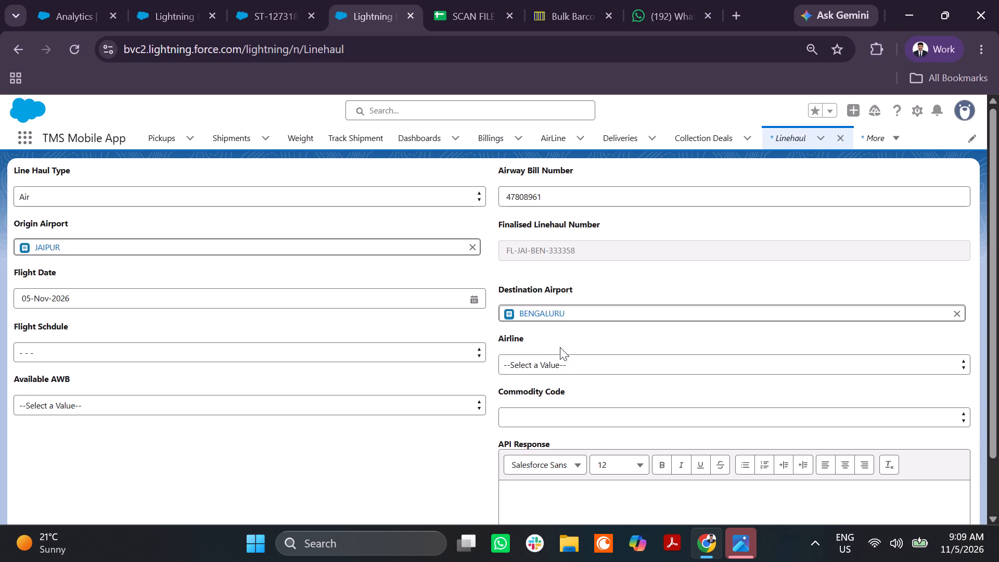
Set the linehaul's airline to Indigo and commodity code to SIL, submit it, and reload the Linehaul page.
click(559, 361)
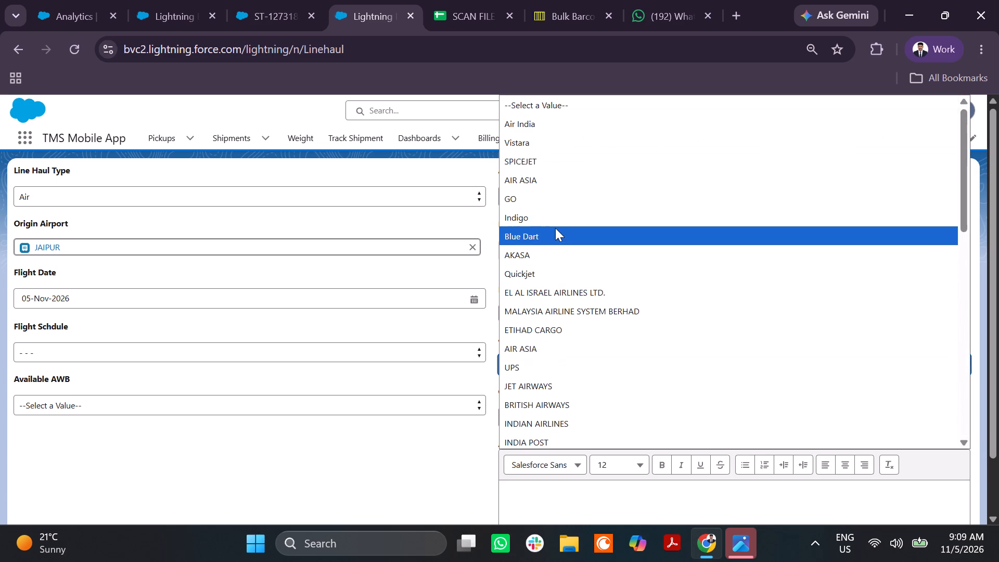
click(555, 221)
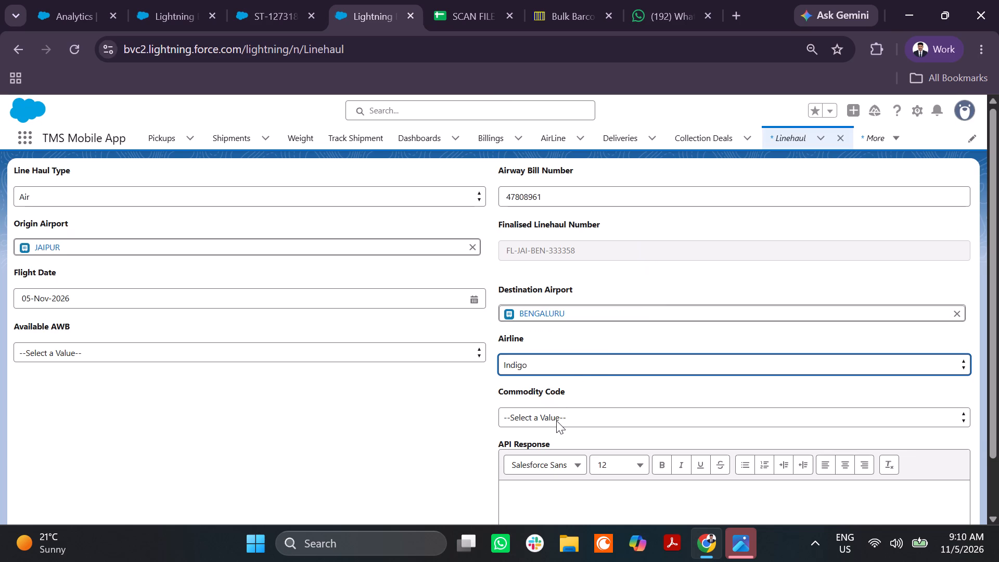
click(556, 420)
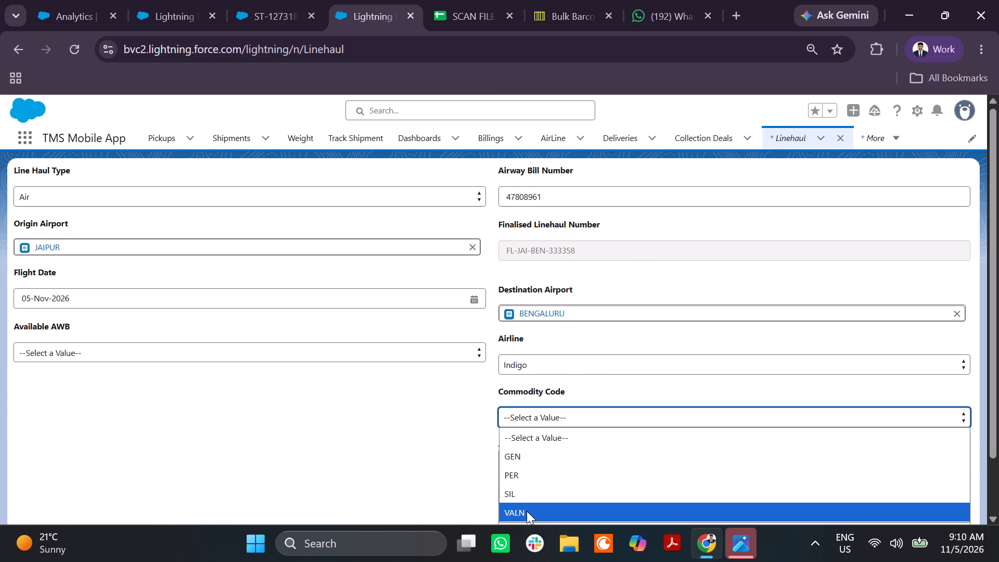
click(534, 488)
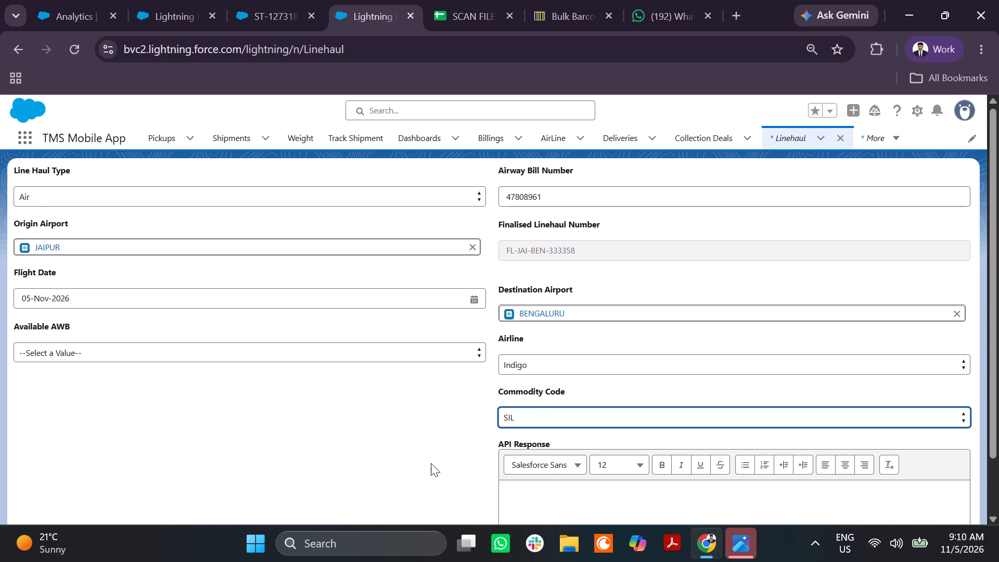
click(431, 463)
scroll(431, 463, down, 3)
click(471, 502)
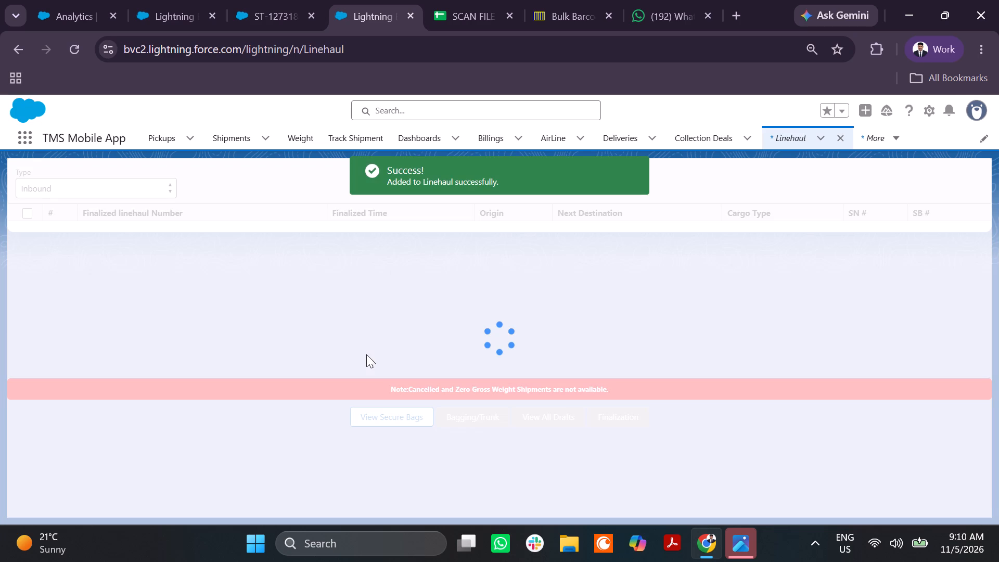
click(78, 56)
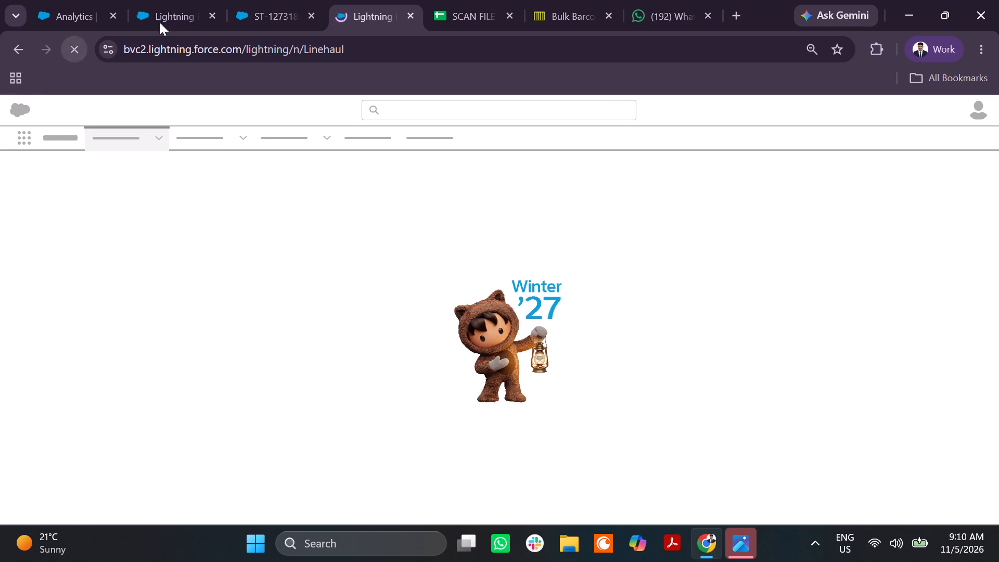
On the Track Shipment page, set the scan location to Port and the airport to JAIPUR.
click(171, 14)
click(109, 214)
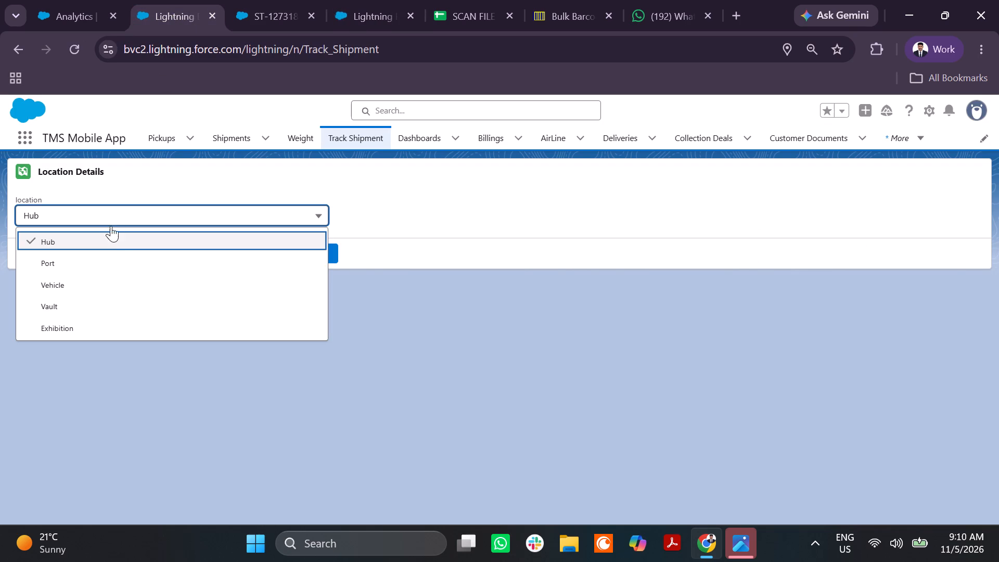
click(118, 258)
double_click(197, 244)
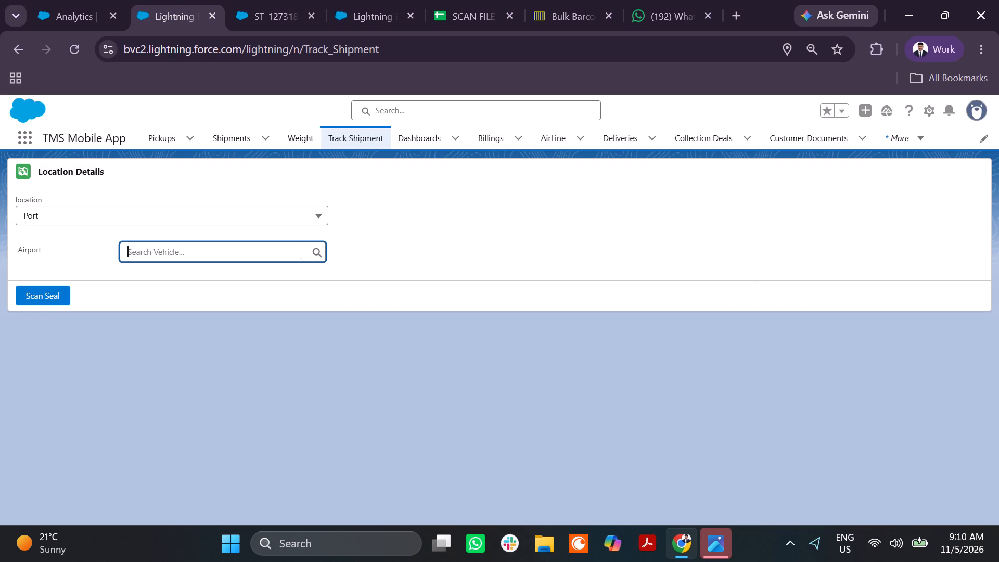
text(JAI)
click(188, 317)
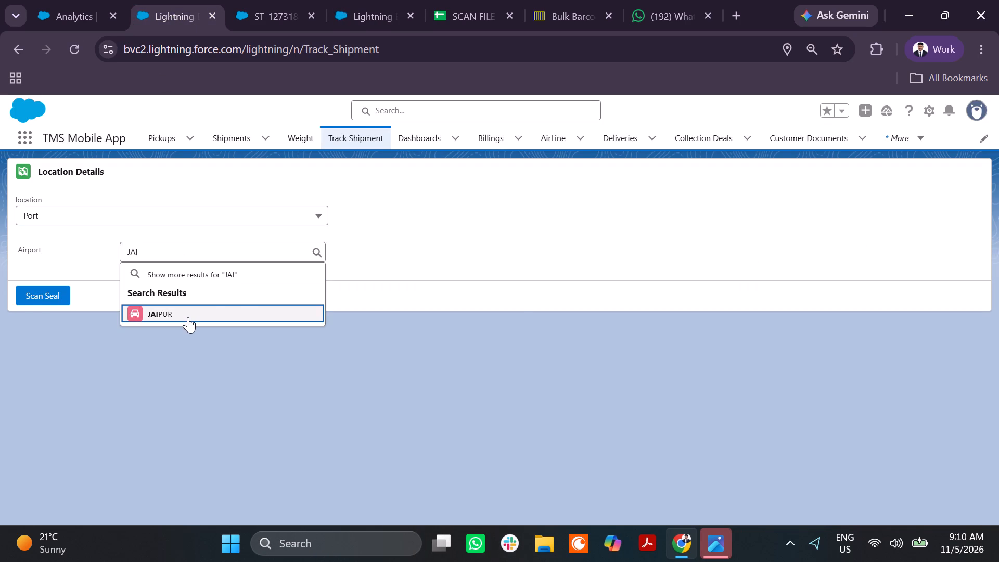
click(123, 317)
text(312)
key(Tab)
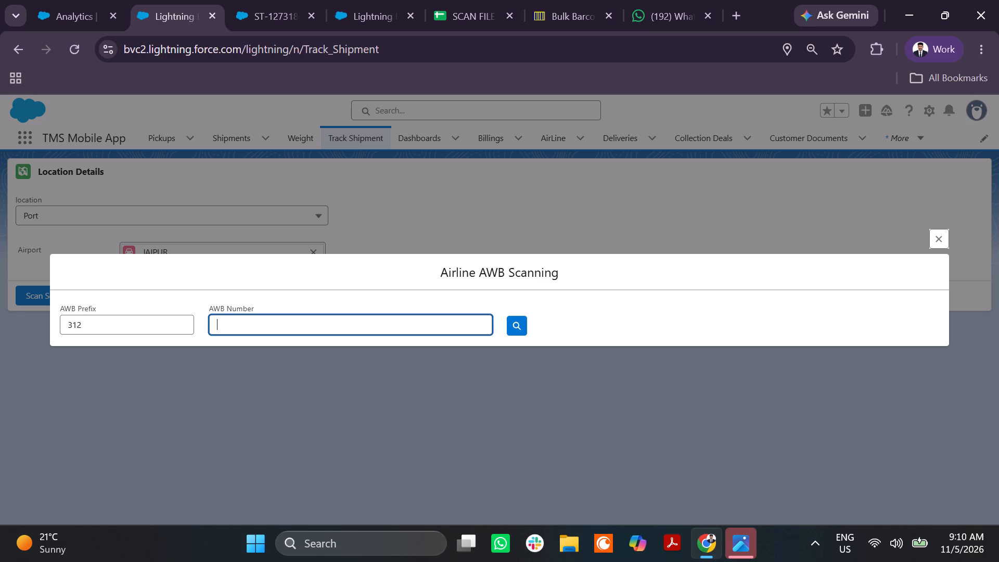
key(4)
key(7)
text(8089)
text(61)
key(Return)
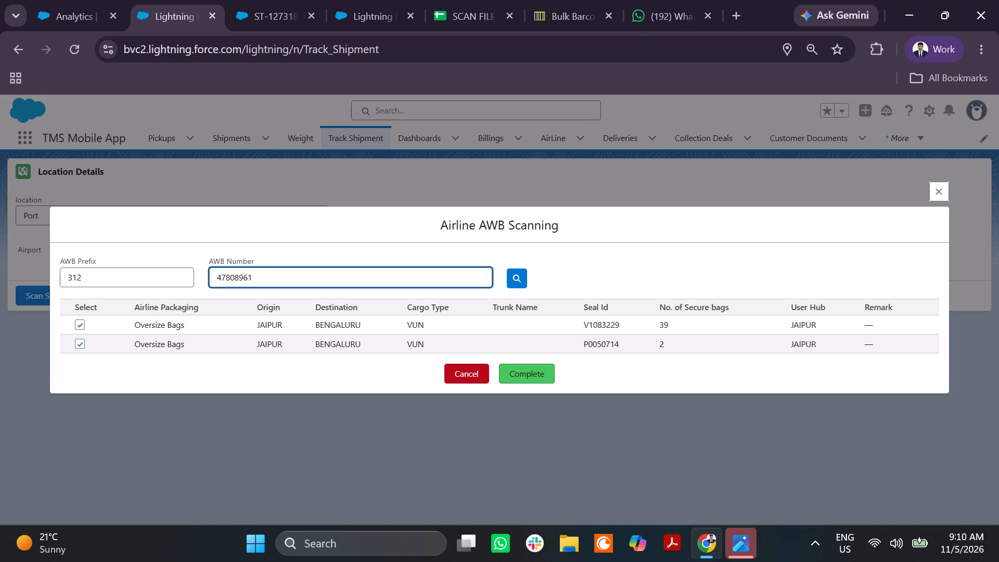
click(527, 365)
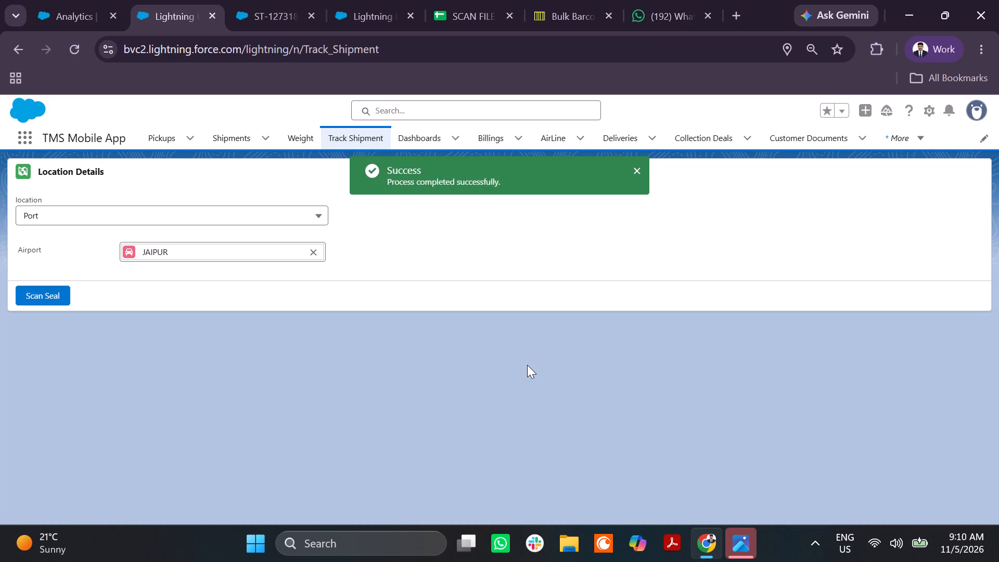
click(69, 44)
Return to the BOM LOAD 05NOV2026 sheet in the SCAN FILE spreadsheet.
click(471, 14)
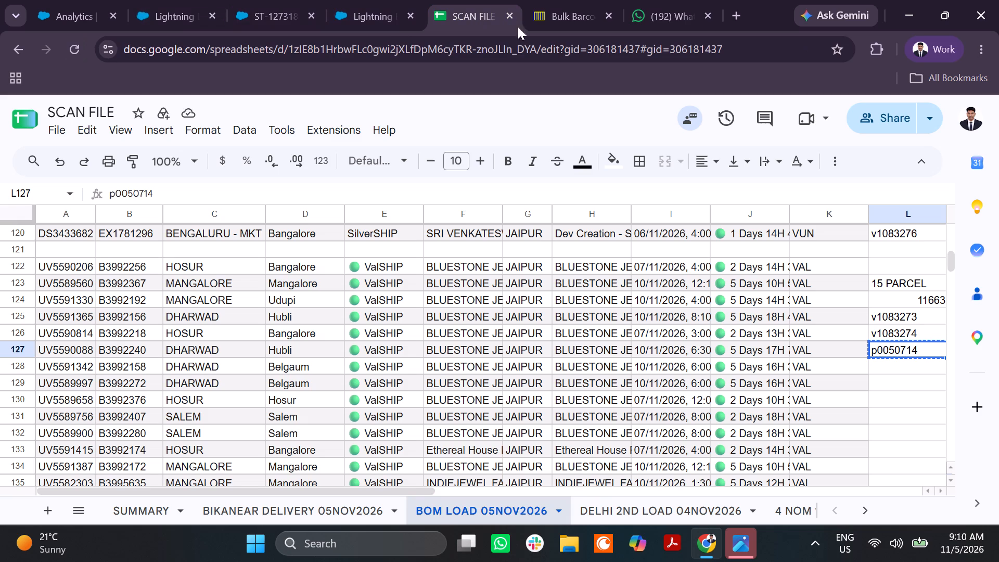
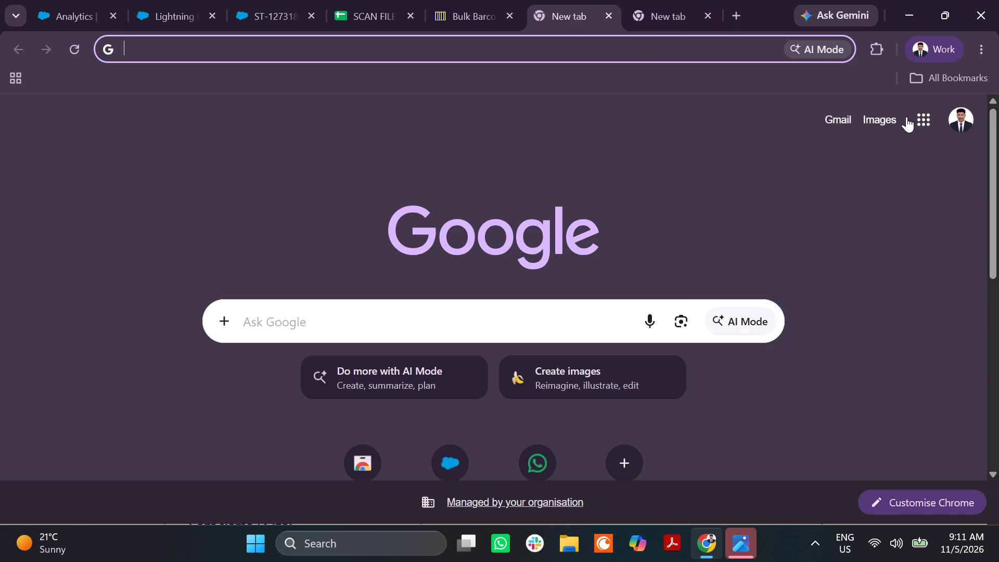
Bring up the Google apps list on the new tab page.
click(921, 113)
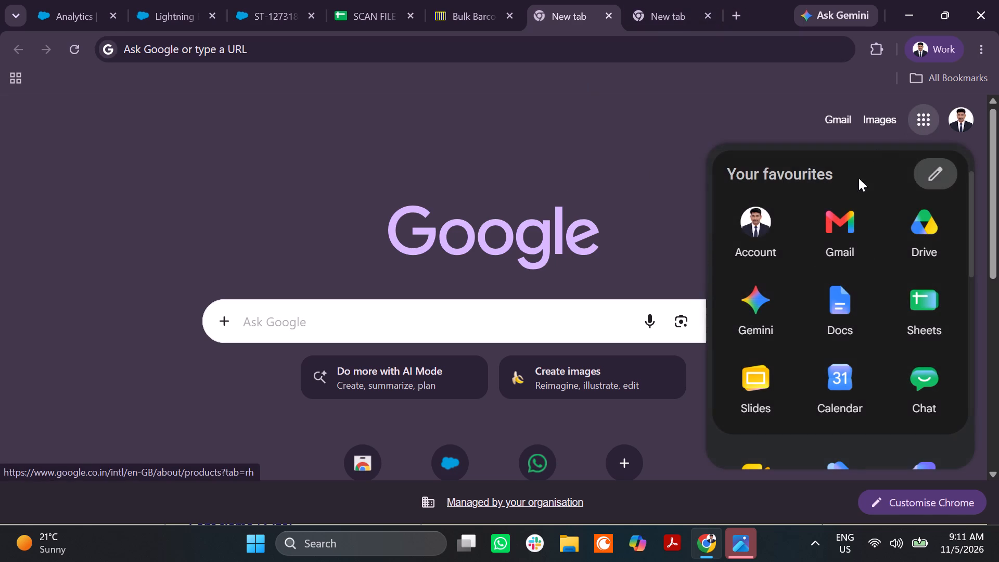
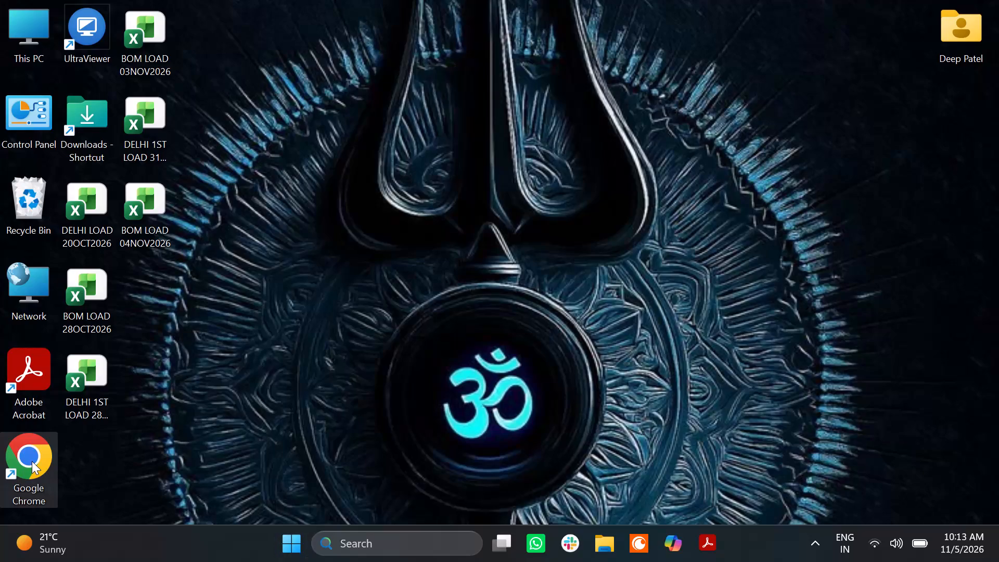
Launch Google Chrome from the desktop and maximize its profile selection window.
key(Return)
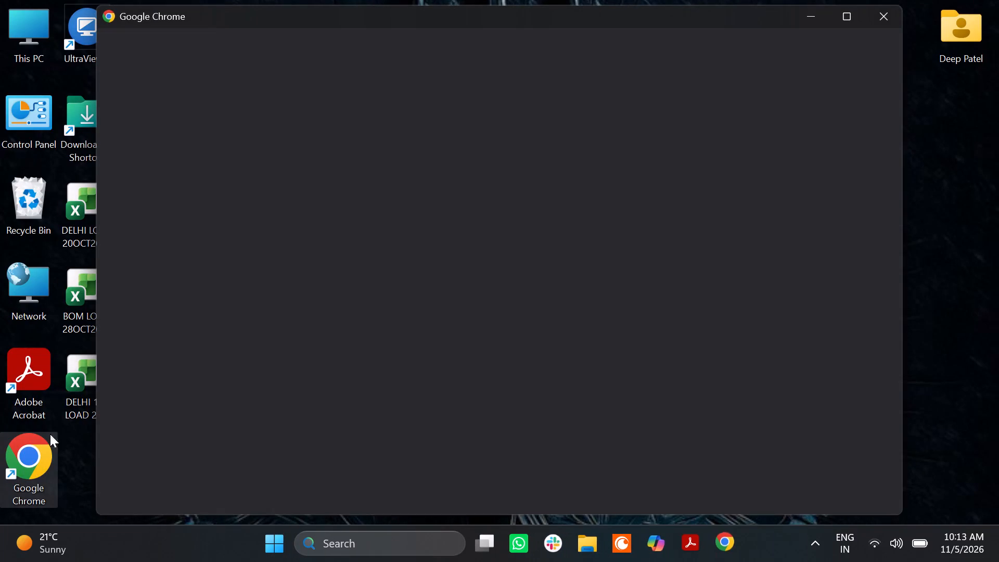
click(842, 19)
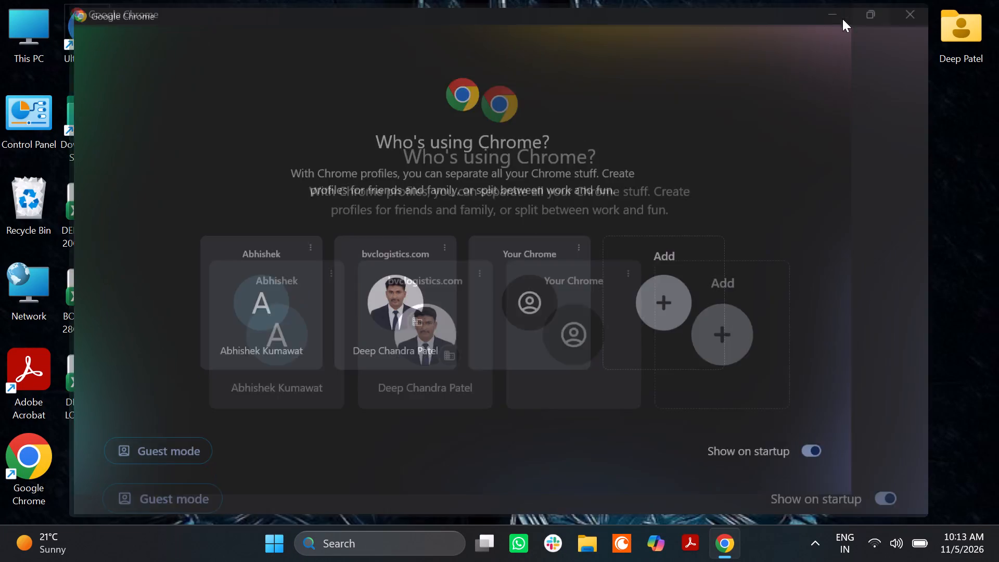
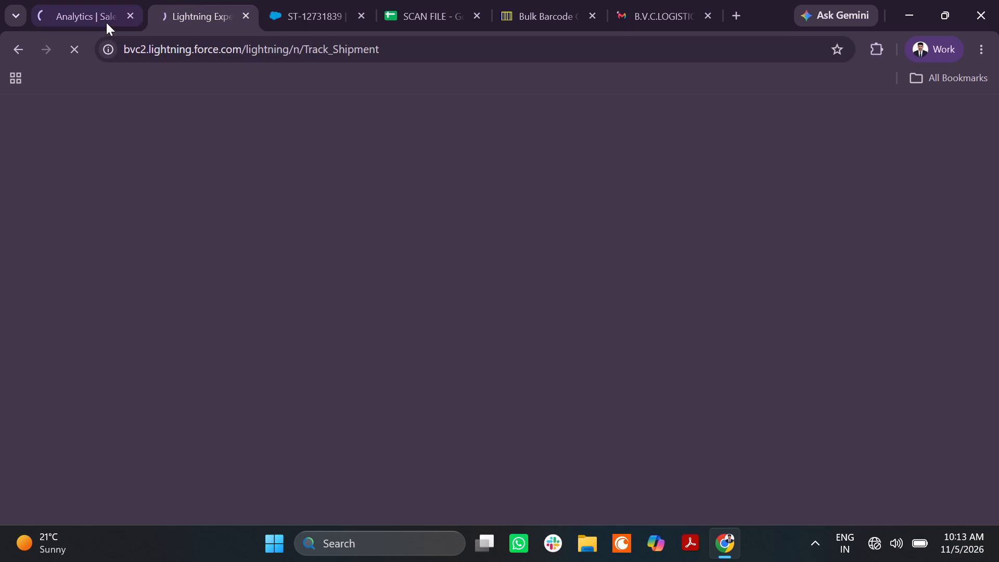
click(97, 19)
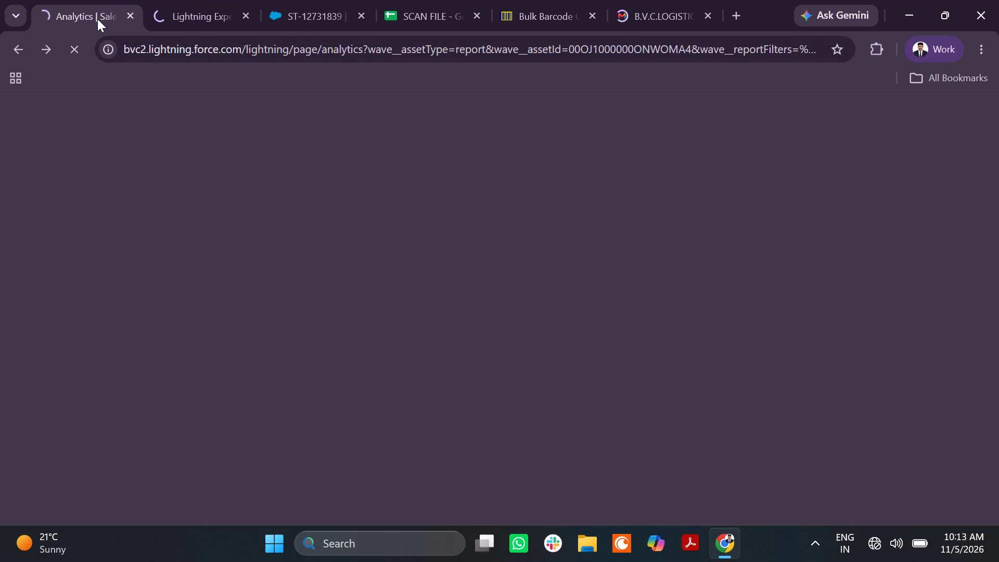
click(187, 17)
click(289, 7)
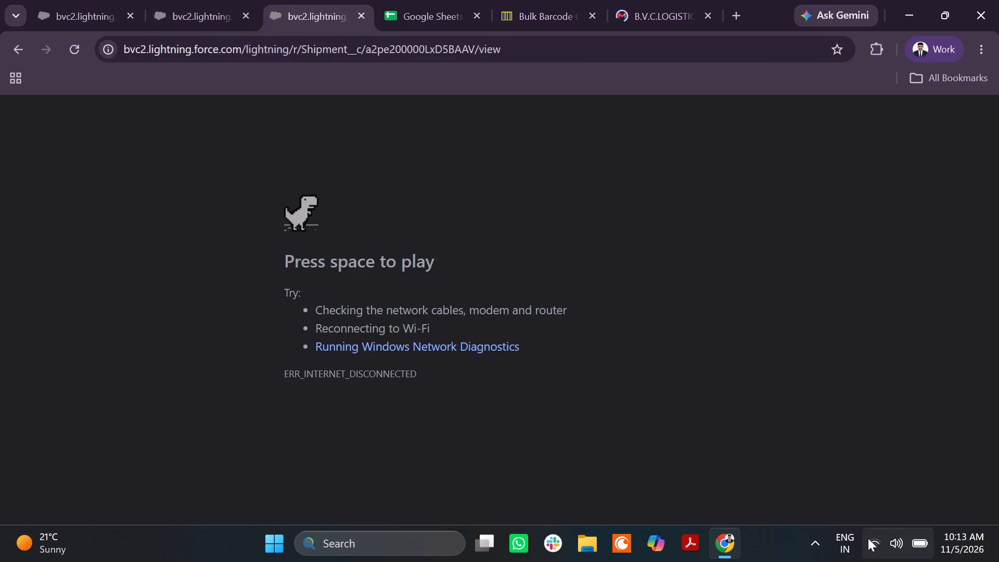
Check the computer's Wi-Fi connection status.
click(868, 538)
click(539, 367)
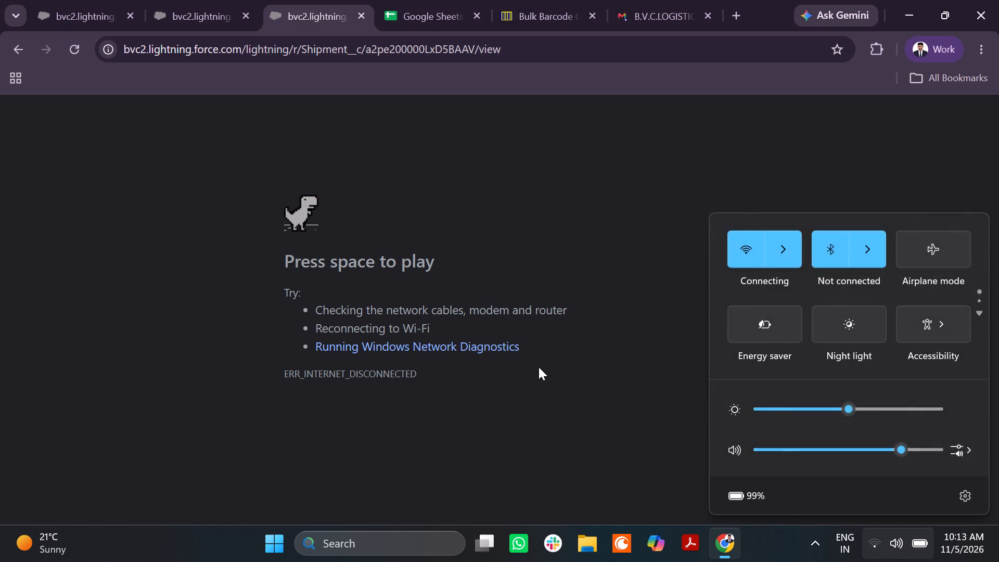
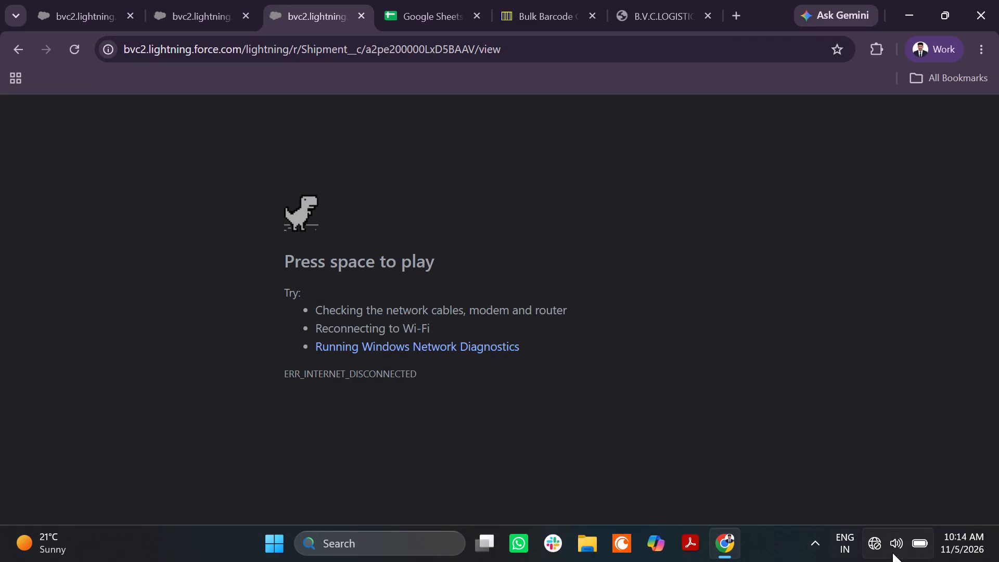
Reconnect the computer to its known Wi-Fi network from the available wireless networks.
click(878, 543)
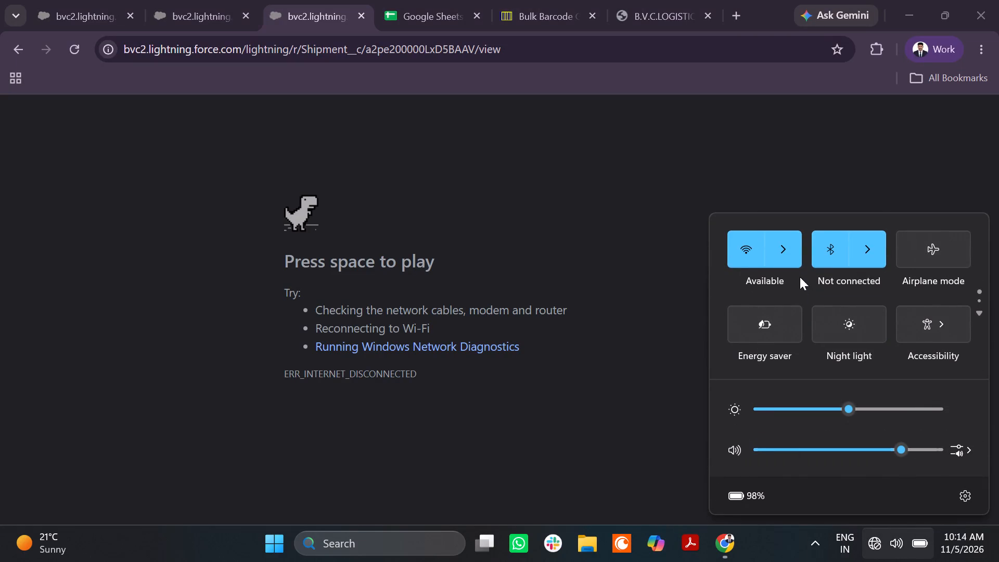
click(800, 277)
click(784, 242)
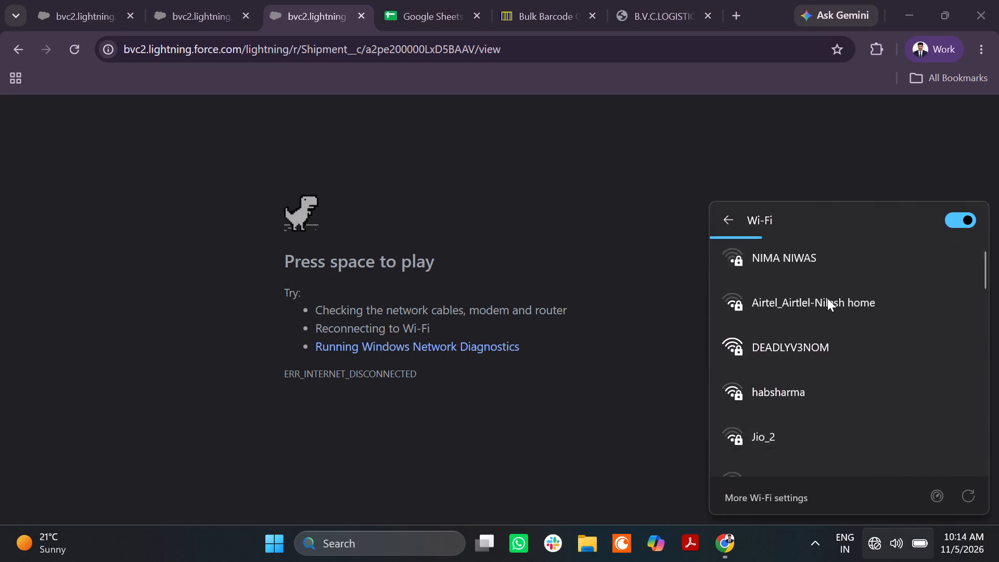
click(813, 270)
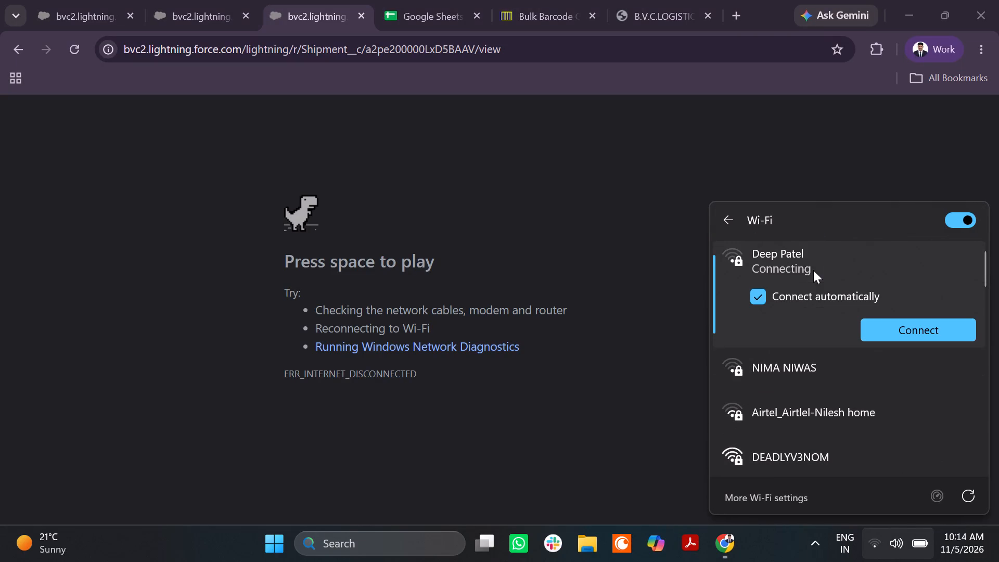
click(586, 244)
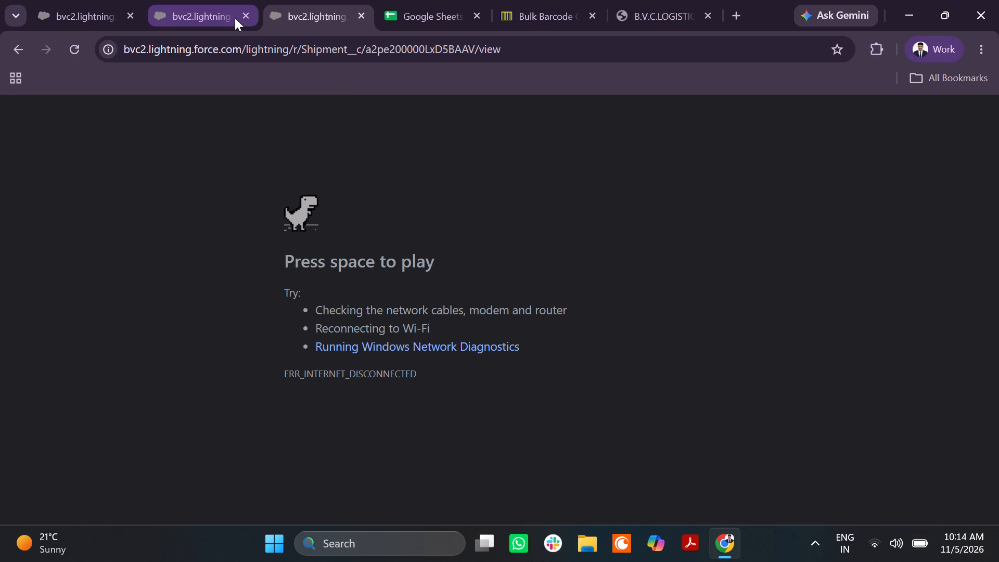
Reload the Track Shipment page and bring up the analytics report and shipment record pages again.
click(235, 18)
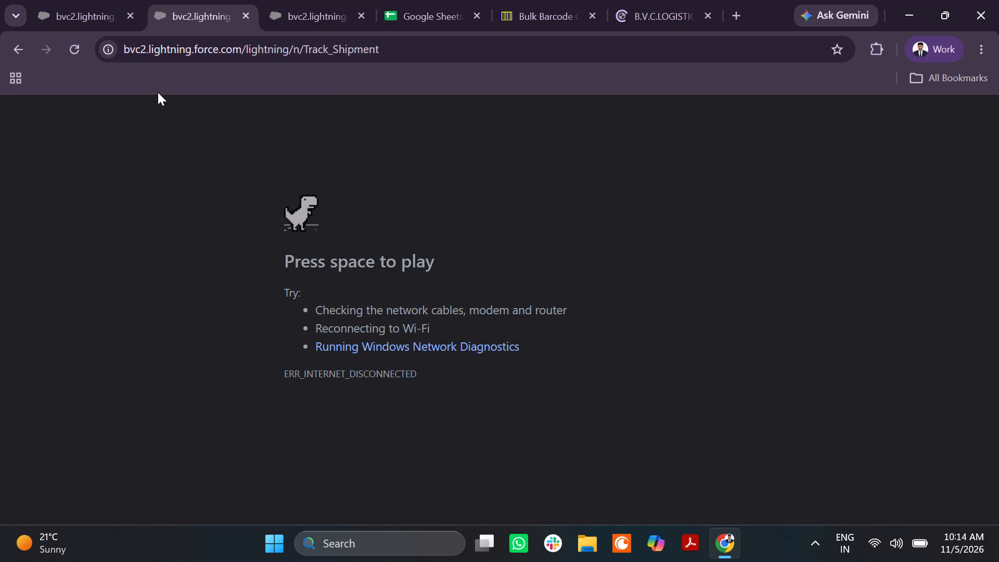
click(79, 43)
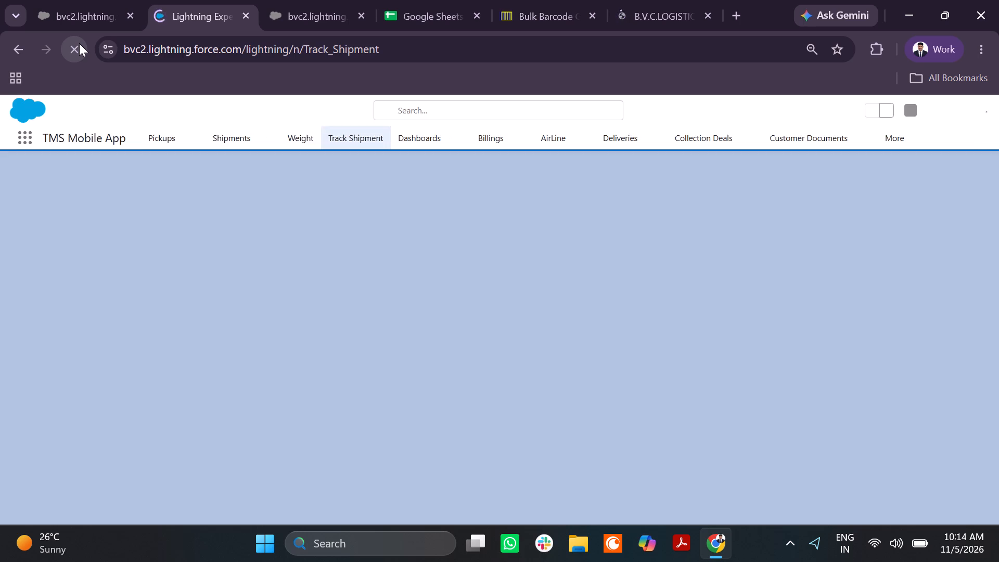
click(78, 1)
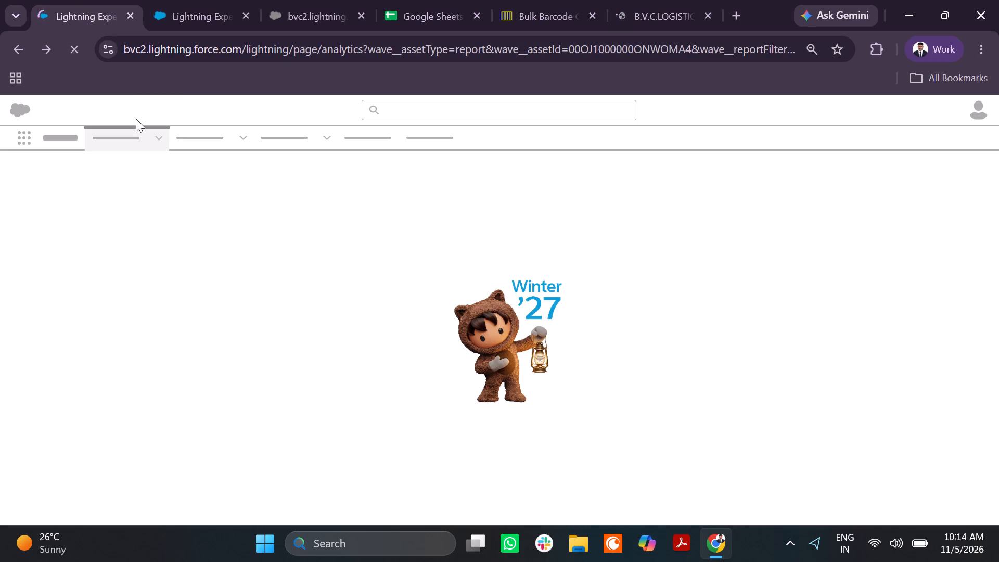
click(306, 2)
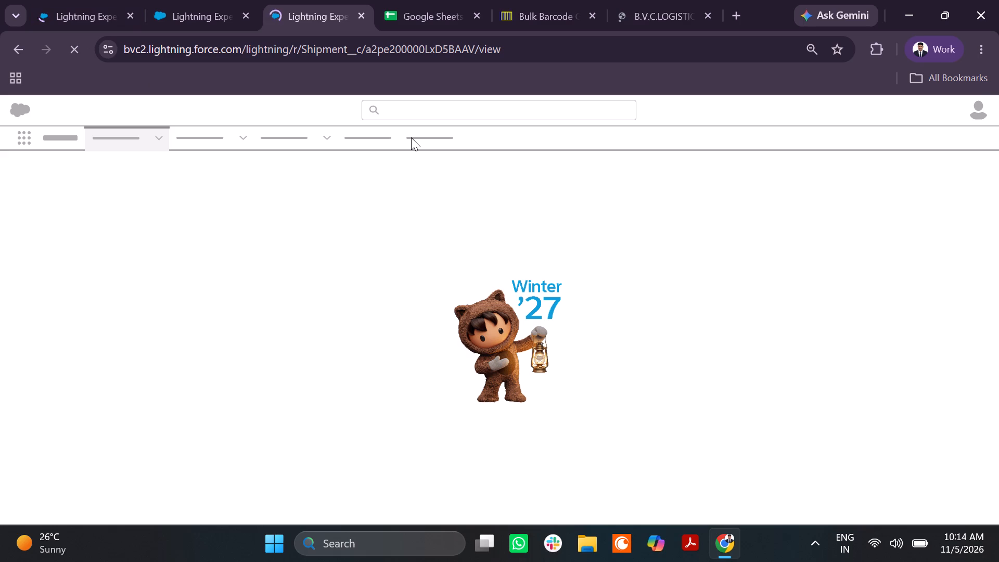
Reload the SCAN FILE spreadsheet in Google Sheets.
click(440, 0)
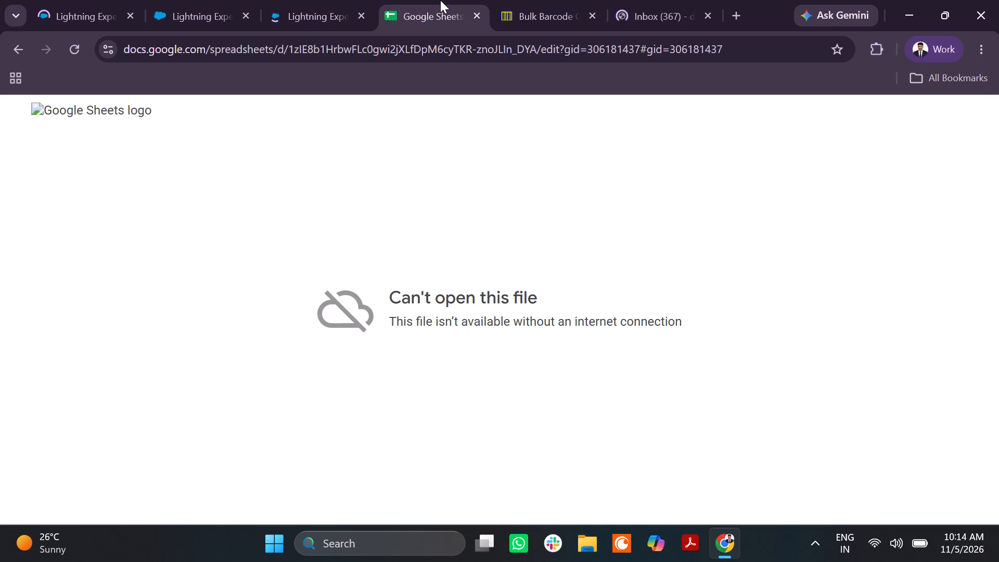
click(76, 54)
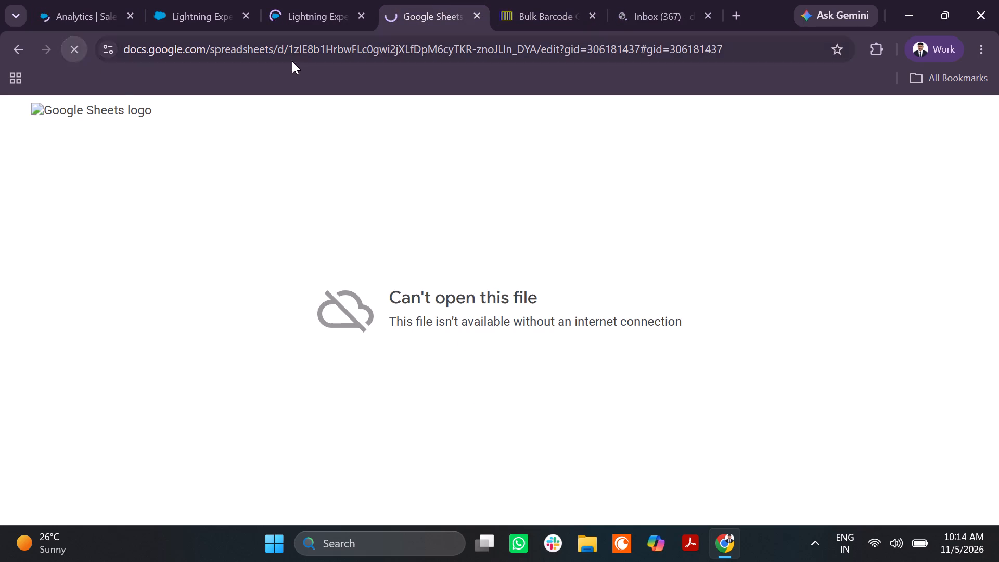